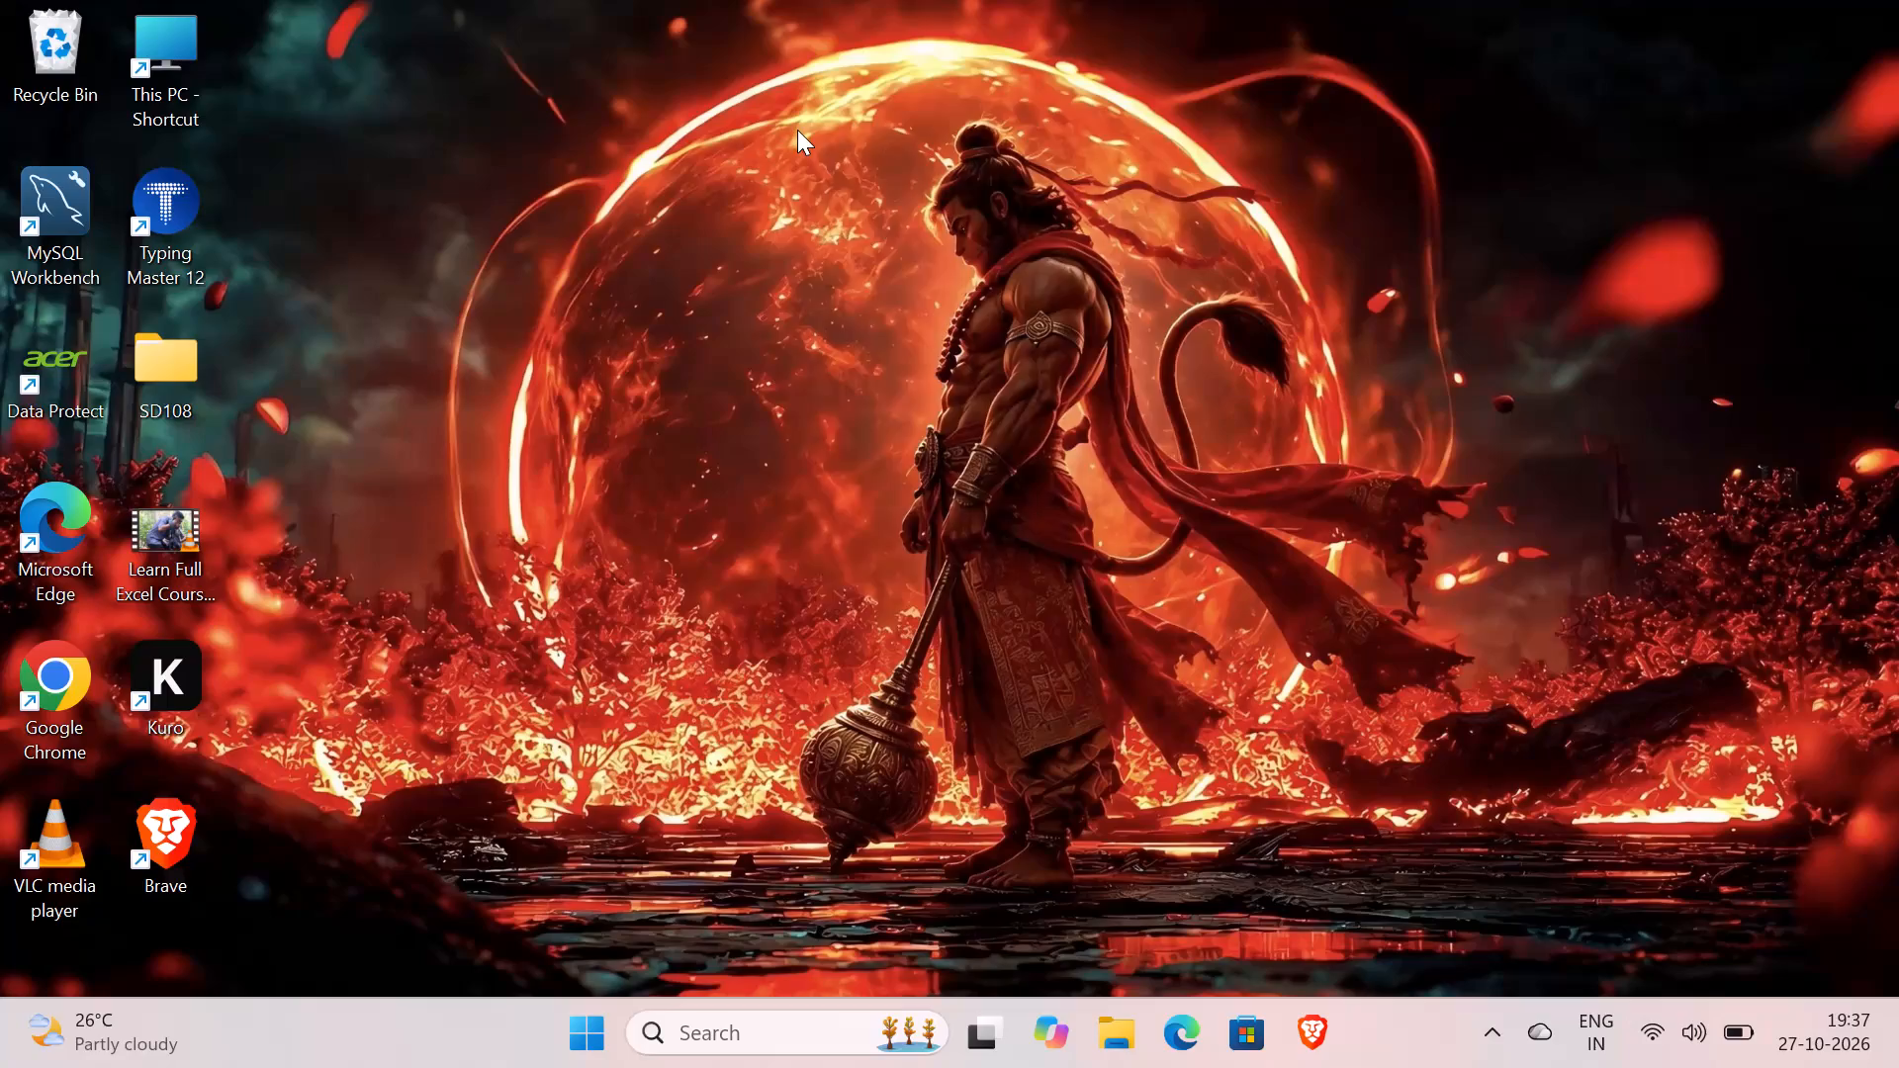
Launch Excel and open the most recently modified workbook, stored in the OneDrive Documents folder.
{"action": "left_click", "coordinate": [877, 253]}
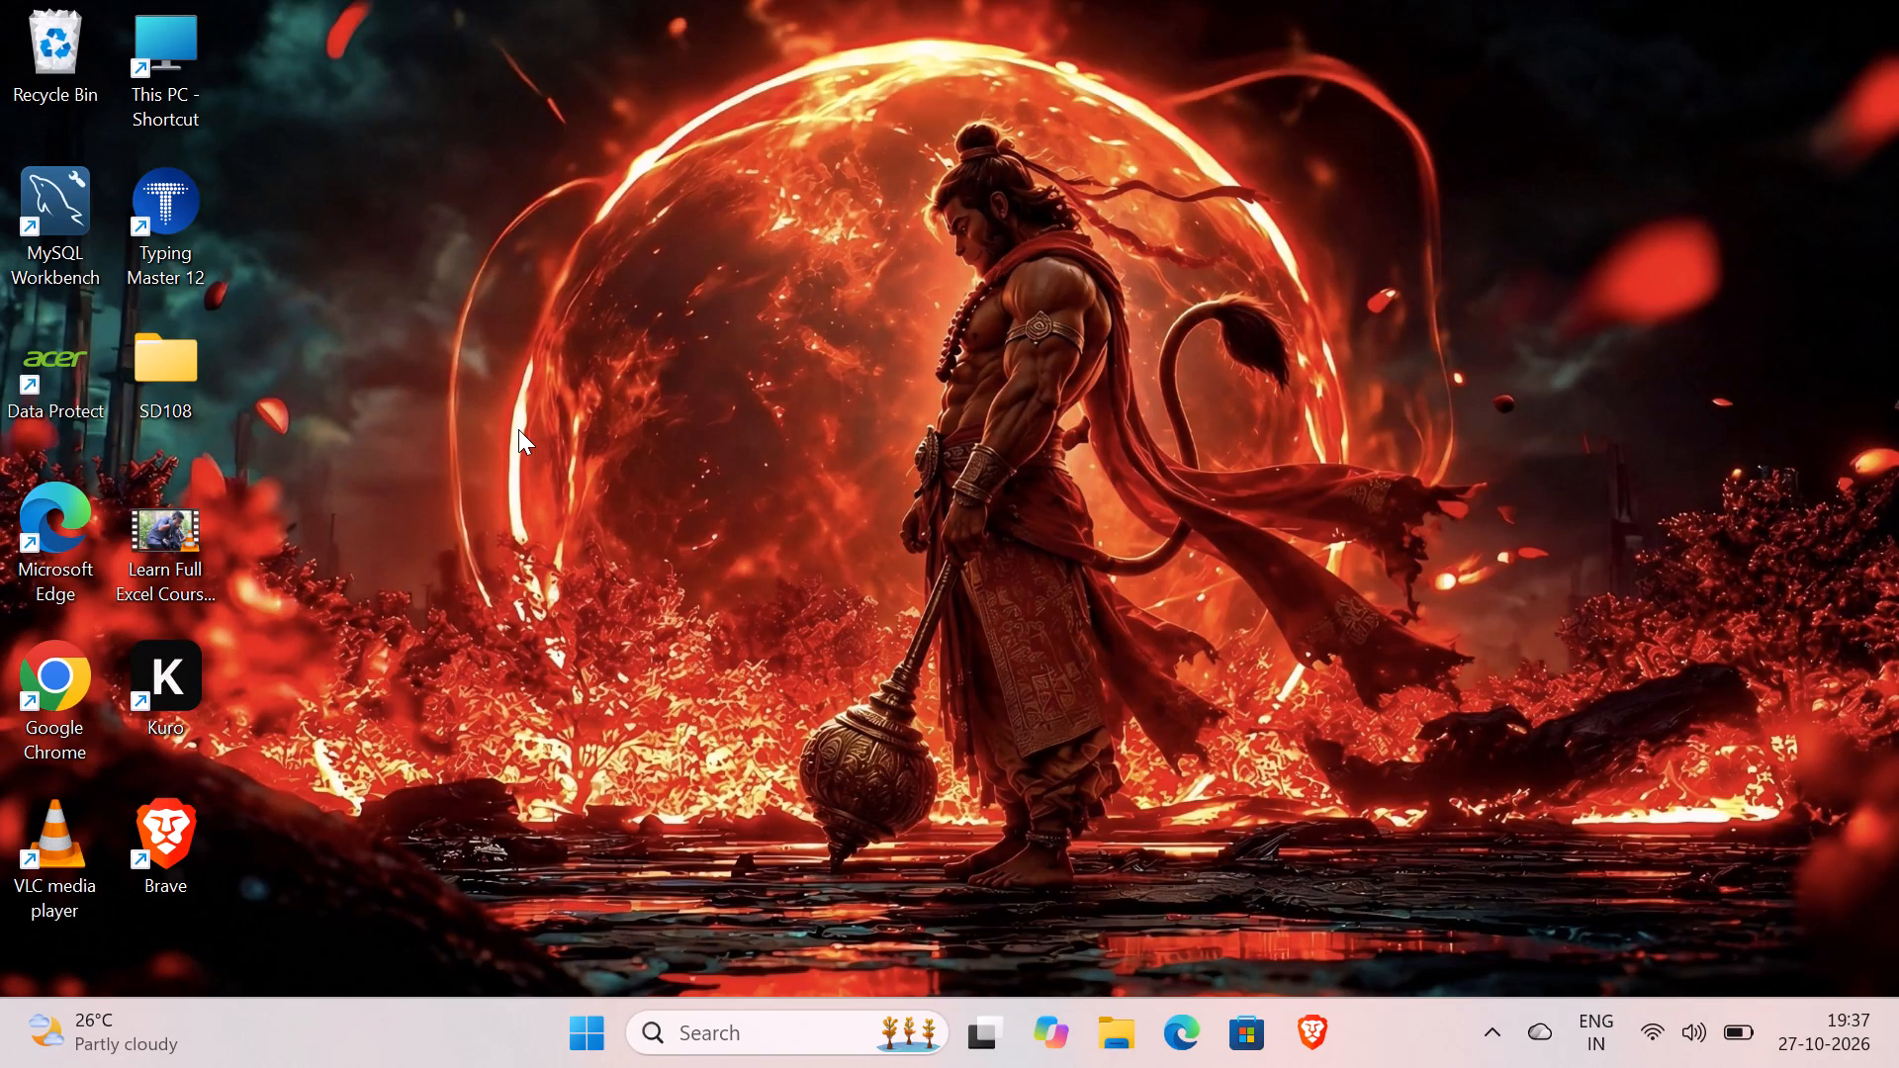
{"action": "key", "text": "super+r"}
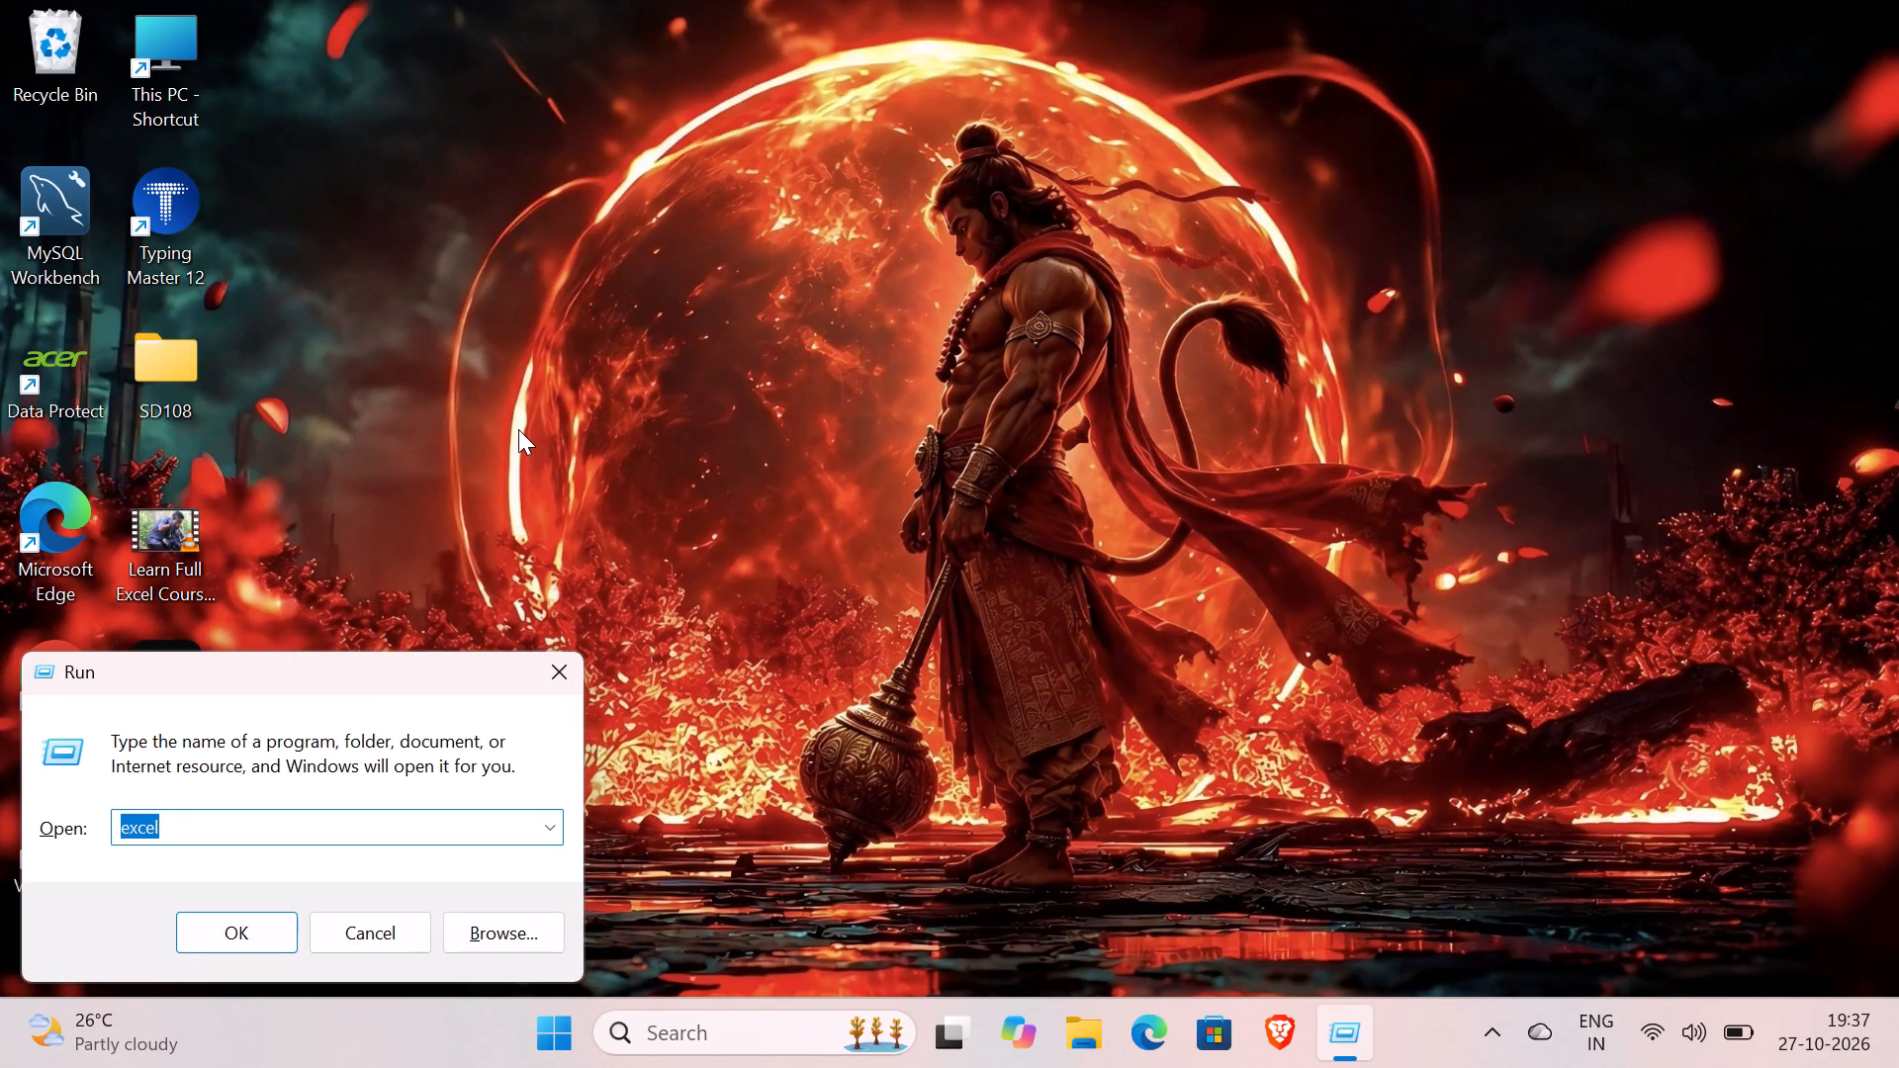
{"action": "key", "text": "Return"}
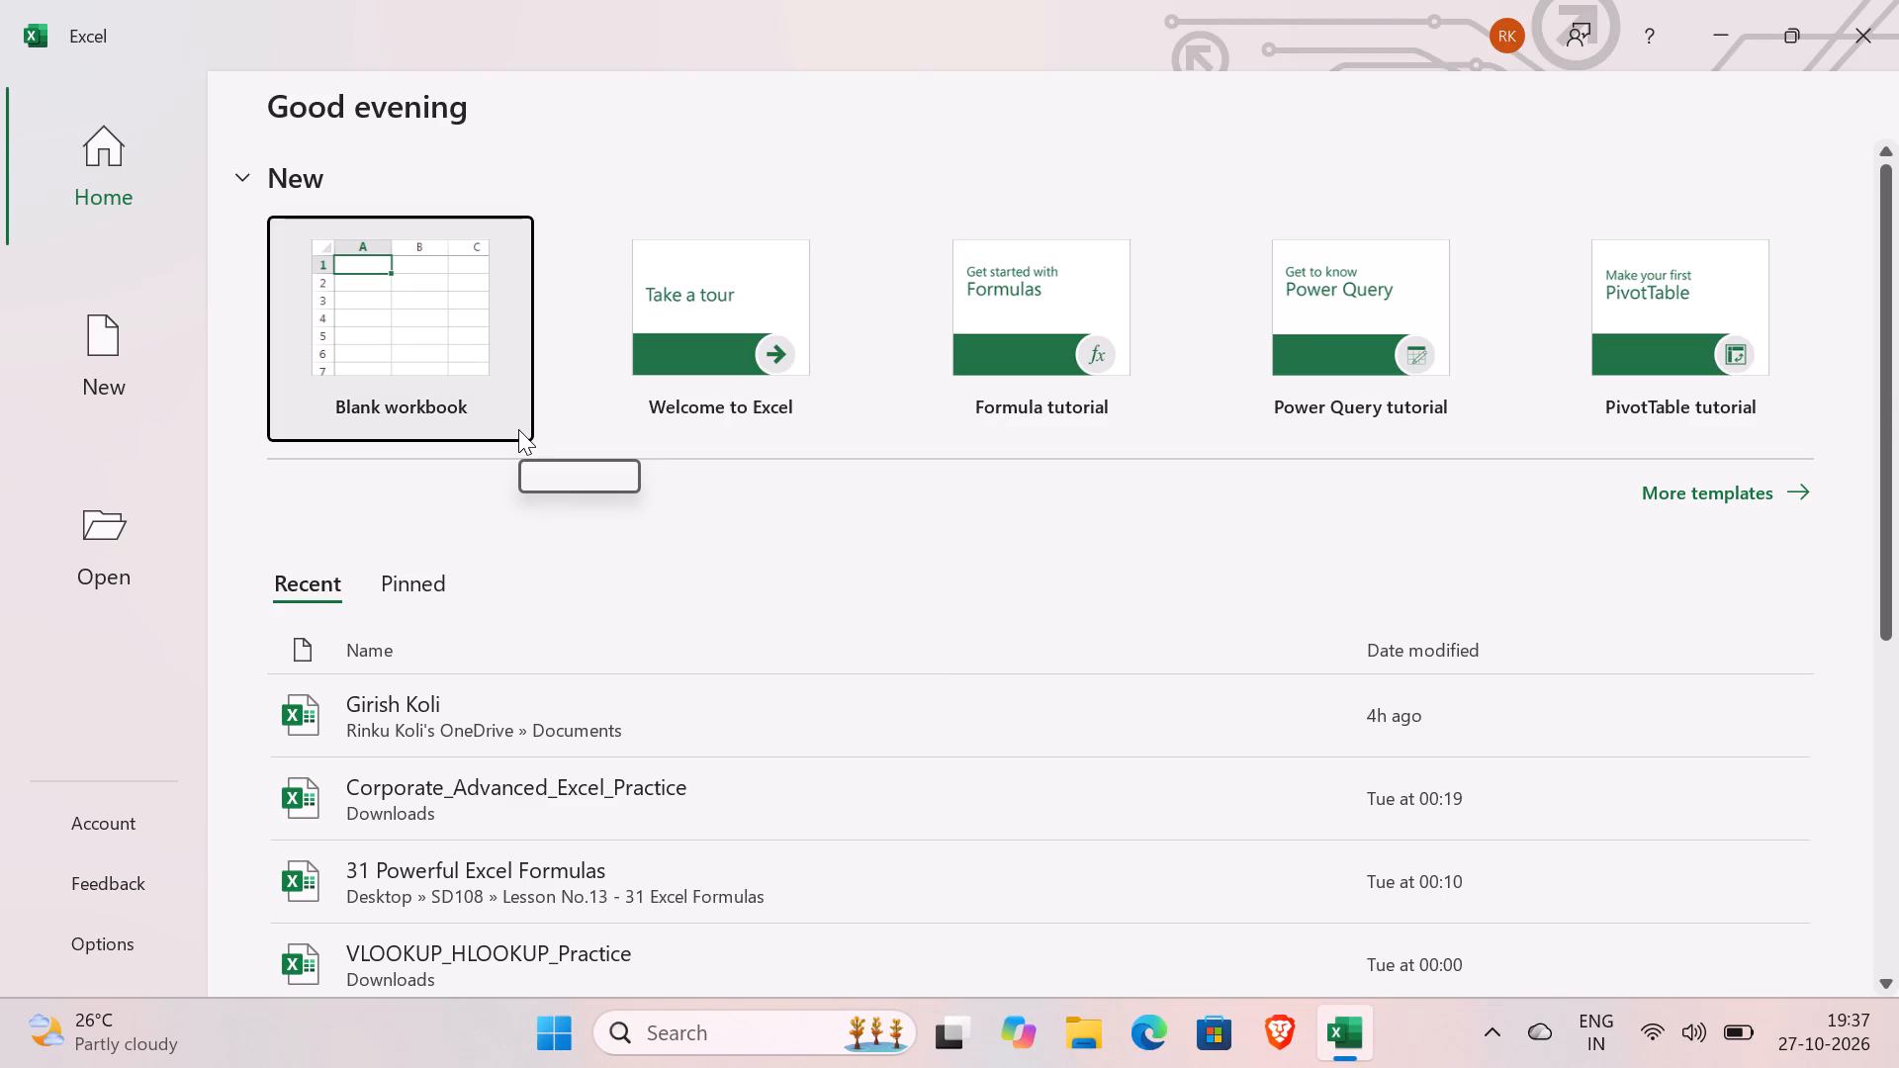
{"action": "double_click", "coordinate": [682, 720]}
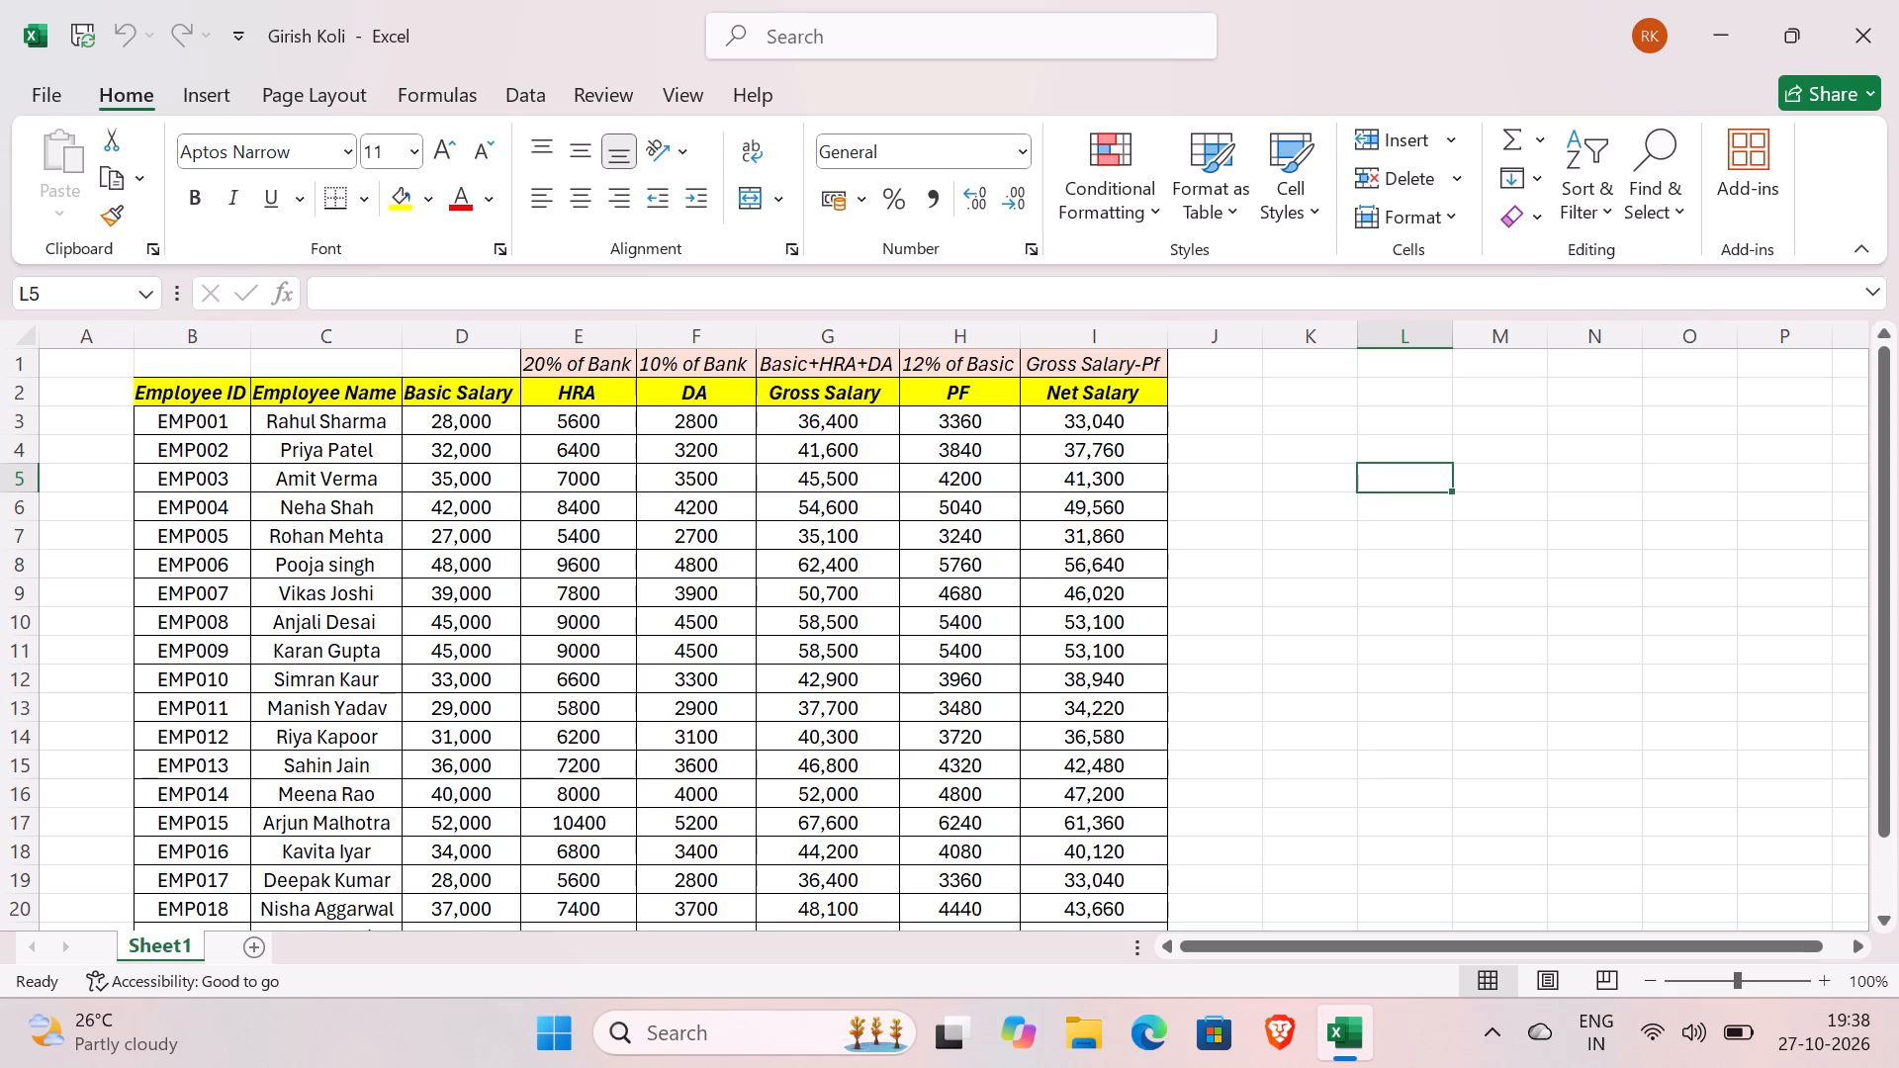
Look over the employee salary table on Sheet1 from its headings down to the last employee row.
{"action": "key", "text": "Down"}
{"action": "key", "text": "Down"}
{"action": "key", "text": "Down"}
{"action": "key", "text": "Down"}
{"action": "key", "text": "Down"}
{"action": "key", "text": "Down"}
{"action": "key", "text": "Down"}
{"action": "key", "text": "Down"}
{"action": "key", "text": "Down"}
{"action": "key", "text": "Down"}
{"action": "key", "text": "Down"}
{"action": "key", "text": "Down"}
{"action": "key", "text": "Down"}
{"action": "key", "text": "Down"}
{"action": "key", "text": "Down"}
{"action": "key", "text": "Down"}
{"action": "key", "text": "Down"}
{"action": "key", "text": "Down"}
{"action": "key", "text": "Down"}
{"action": "key", "text": "Down"}
{"action": "key", "text": "Down"}
{"action": "key", "text": "Down"}
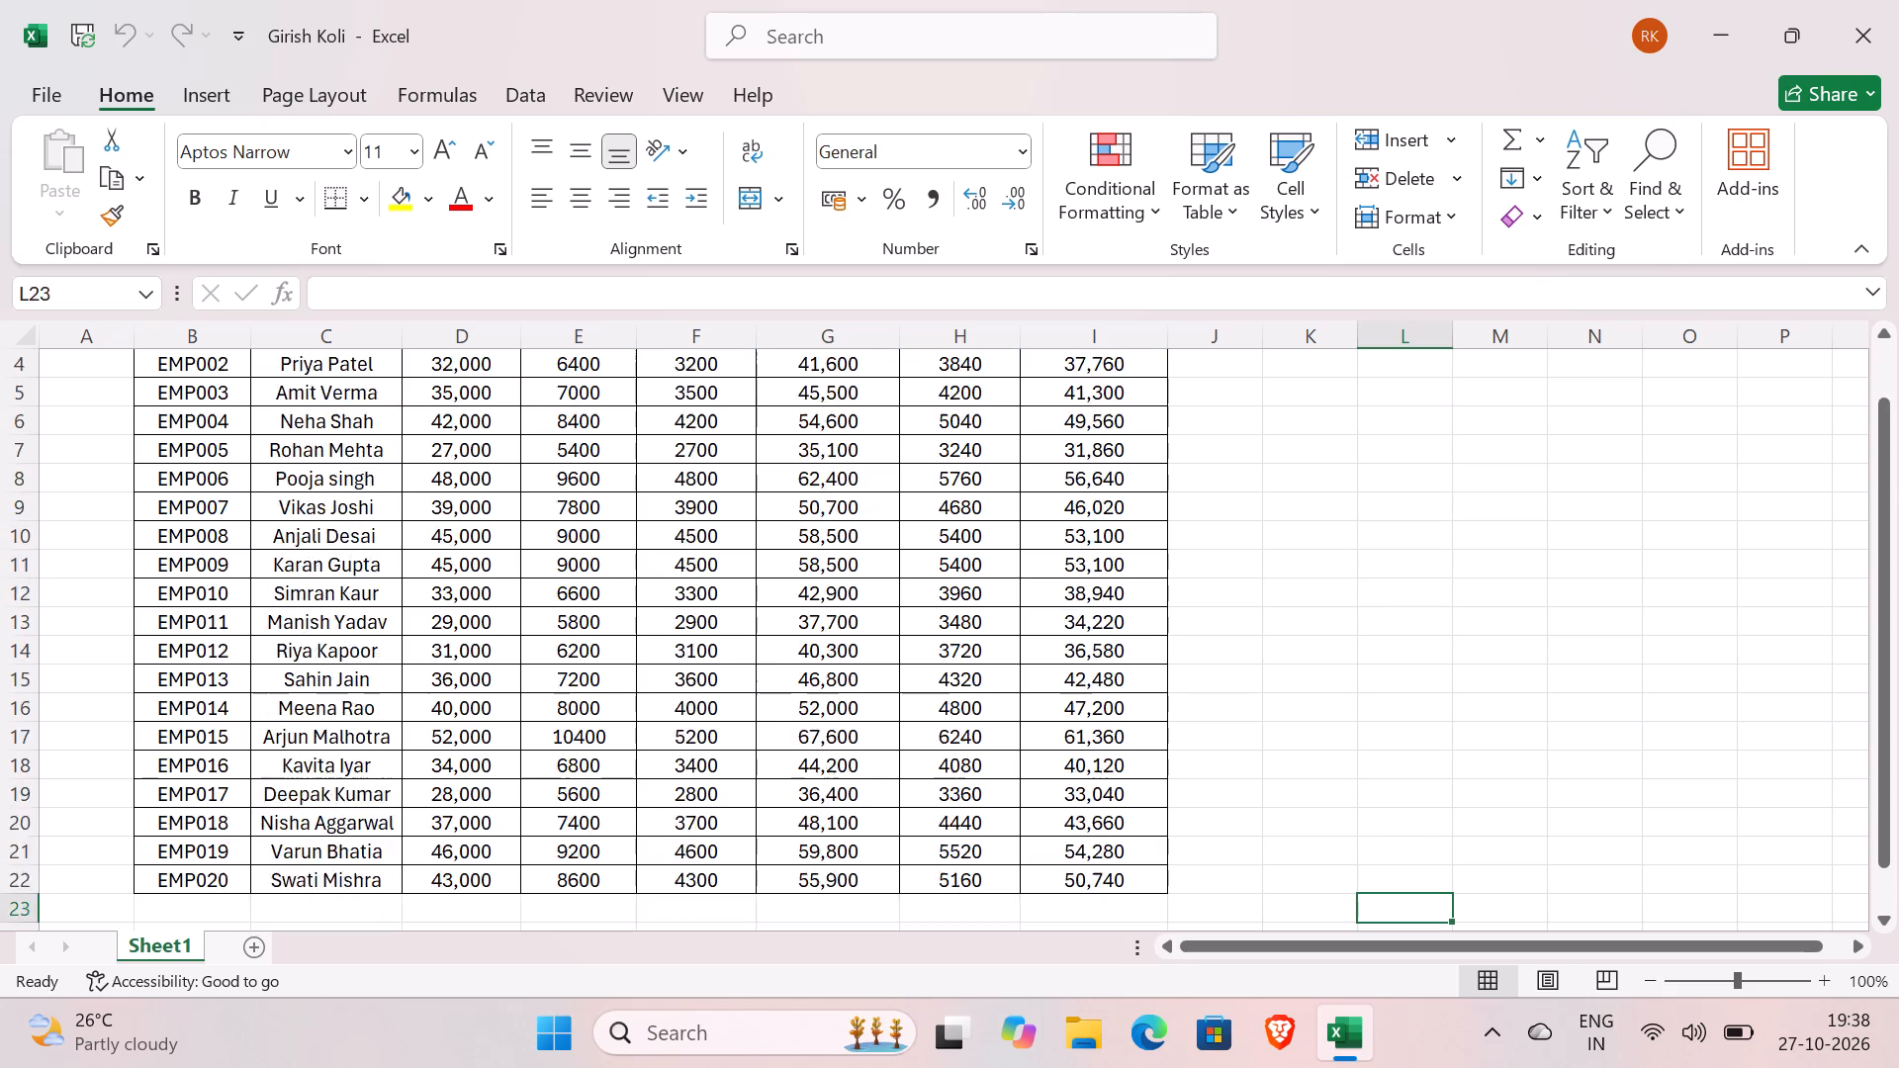
{"action": "key", "text": "Up"}
{"action": "key", "text": "Up"}
{"action": "key", "text": "Up"}
{"action": "key", "text": "Up"}
{"action": "key", "text": "Up"}
{"action": "key", "text": "Up"}
{"action": "key", "text": "Up"}
{"action": "key", "text": "Up"}
{"action": "key", "text": "Up"}
{"action": "key", "text": "Up"}
{"action": "key", "text": "Up"}
{"action": "key", "text": "Up"}
{"action": "key", "text": "Up"}
{"action": "key", "text": "Up"}
{"action": "key", "text": "Up"}
{"action": "key", "text": "Up"}
{"action": "key", "text": "Up"}
{"action": "key", "text": "Up"}
{"action": "key", "text": "Up"}
{"action": "key", "text": "Up"}
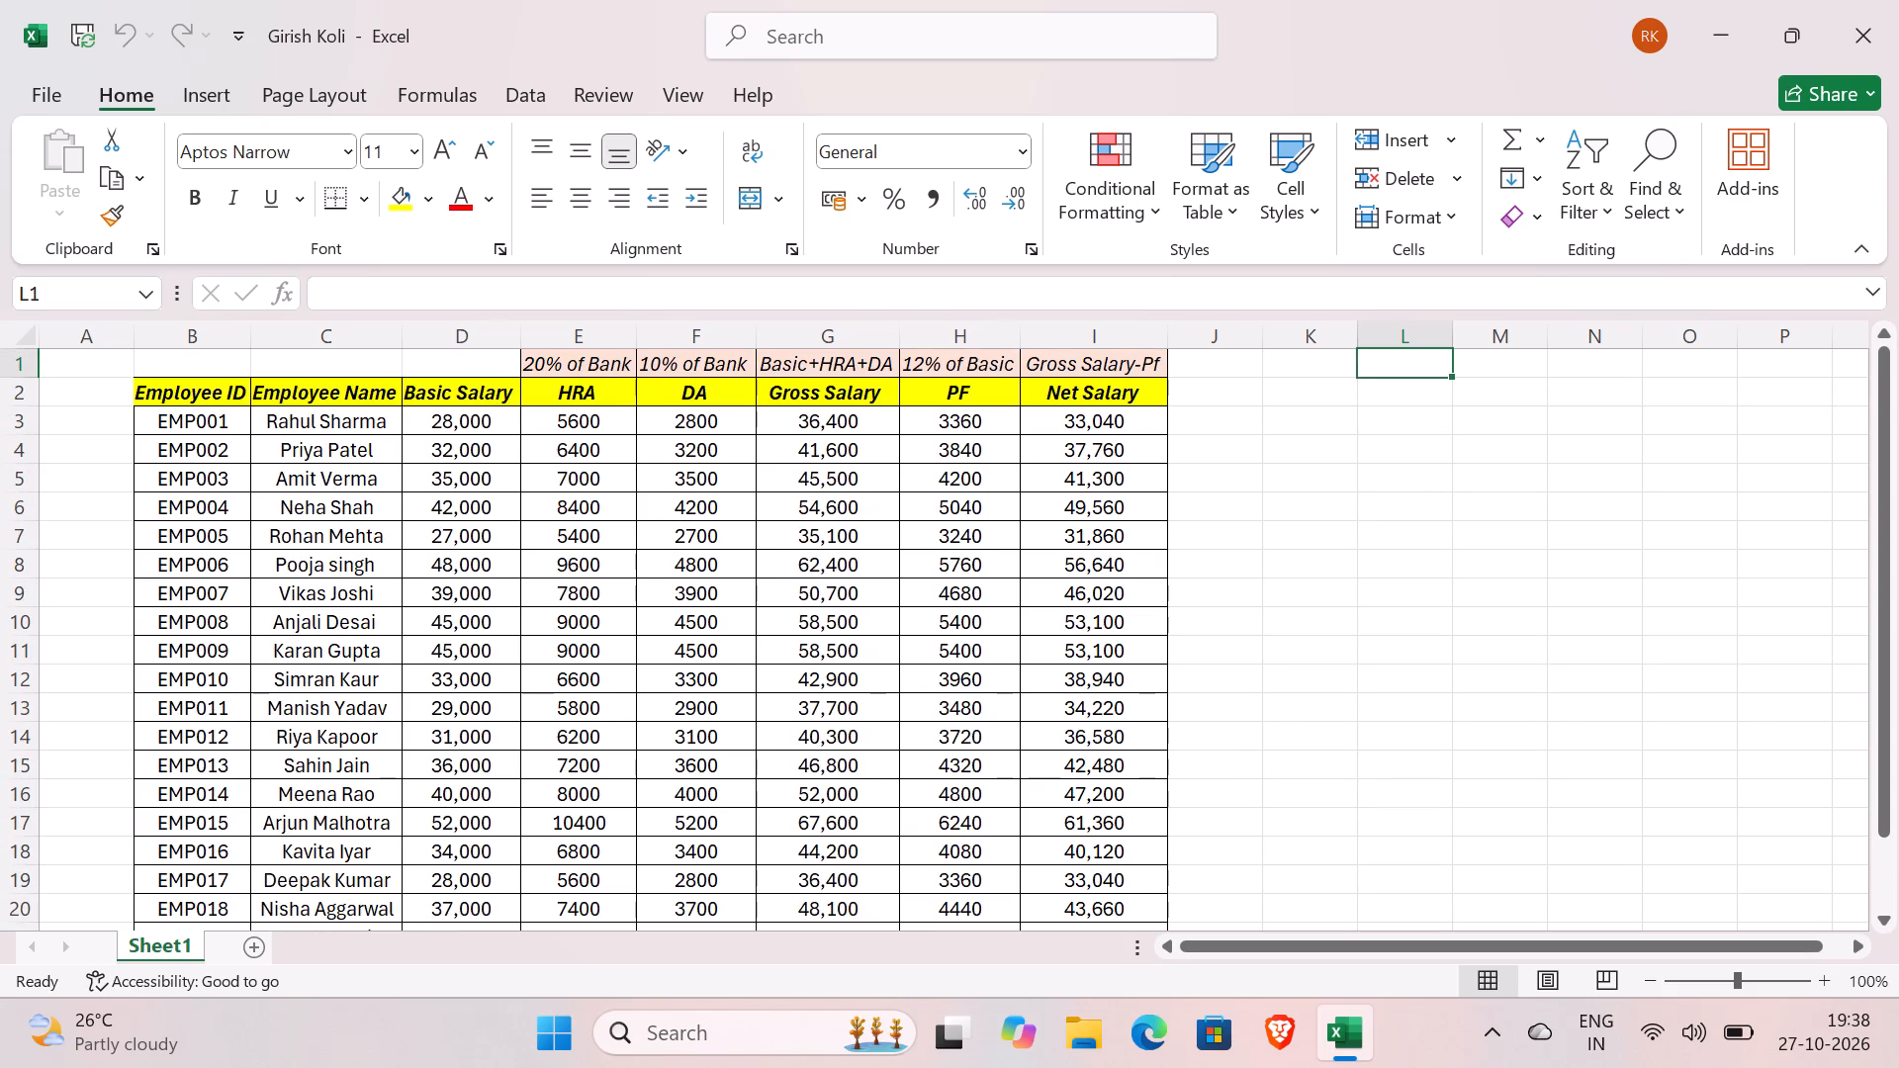
{"action": "key", "text": "Down"}
{"action": "key", "text": "Down"}
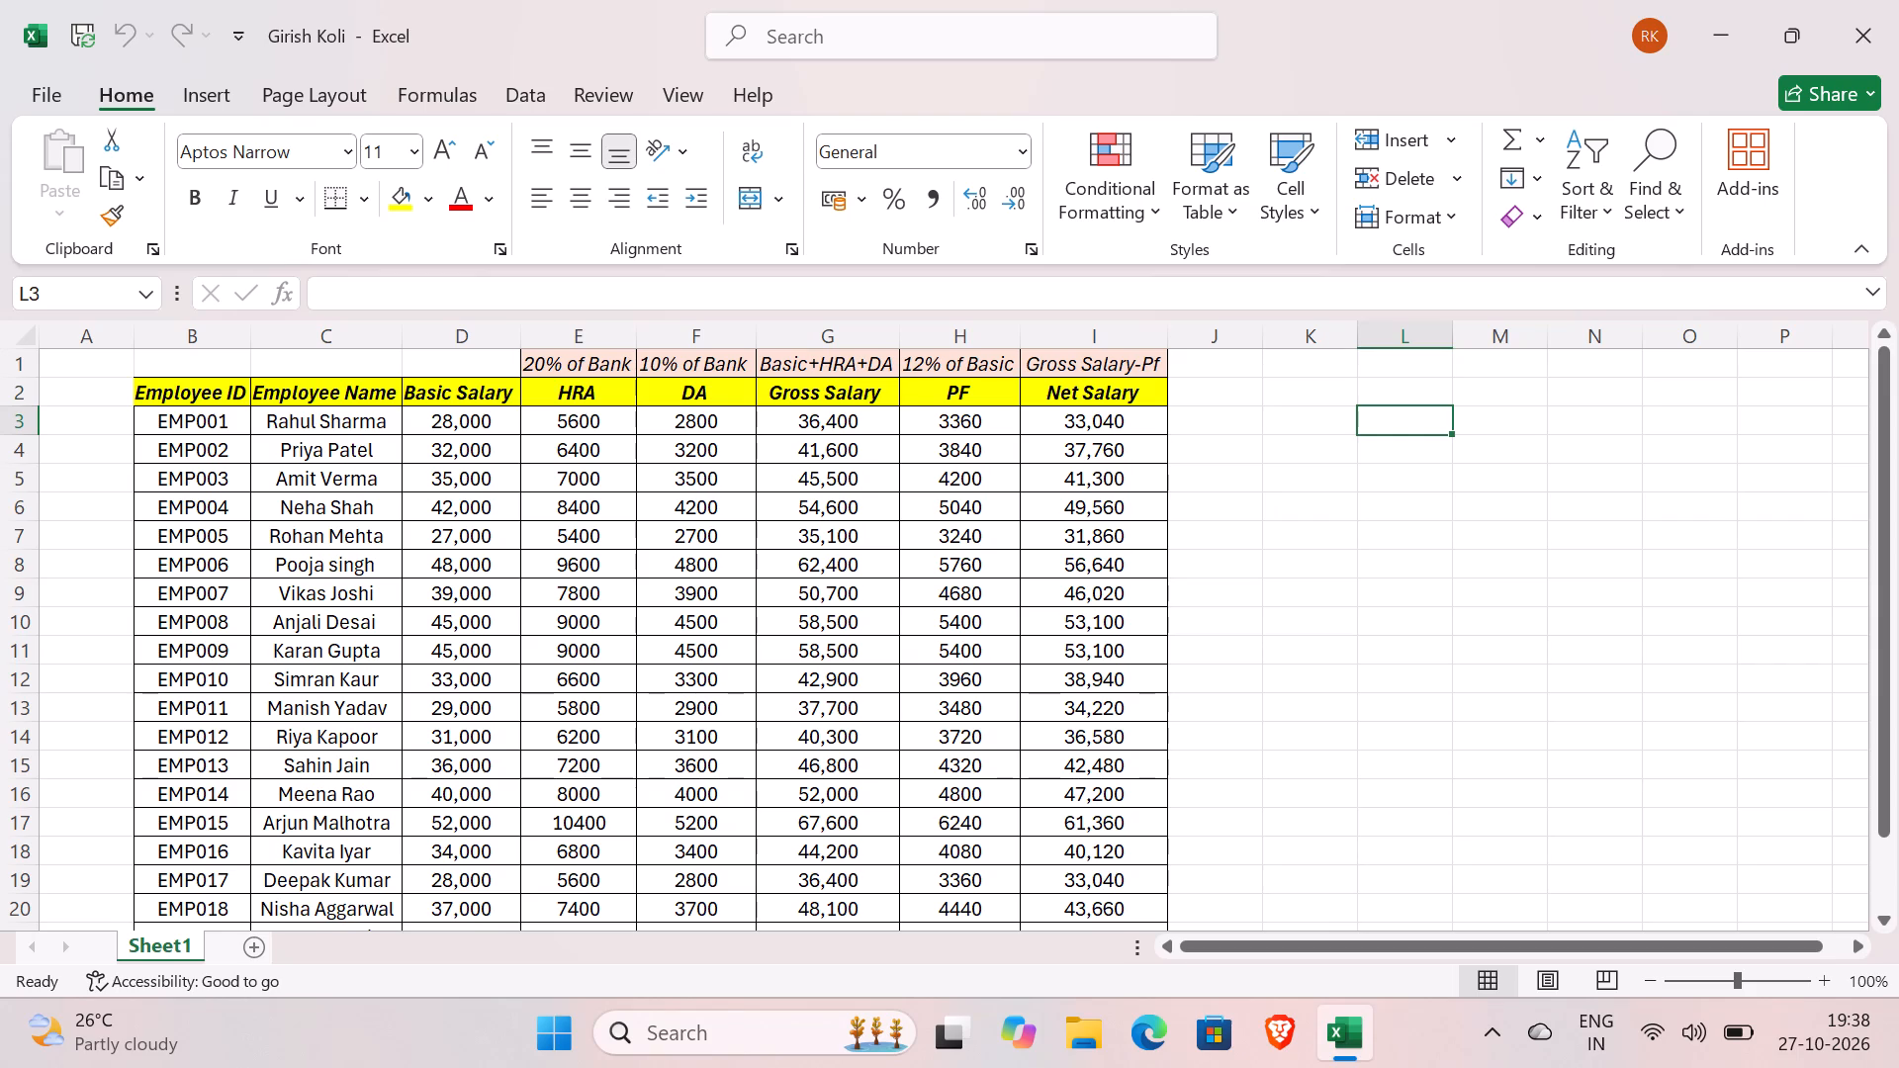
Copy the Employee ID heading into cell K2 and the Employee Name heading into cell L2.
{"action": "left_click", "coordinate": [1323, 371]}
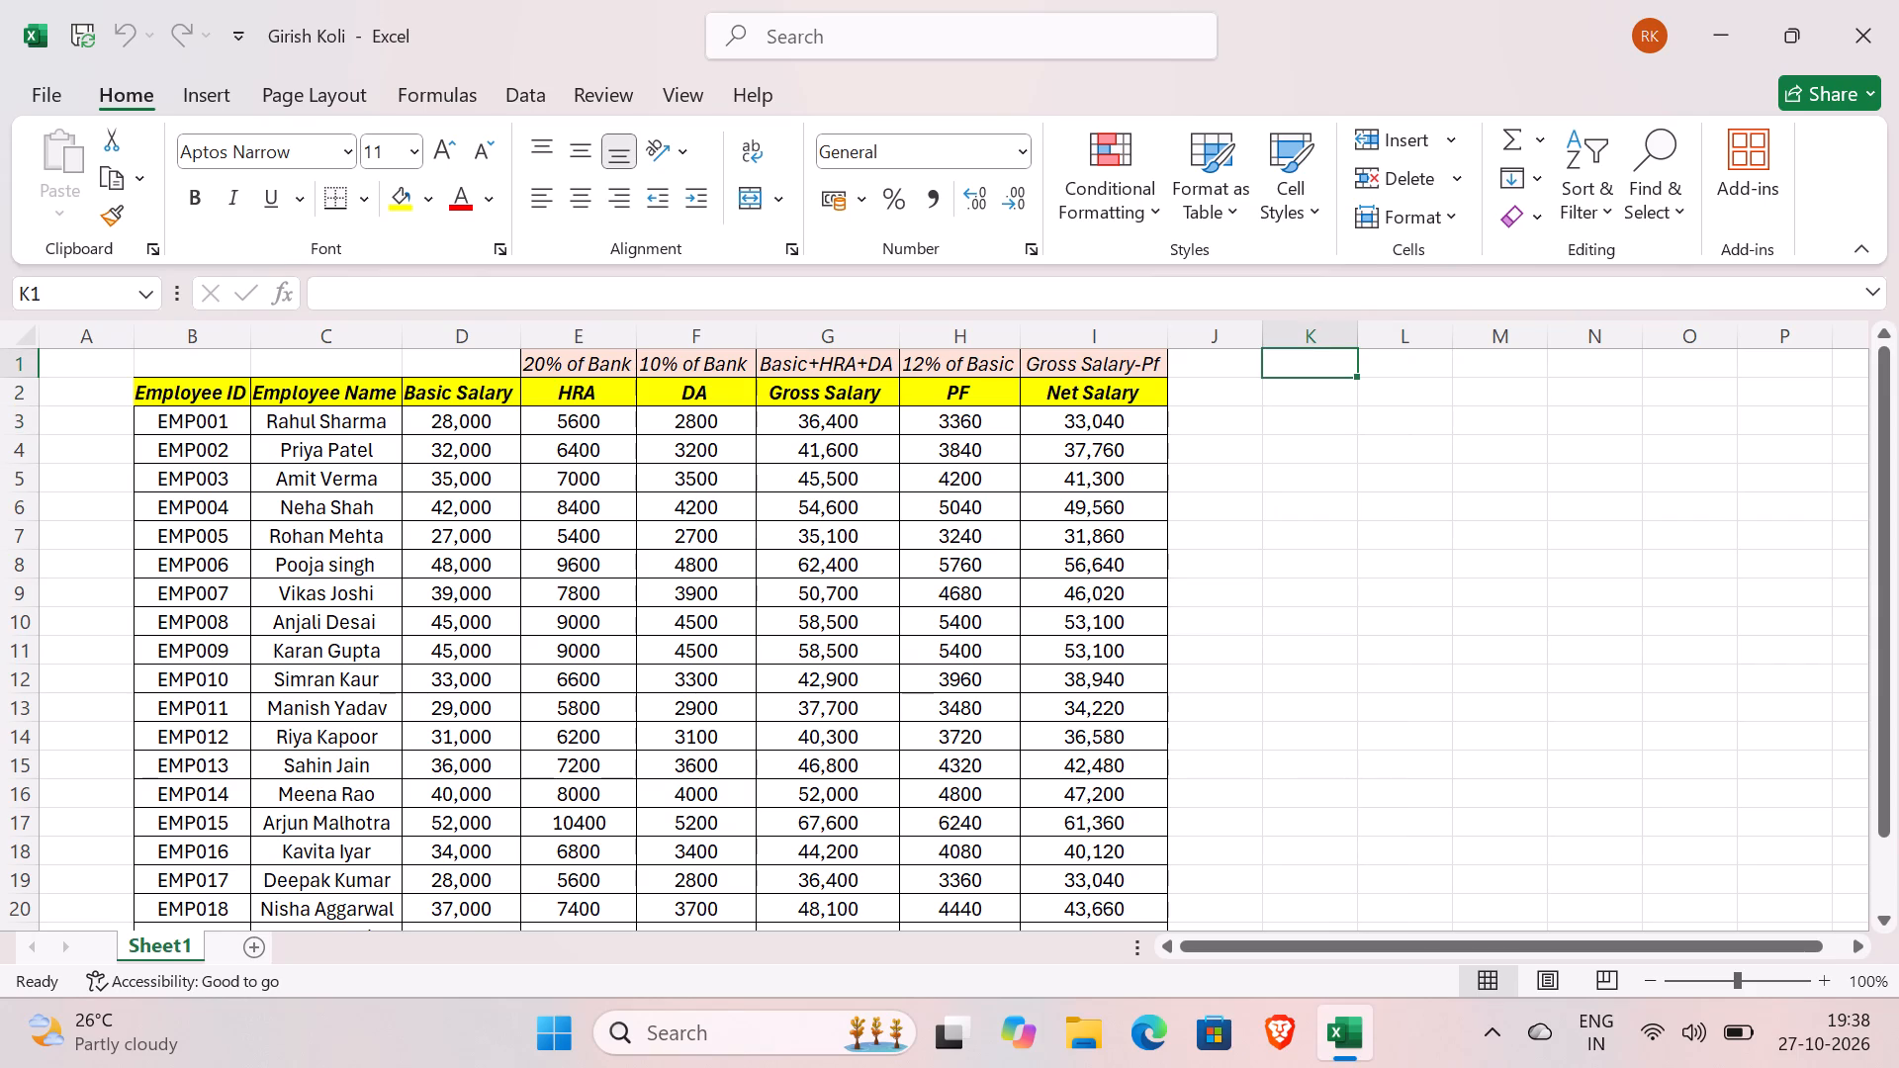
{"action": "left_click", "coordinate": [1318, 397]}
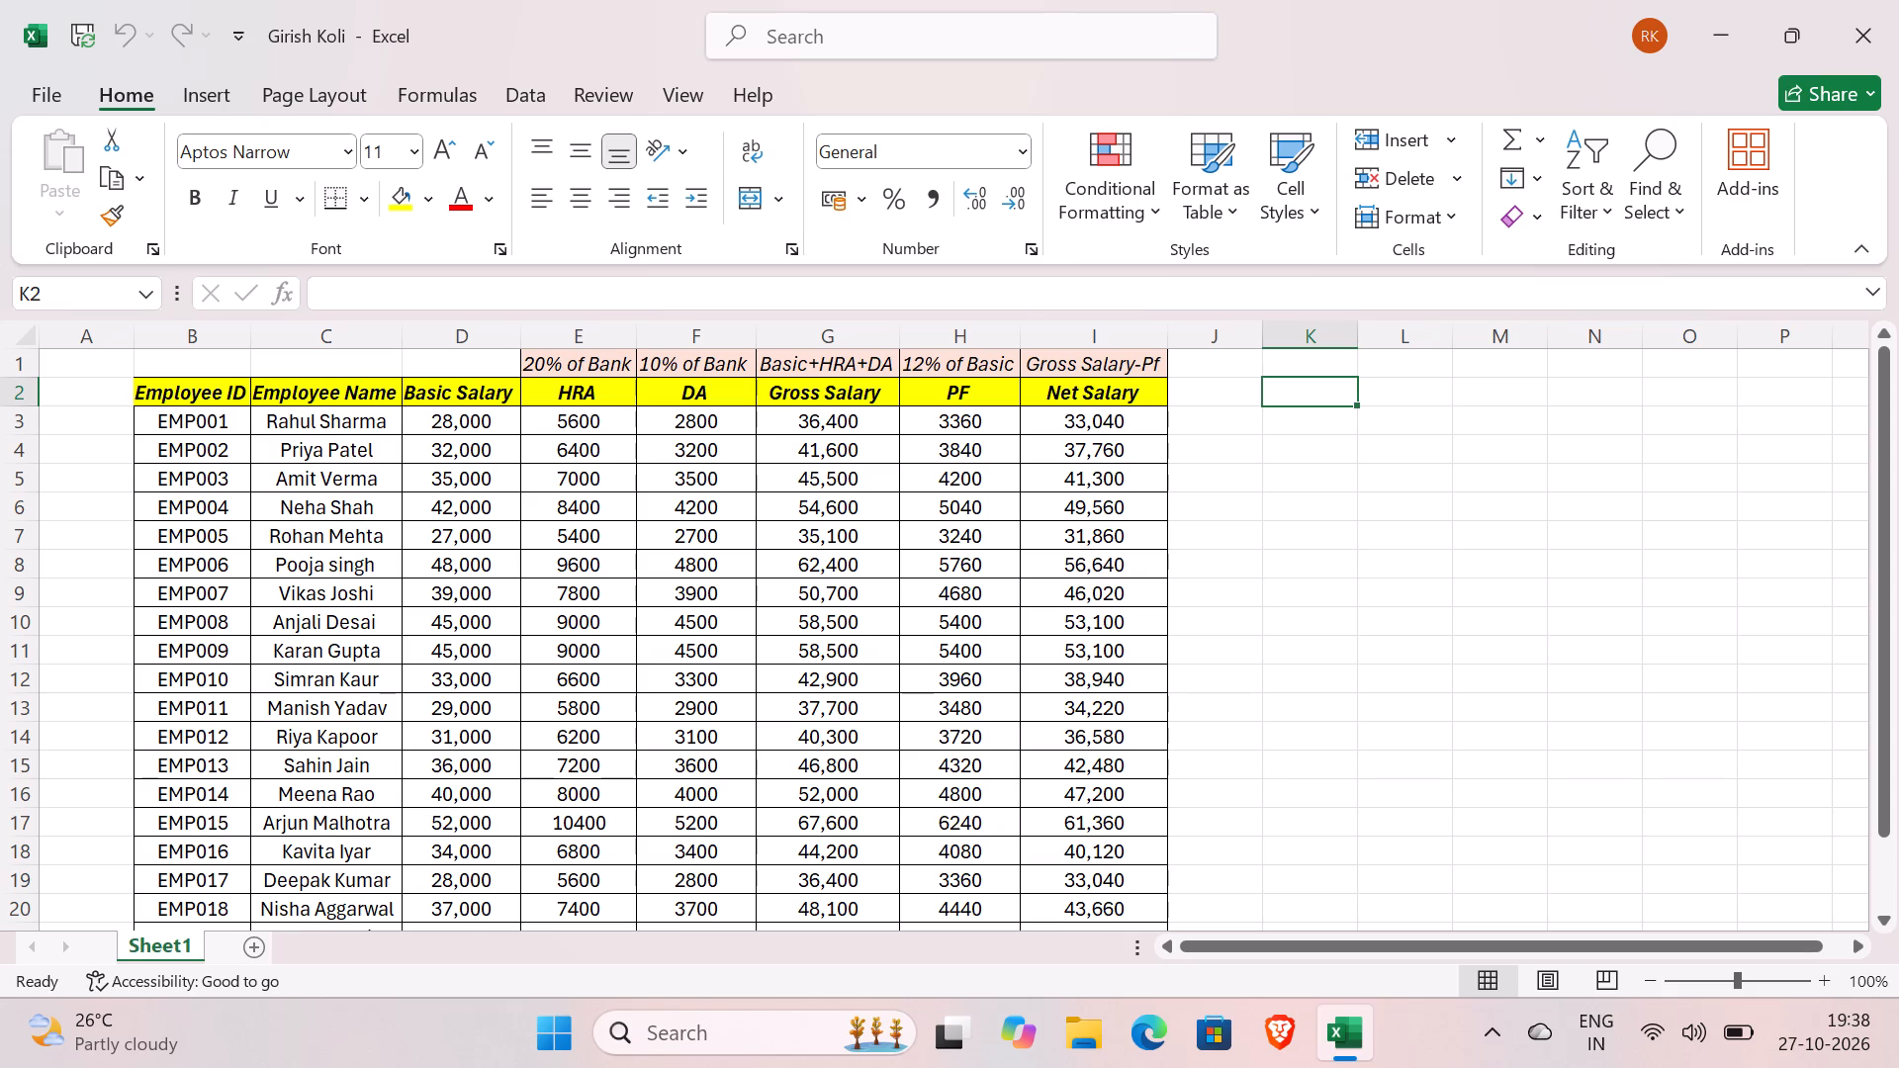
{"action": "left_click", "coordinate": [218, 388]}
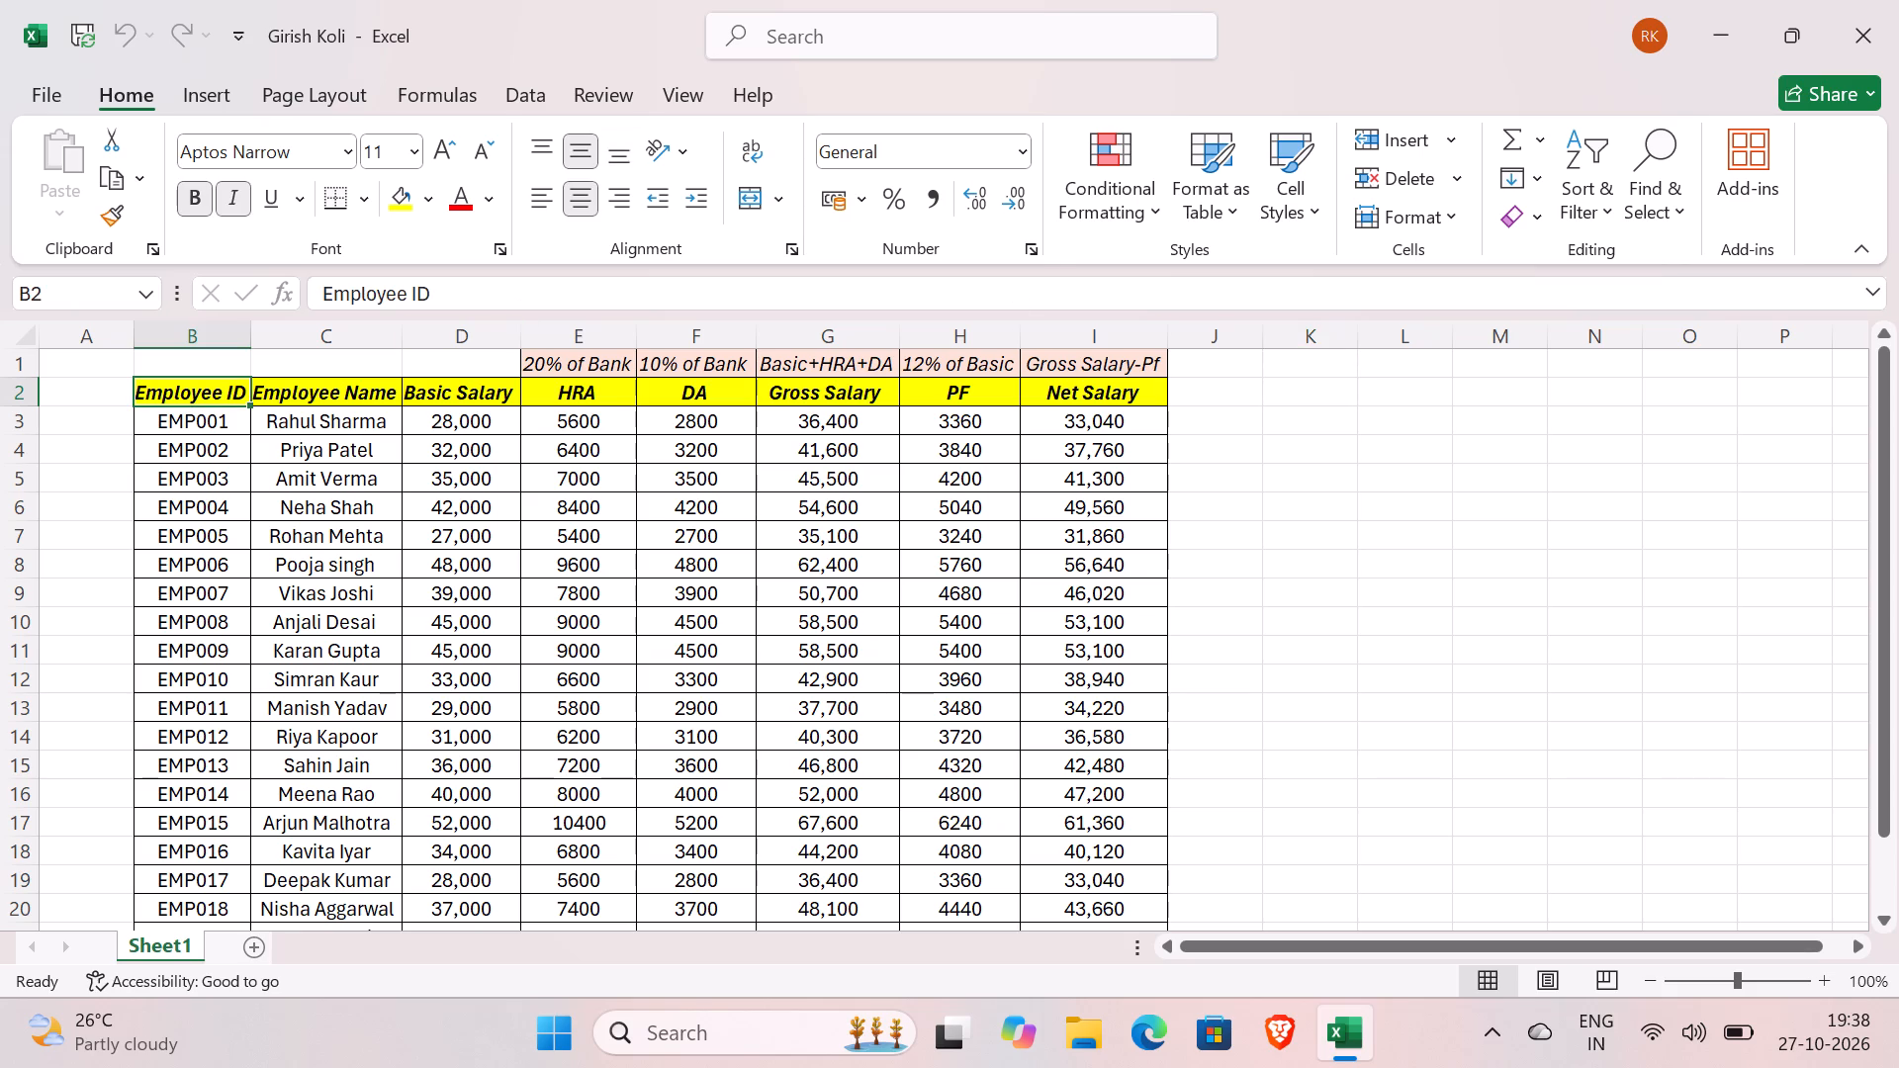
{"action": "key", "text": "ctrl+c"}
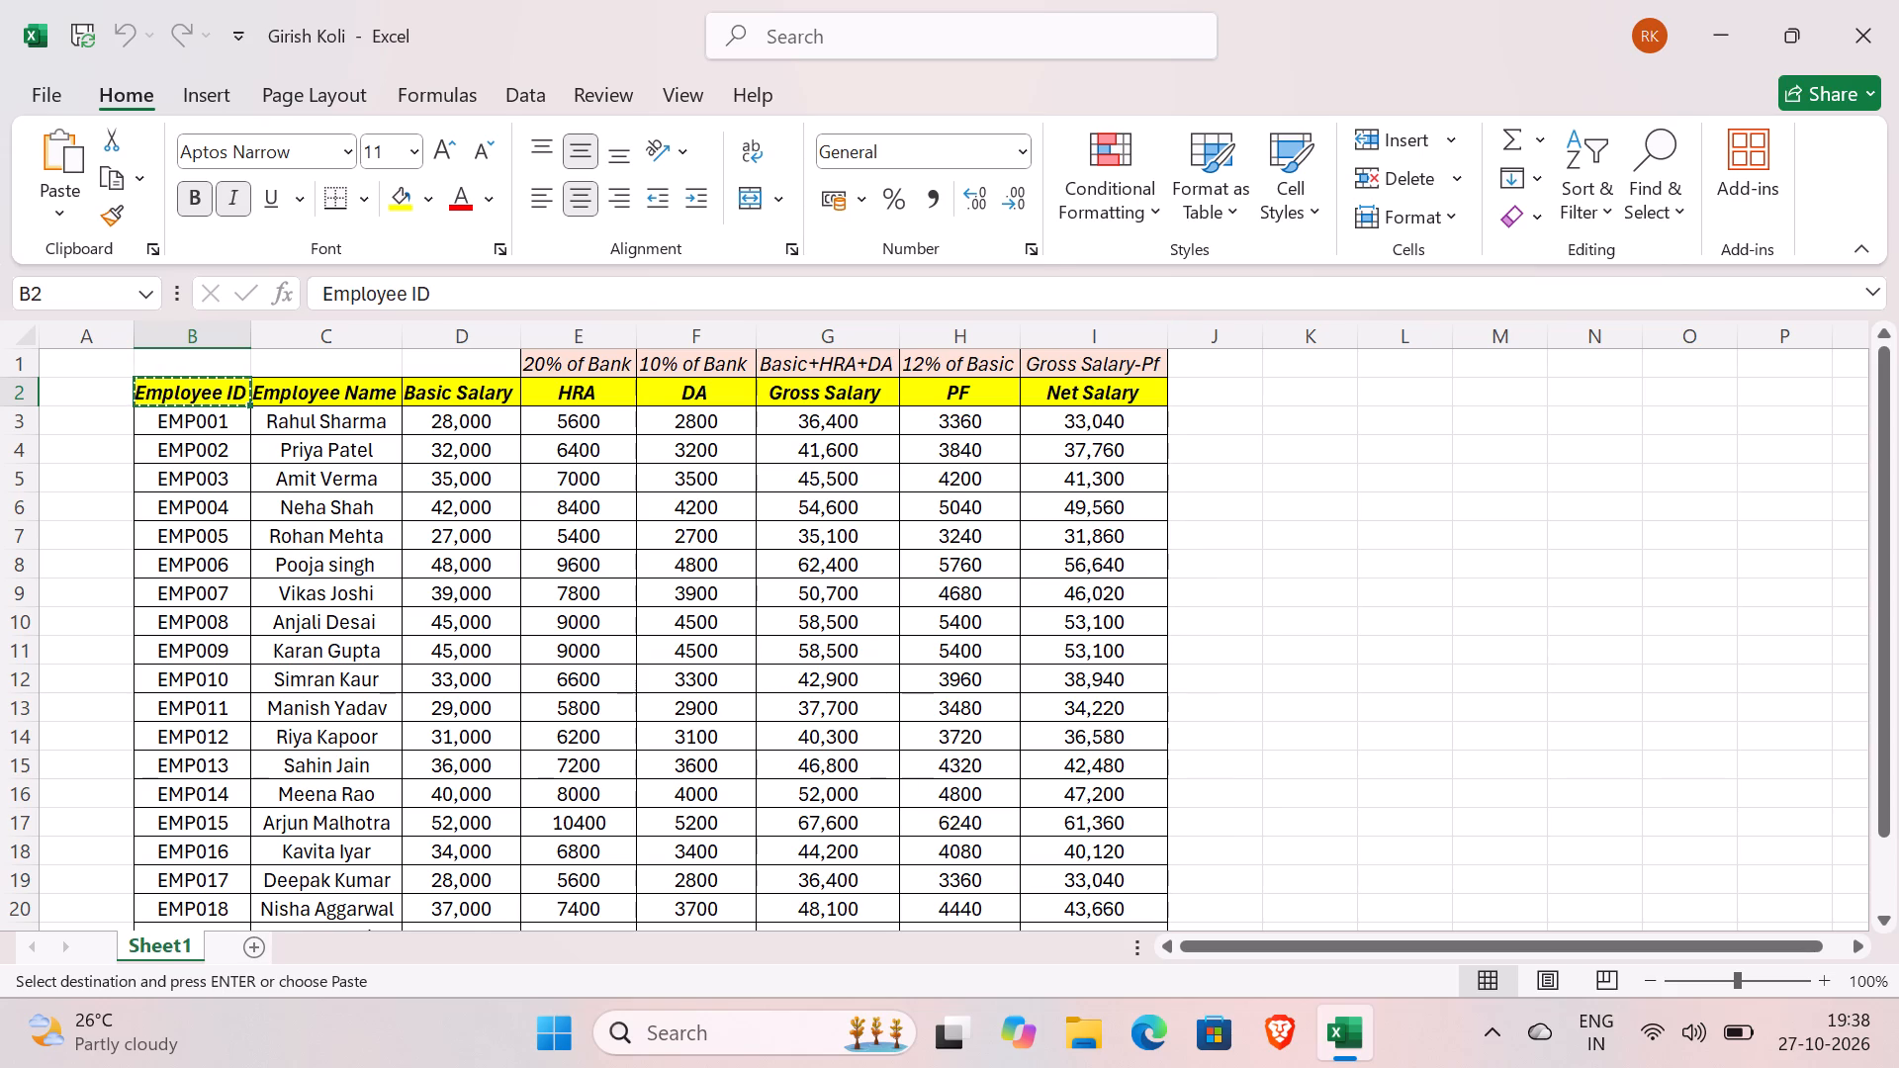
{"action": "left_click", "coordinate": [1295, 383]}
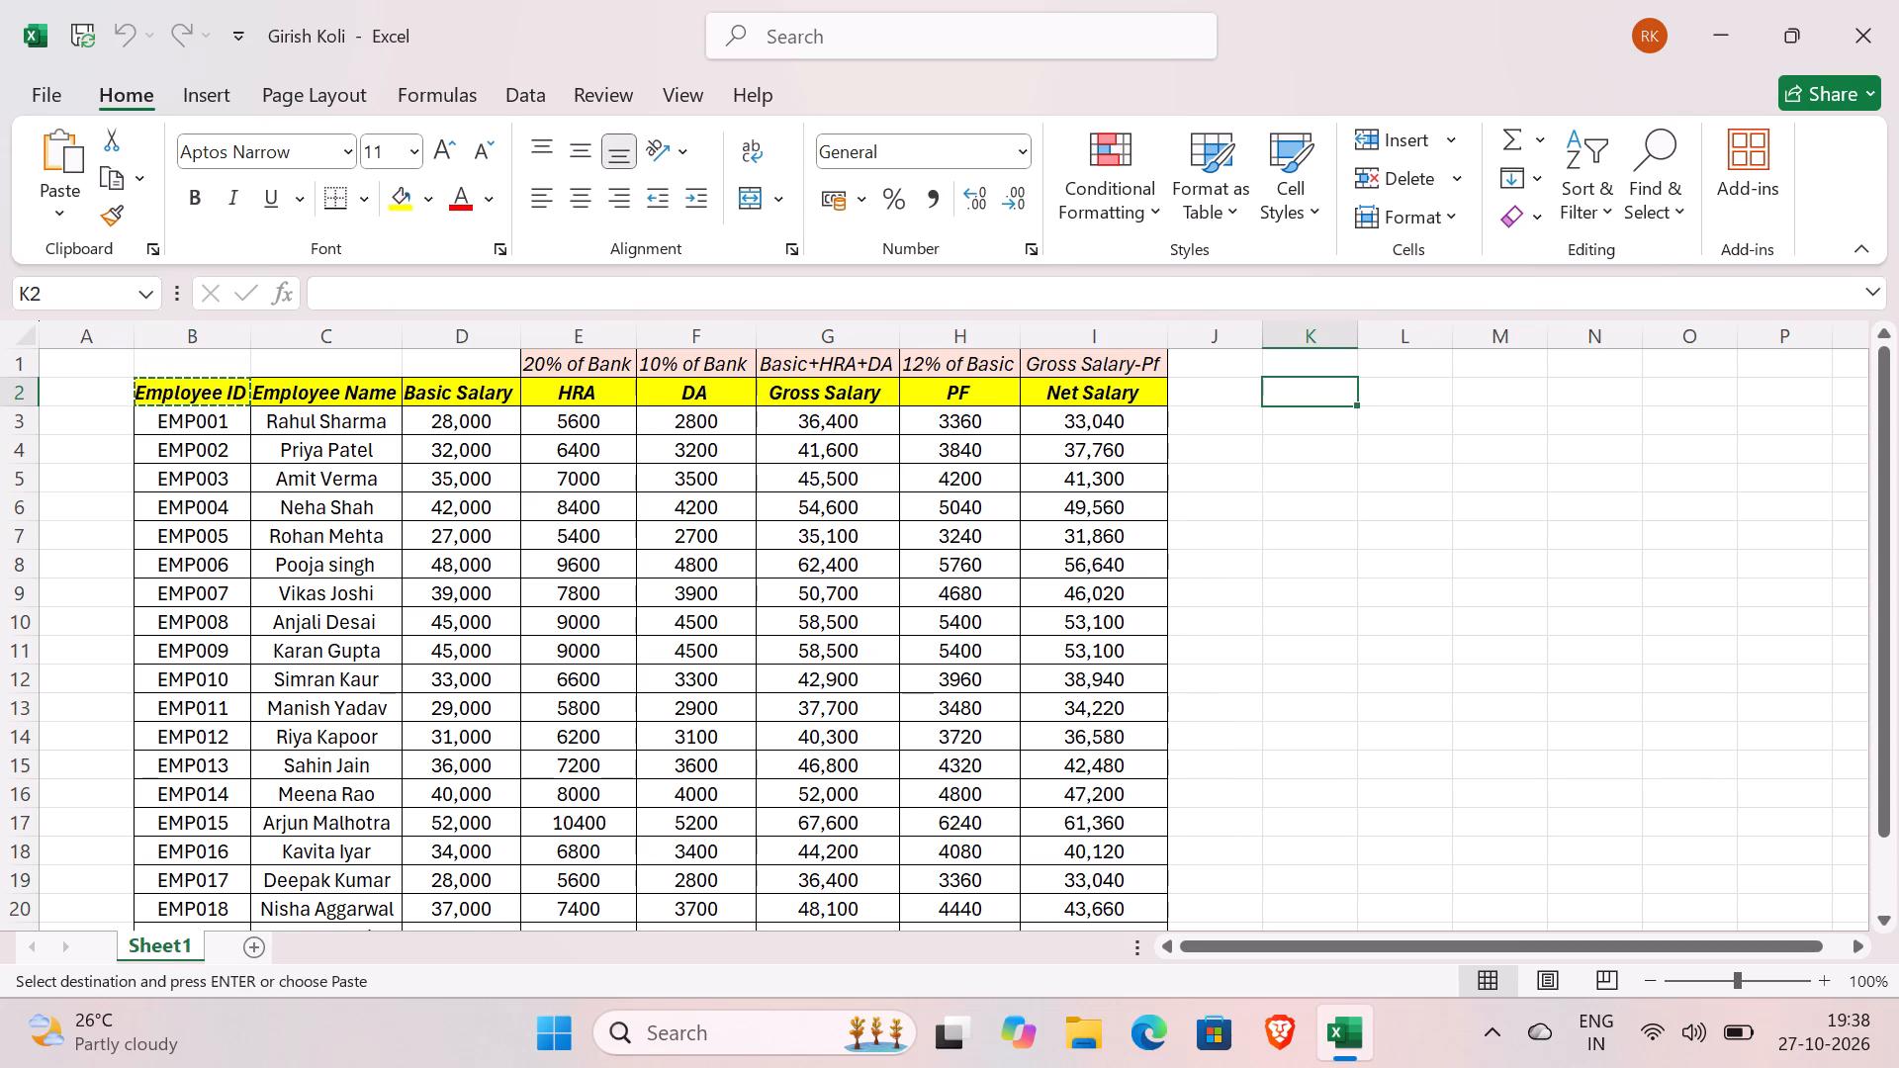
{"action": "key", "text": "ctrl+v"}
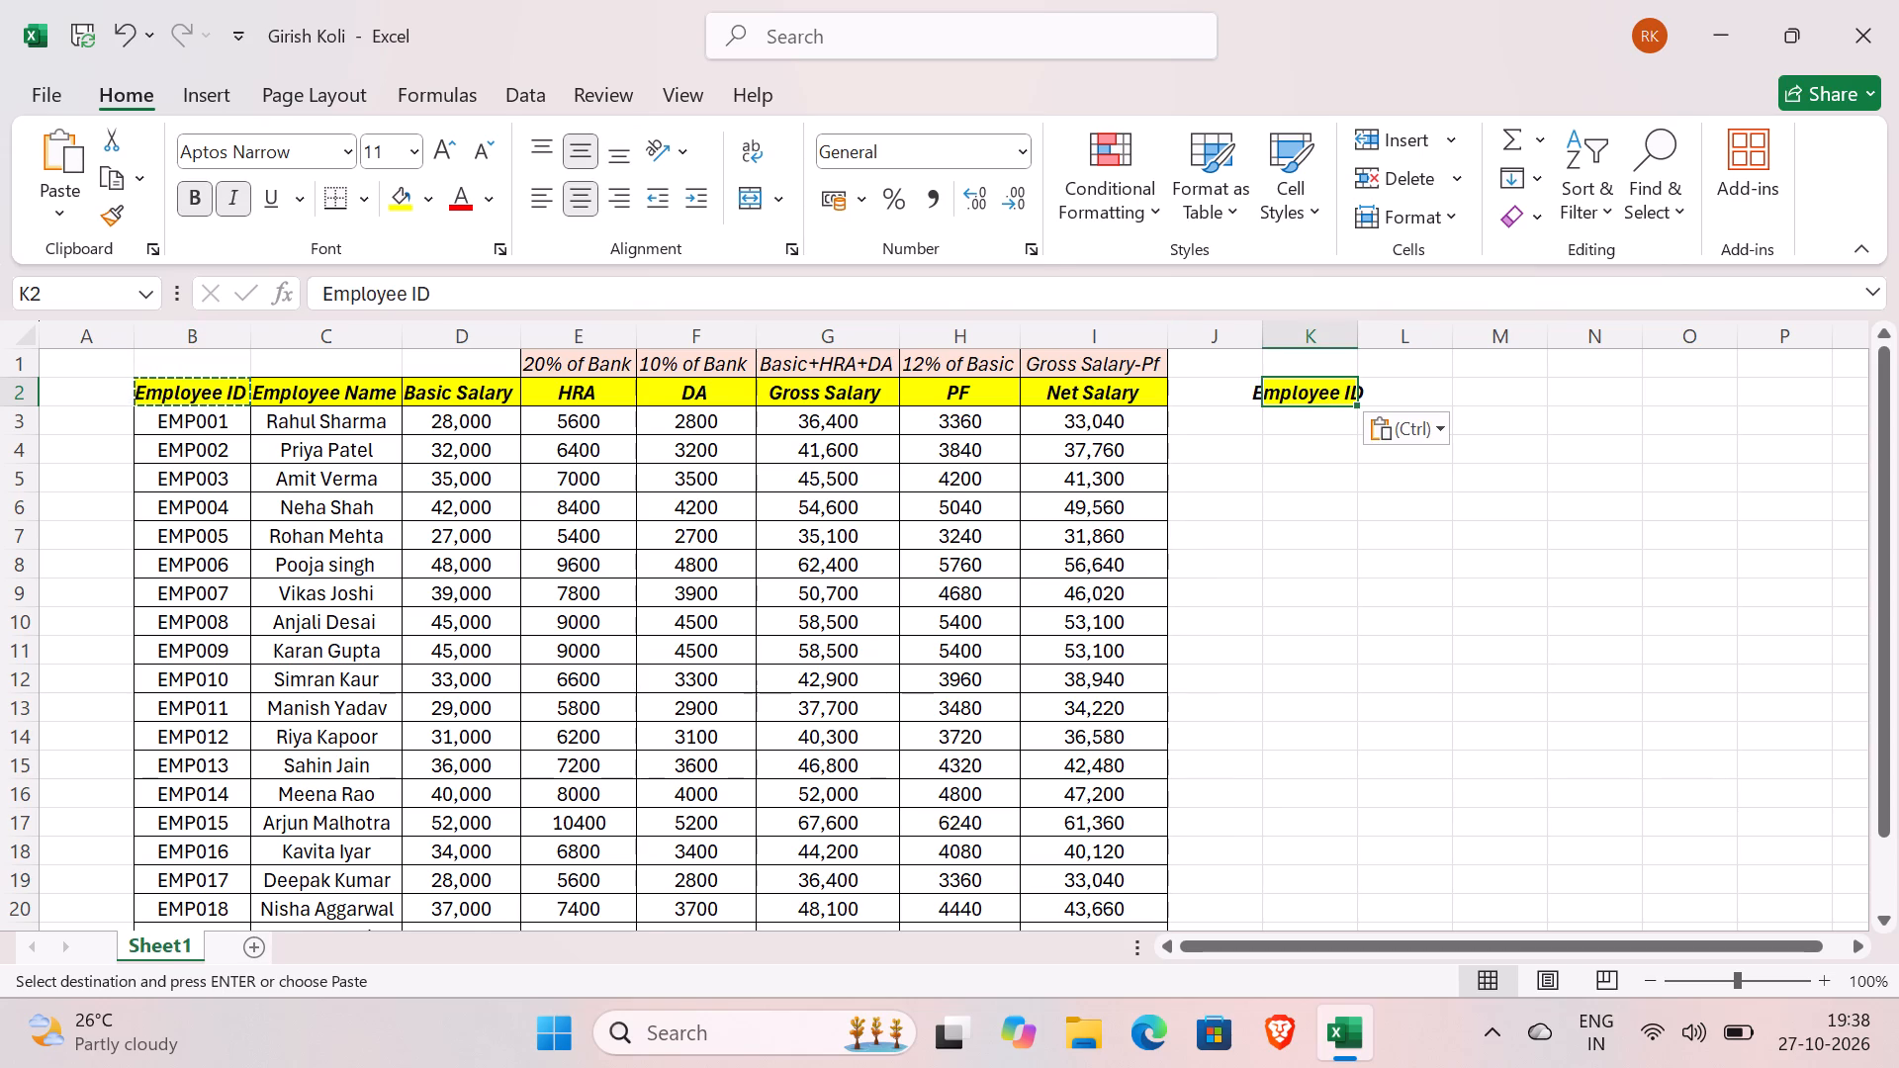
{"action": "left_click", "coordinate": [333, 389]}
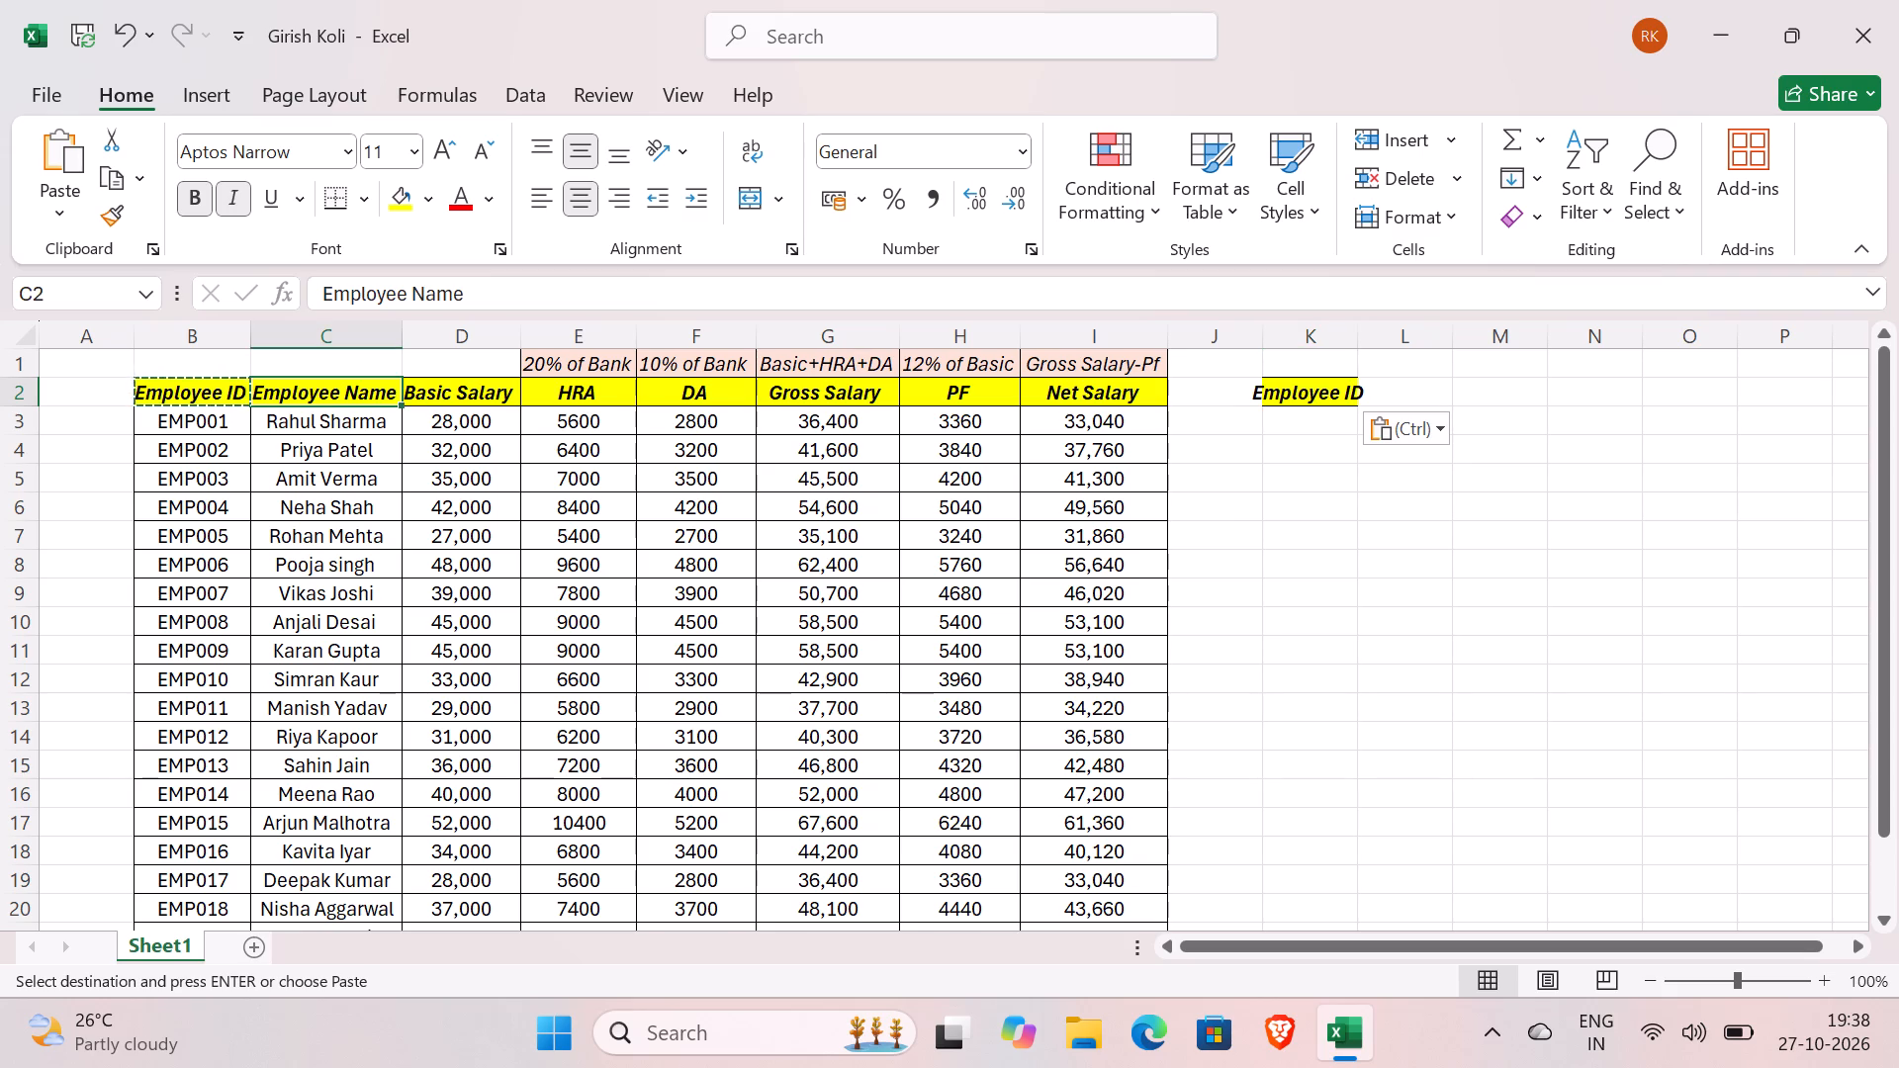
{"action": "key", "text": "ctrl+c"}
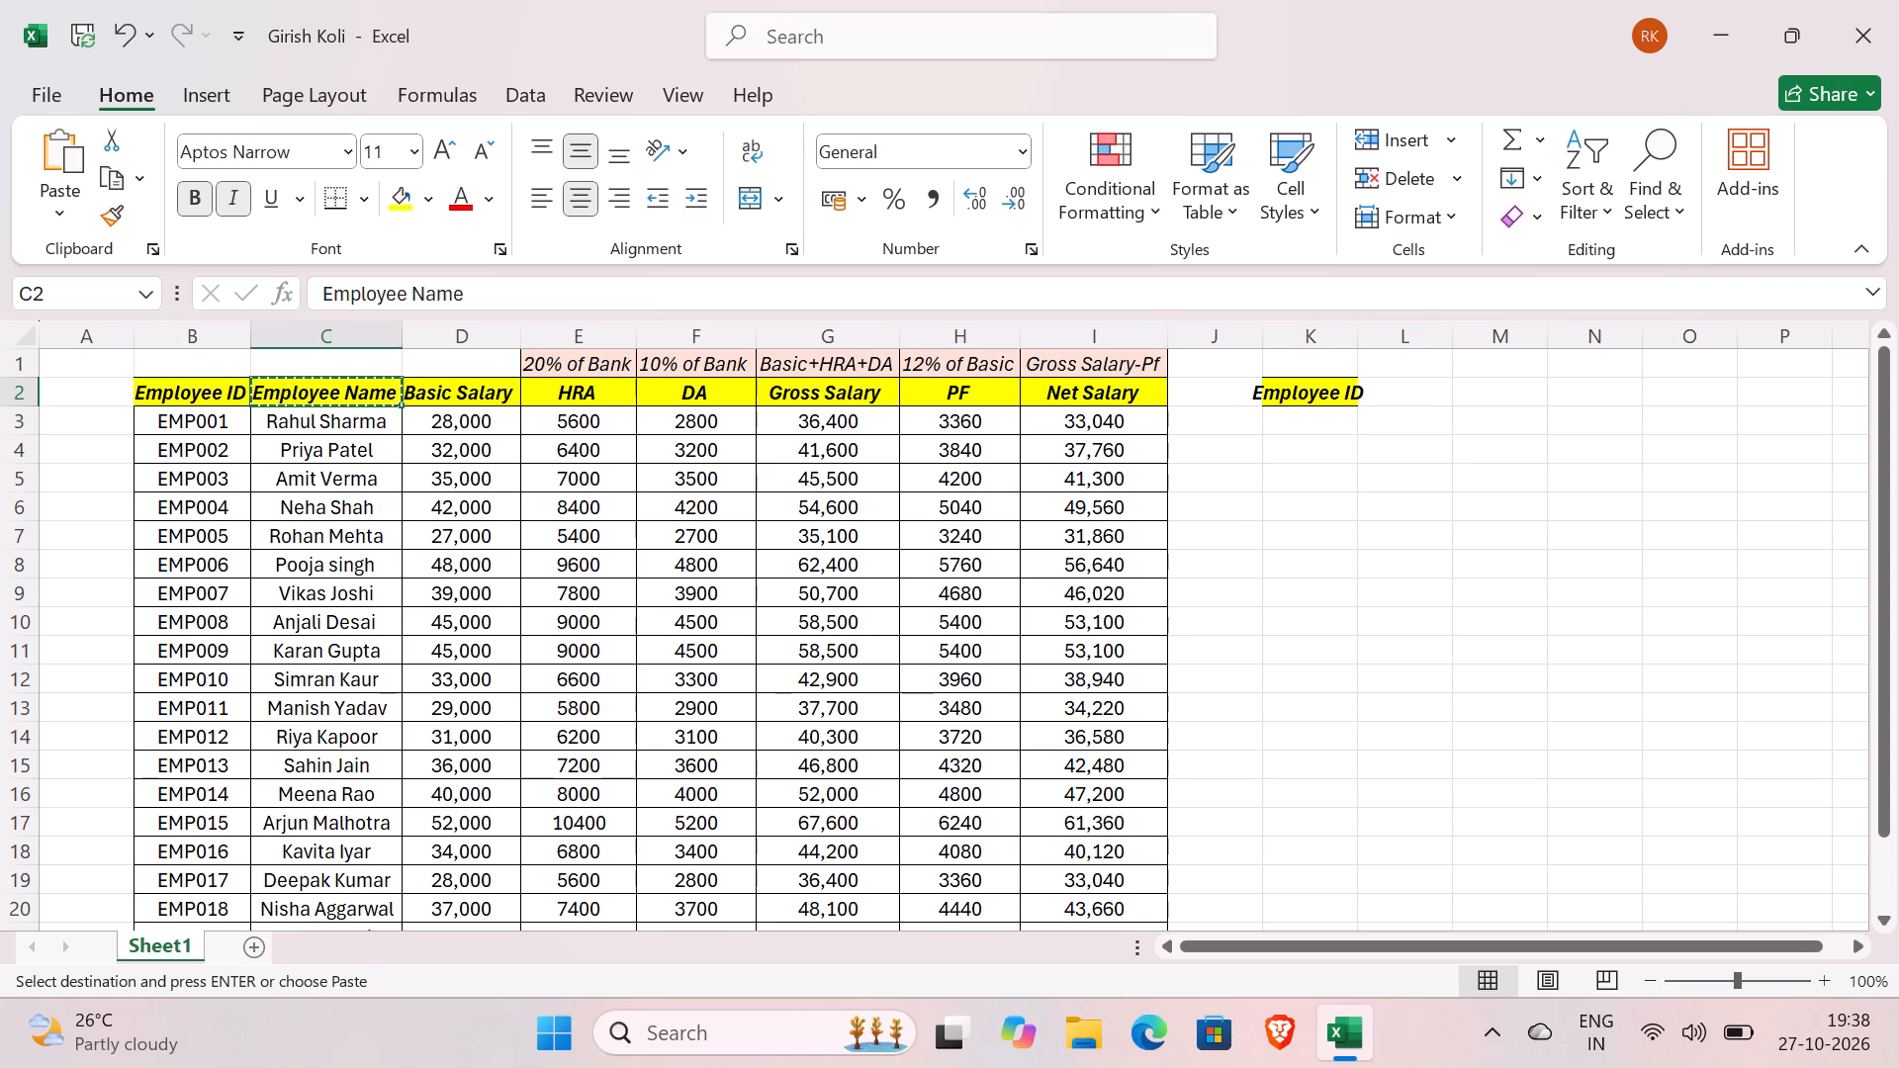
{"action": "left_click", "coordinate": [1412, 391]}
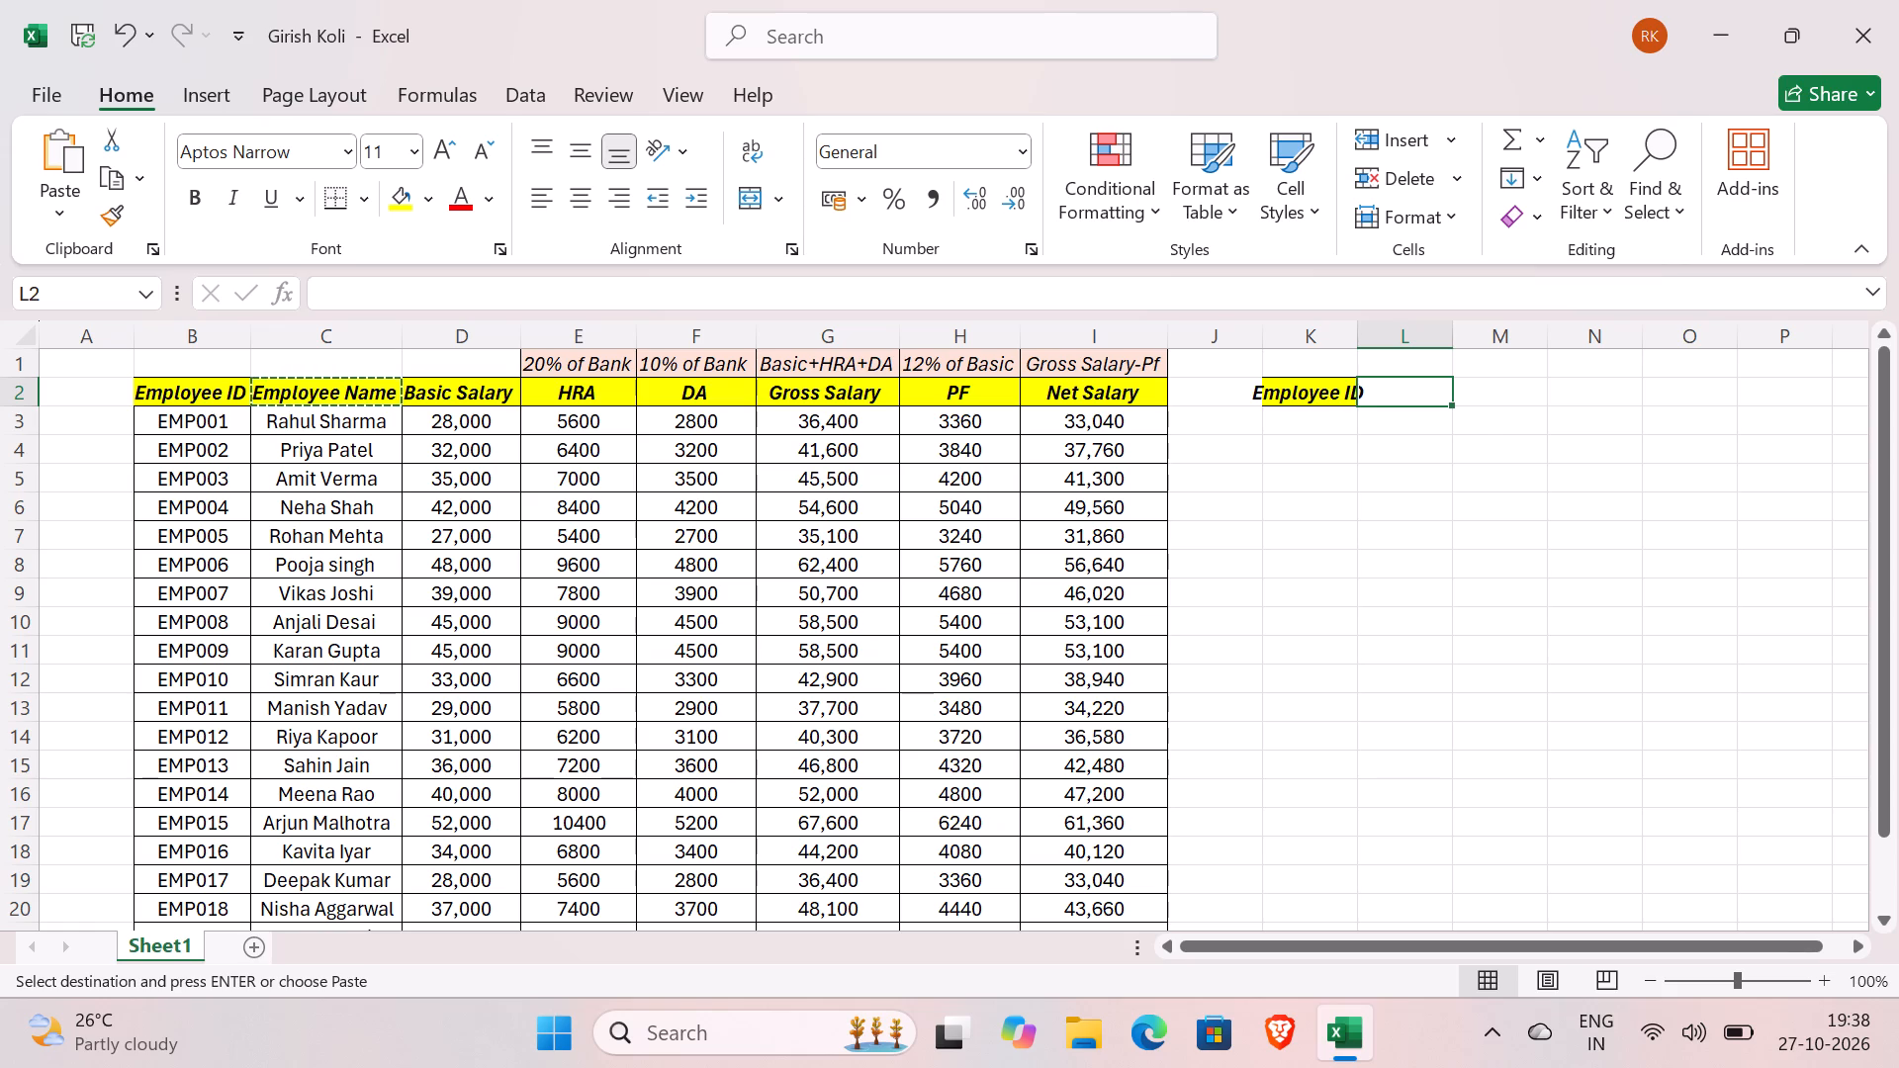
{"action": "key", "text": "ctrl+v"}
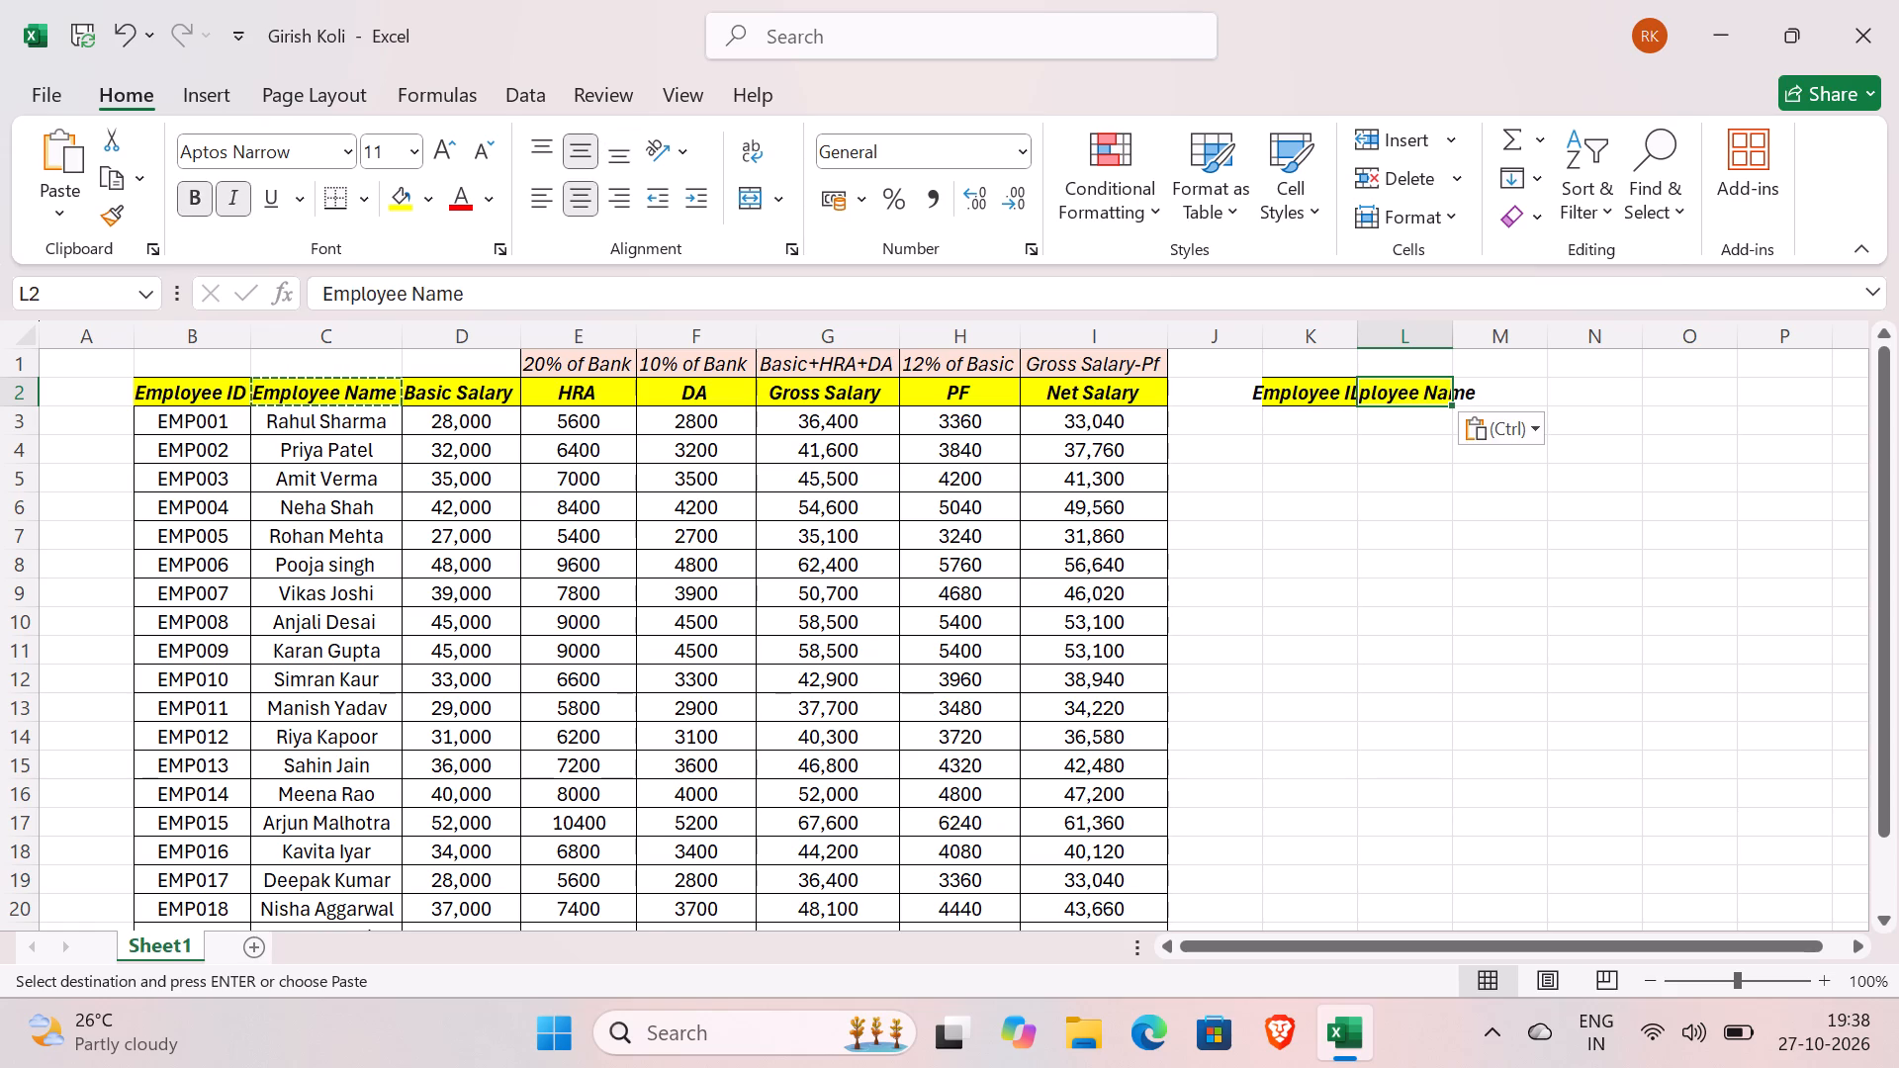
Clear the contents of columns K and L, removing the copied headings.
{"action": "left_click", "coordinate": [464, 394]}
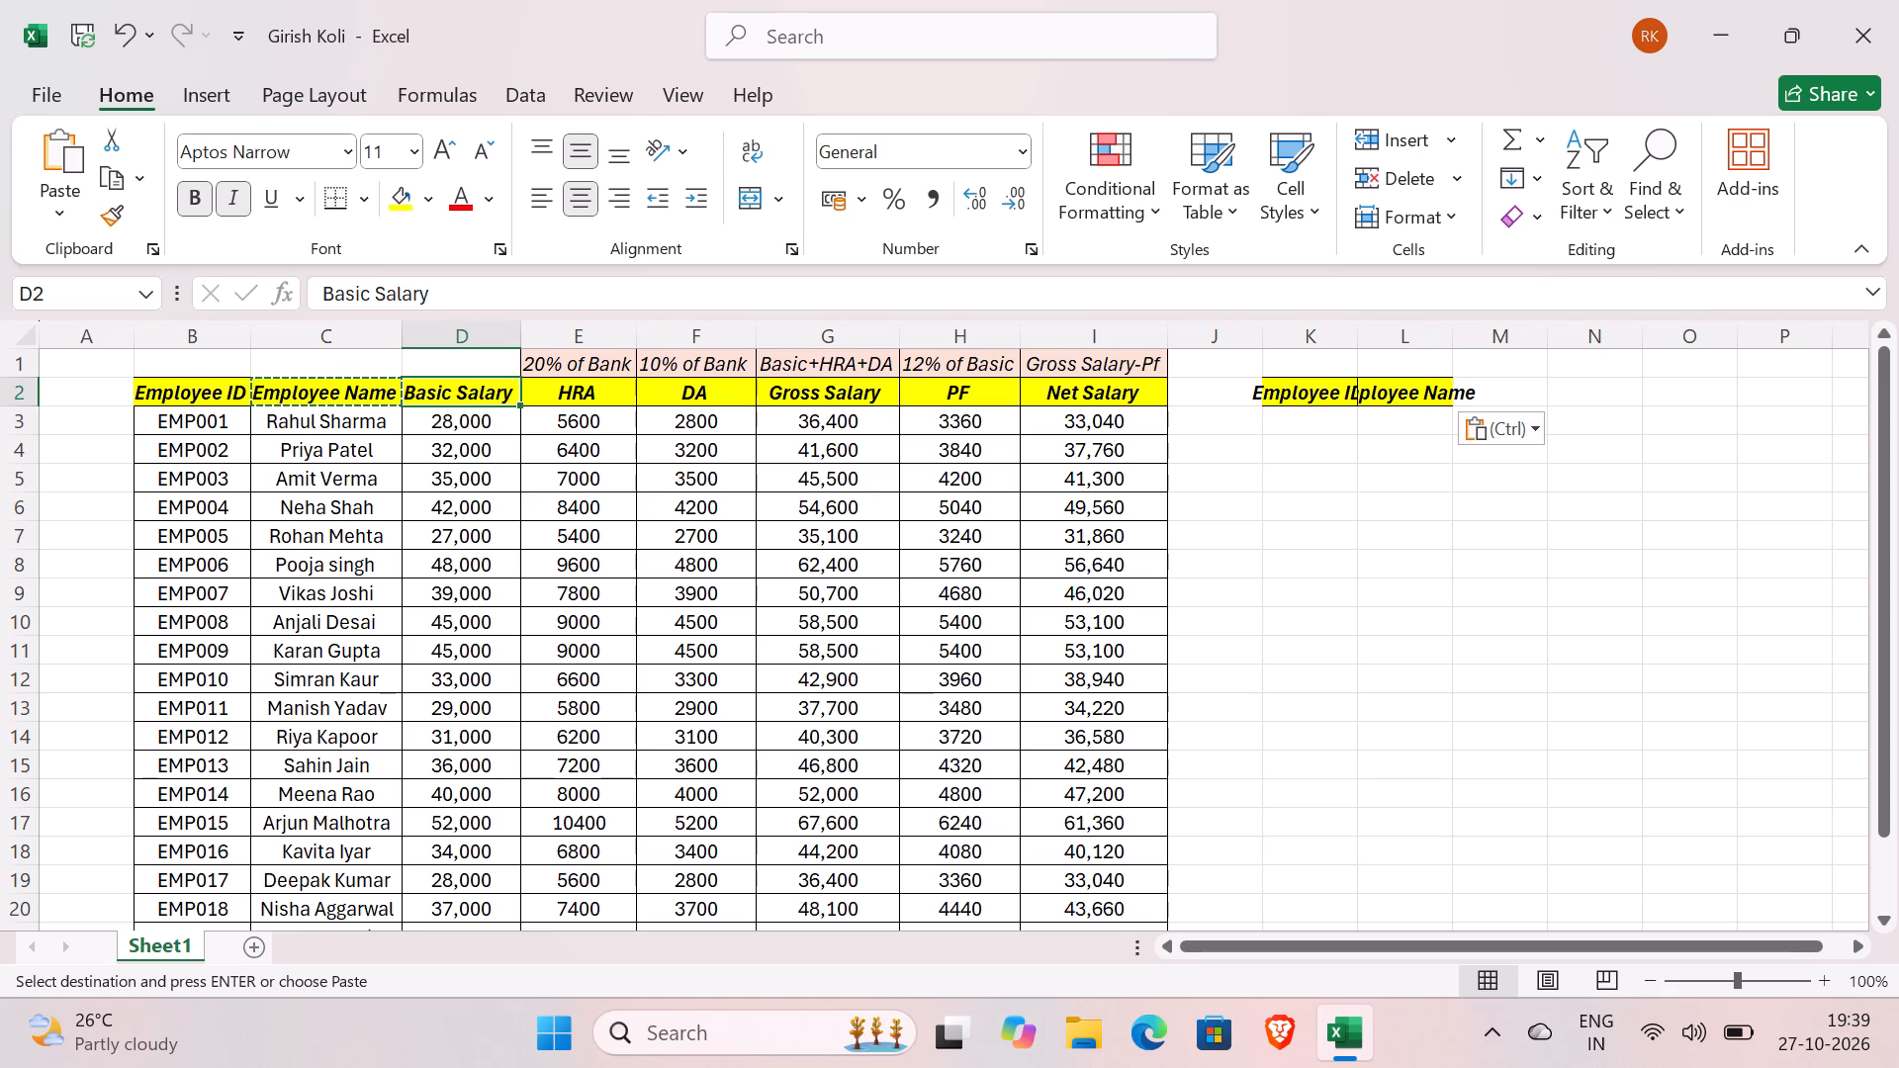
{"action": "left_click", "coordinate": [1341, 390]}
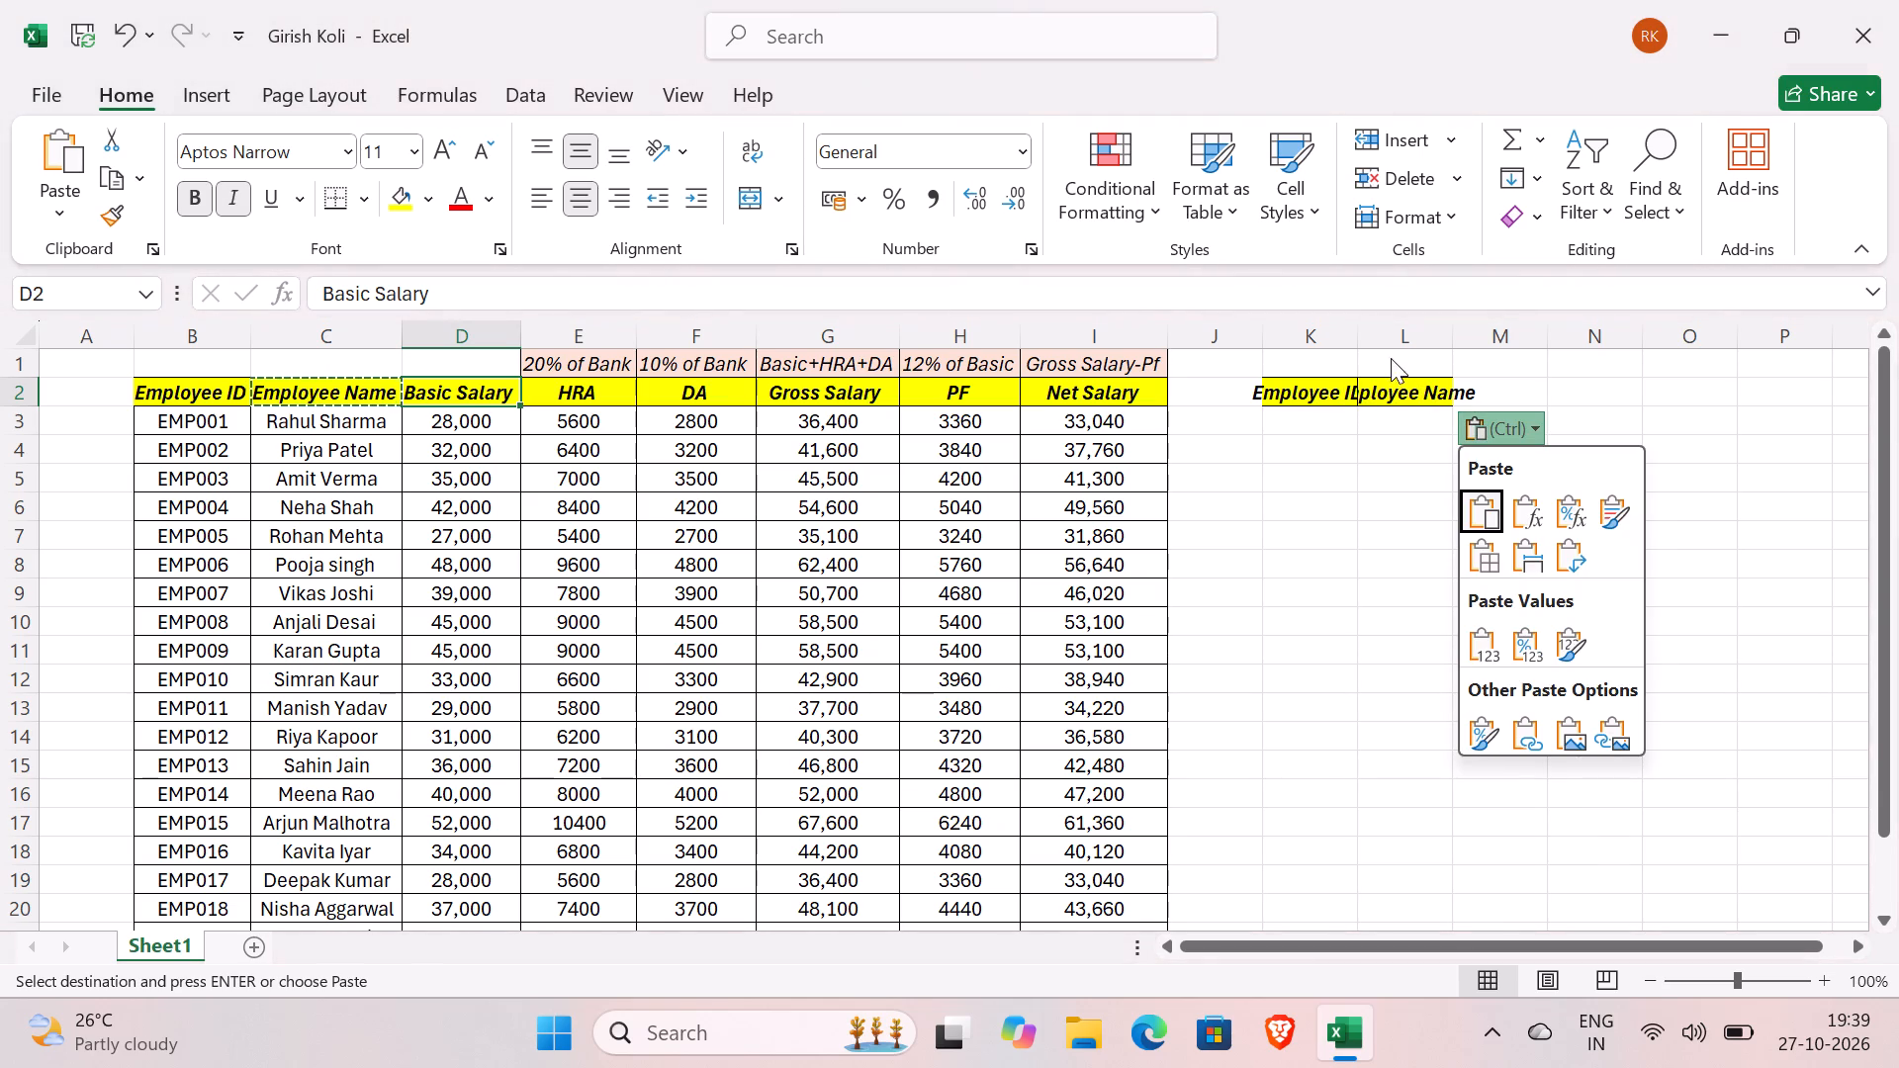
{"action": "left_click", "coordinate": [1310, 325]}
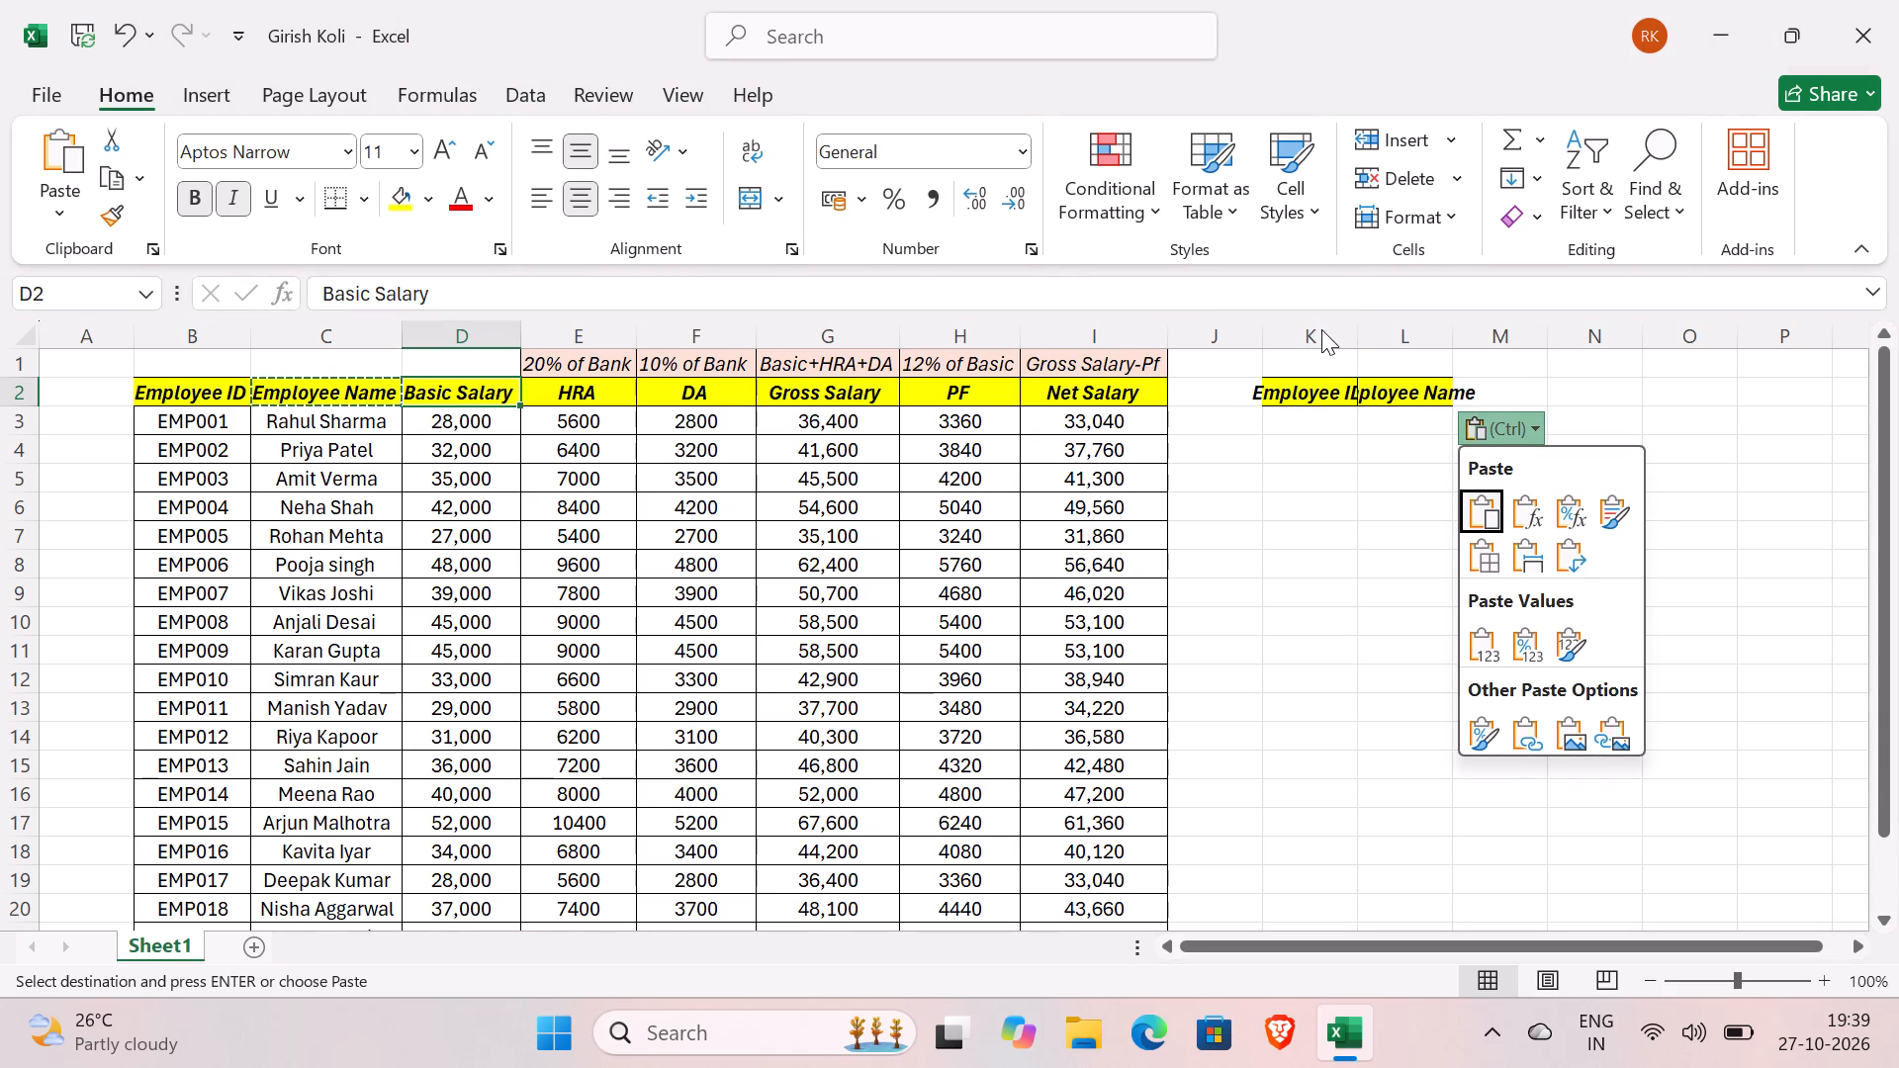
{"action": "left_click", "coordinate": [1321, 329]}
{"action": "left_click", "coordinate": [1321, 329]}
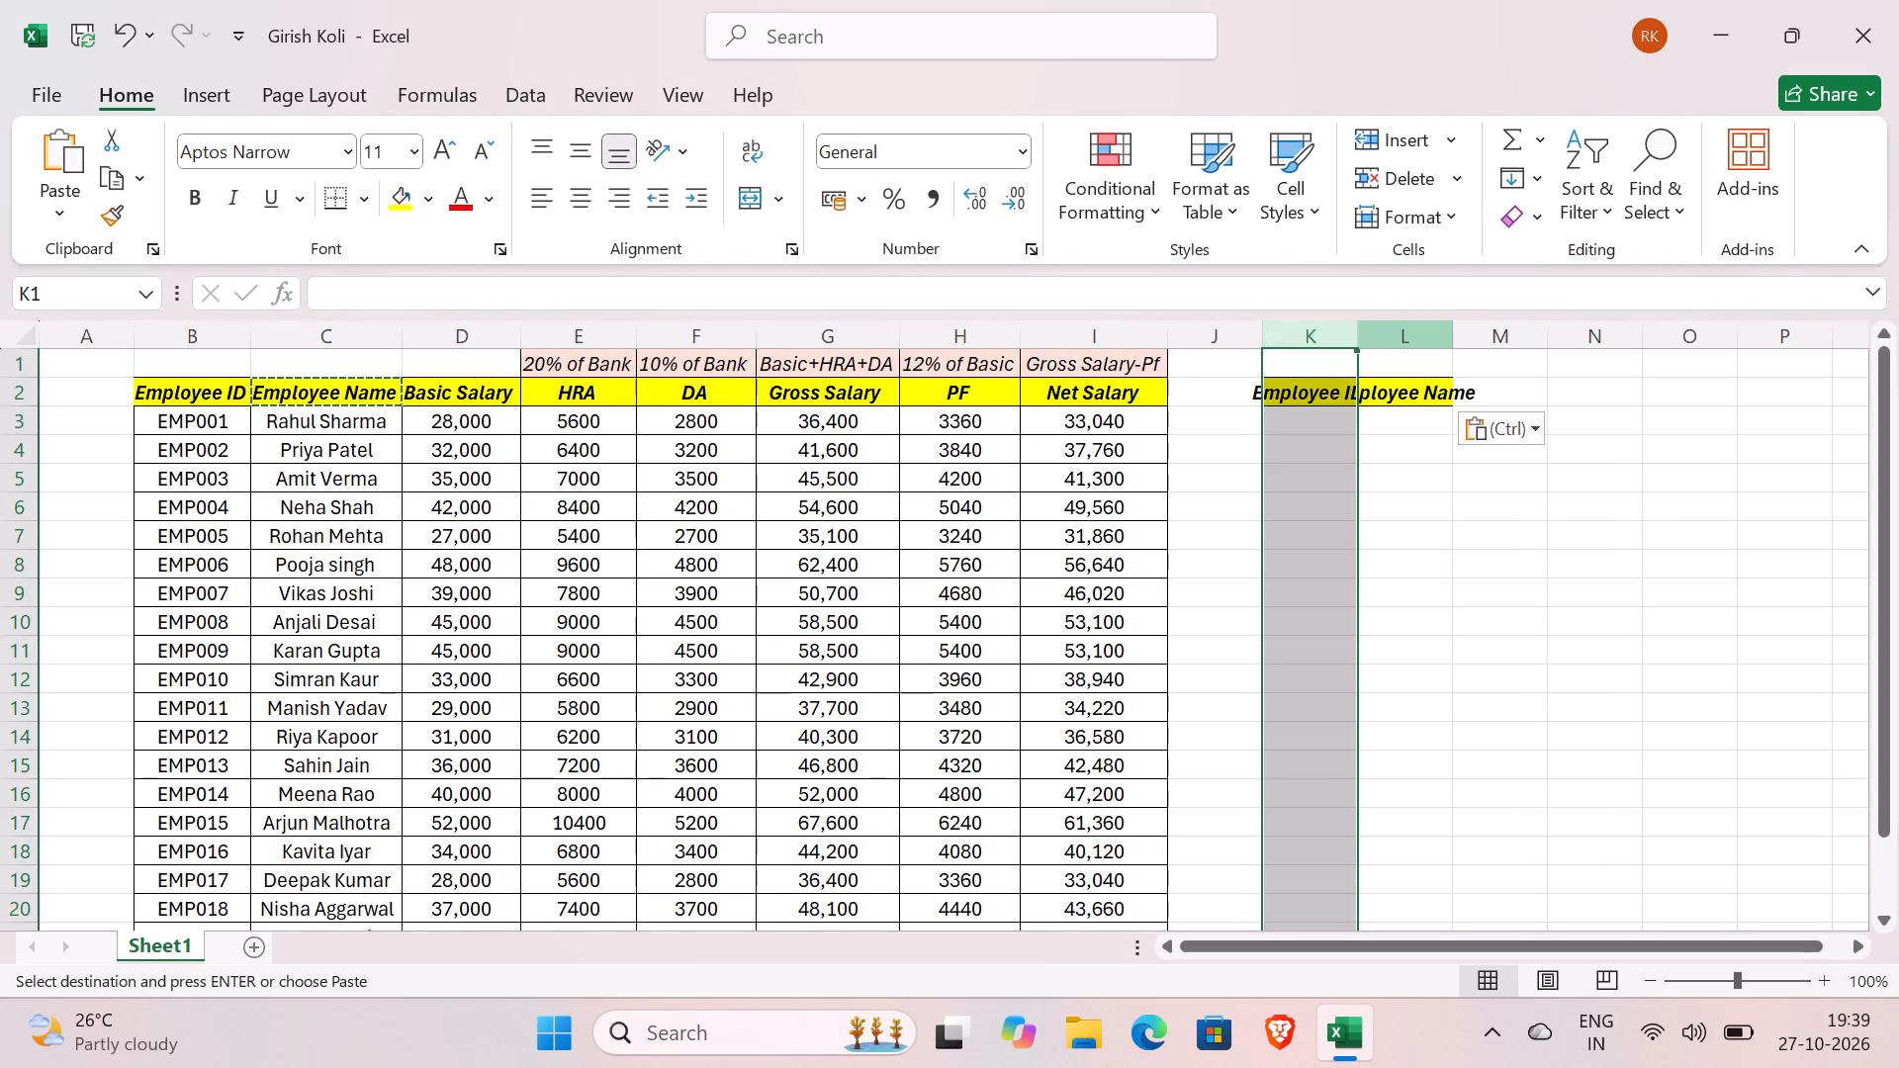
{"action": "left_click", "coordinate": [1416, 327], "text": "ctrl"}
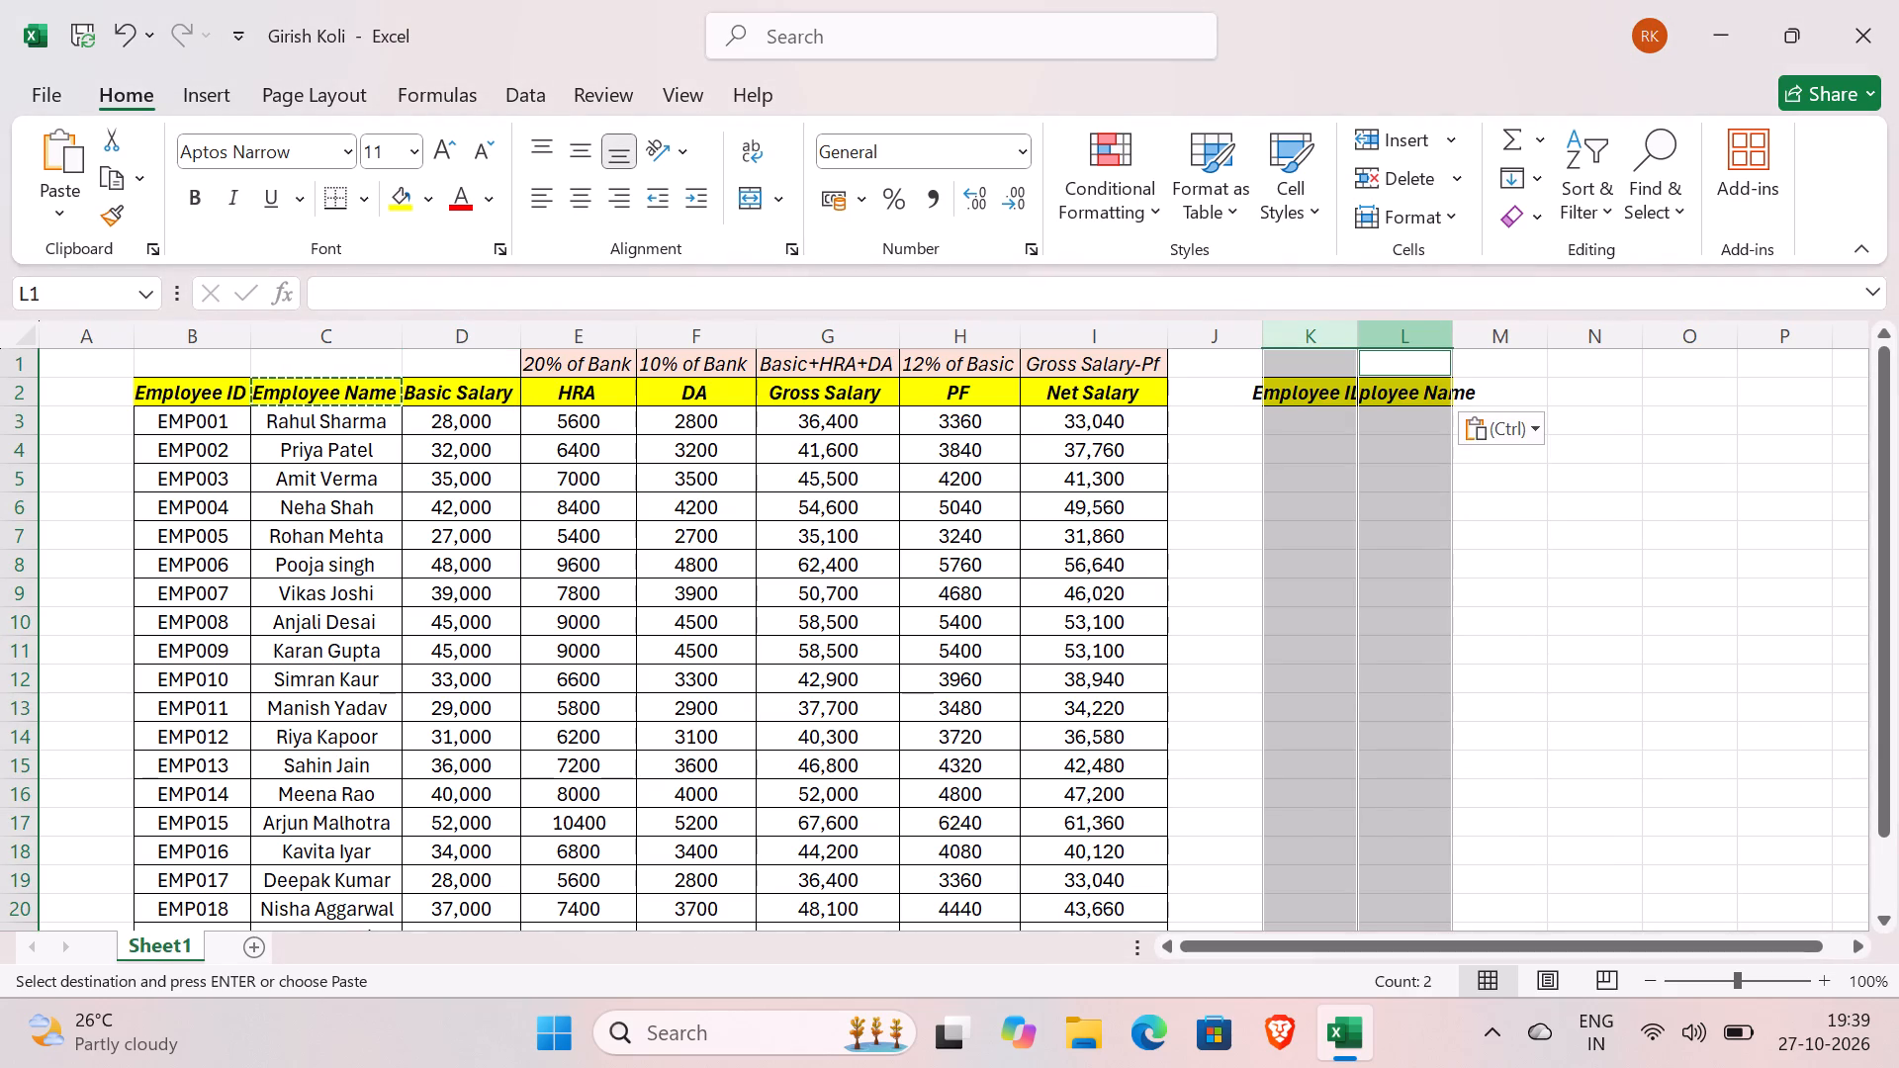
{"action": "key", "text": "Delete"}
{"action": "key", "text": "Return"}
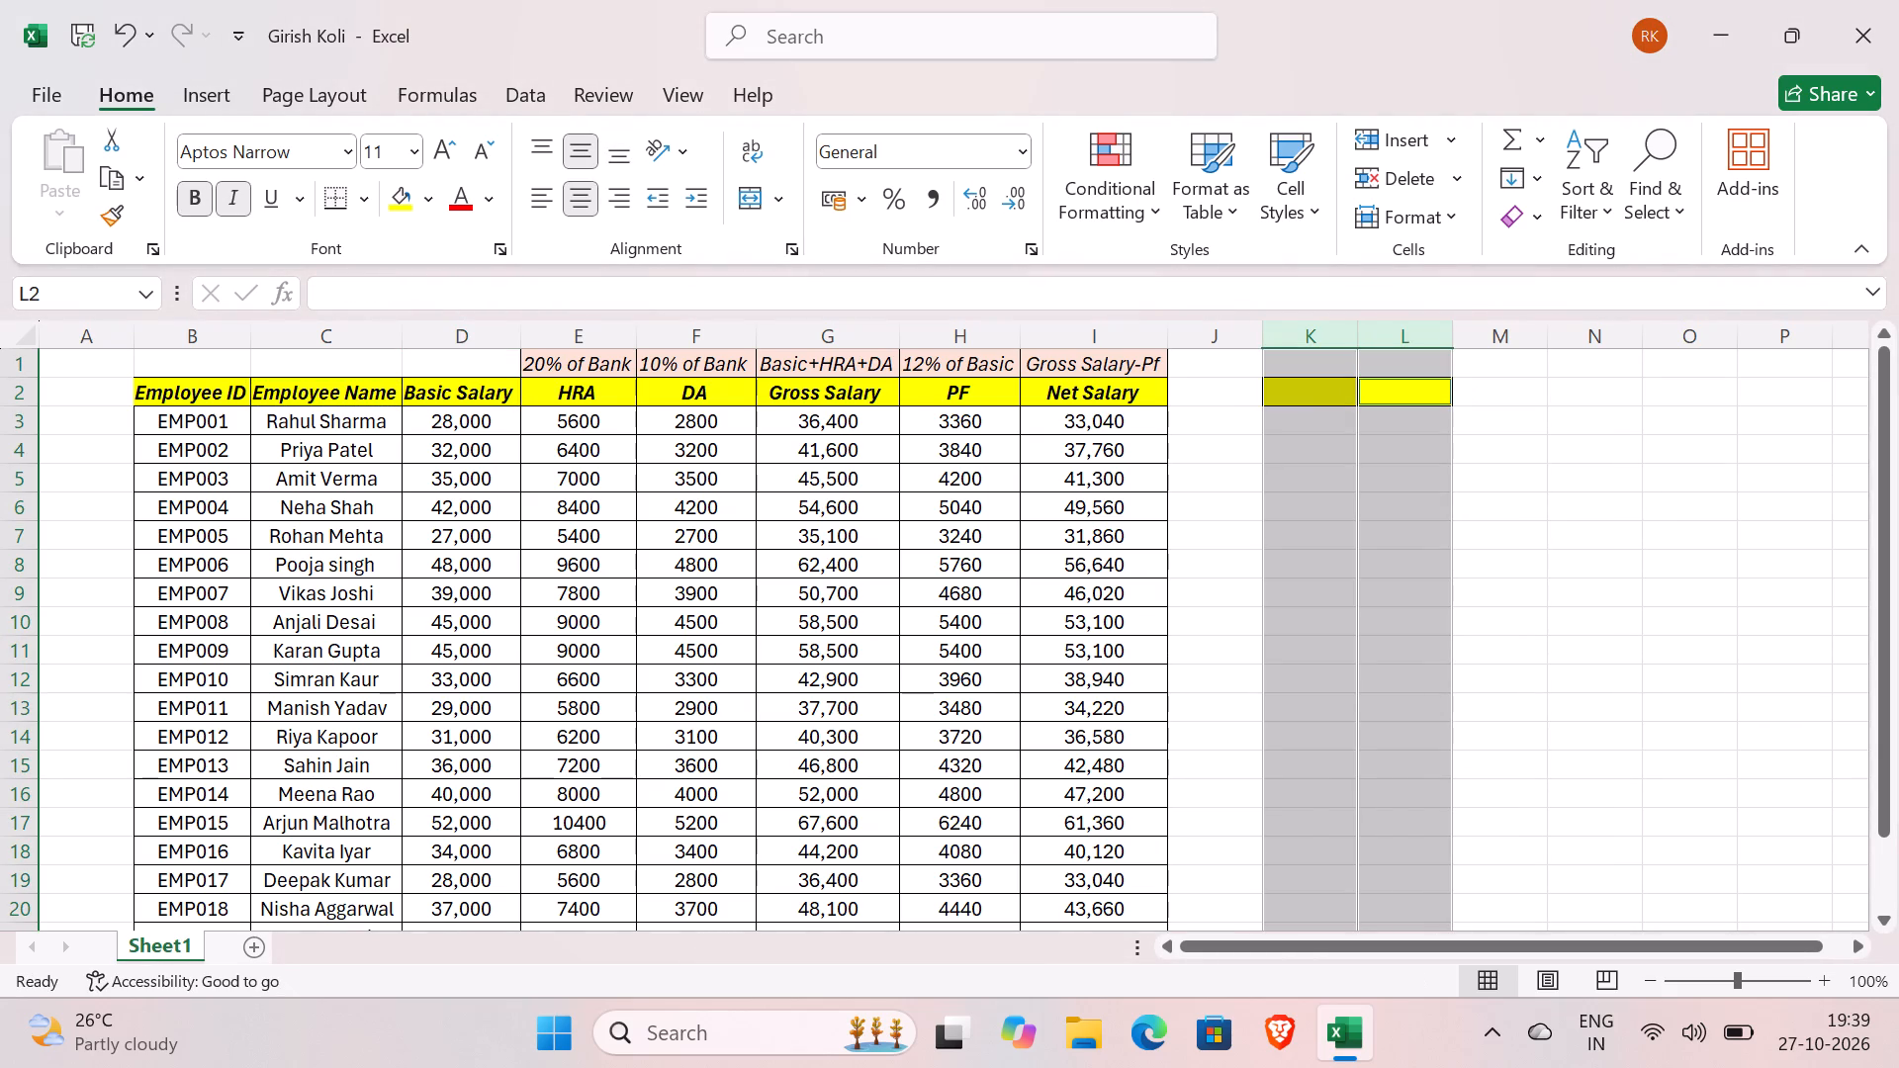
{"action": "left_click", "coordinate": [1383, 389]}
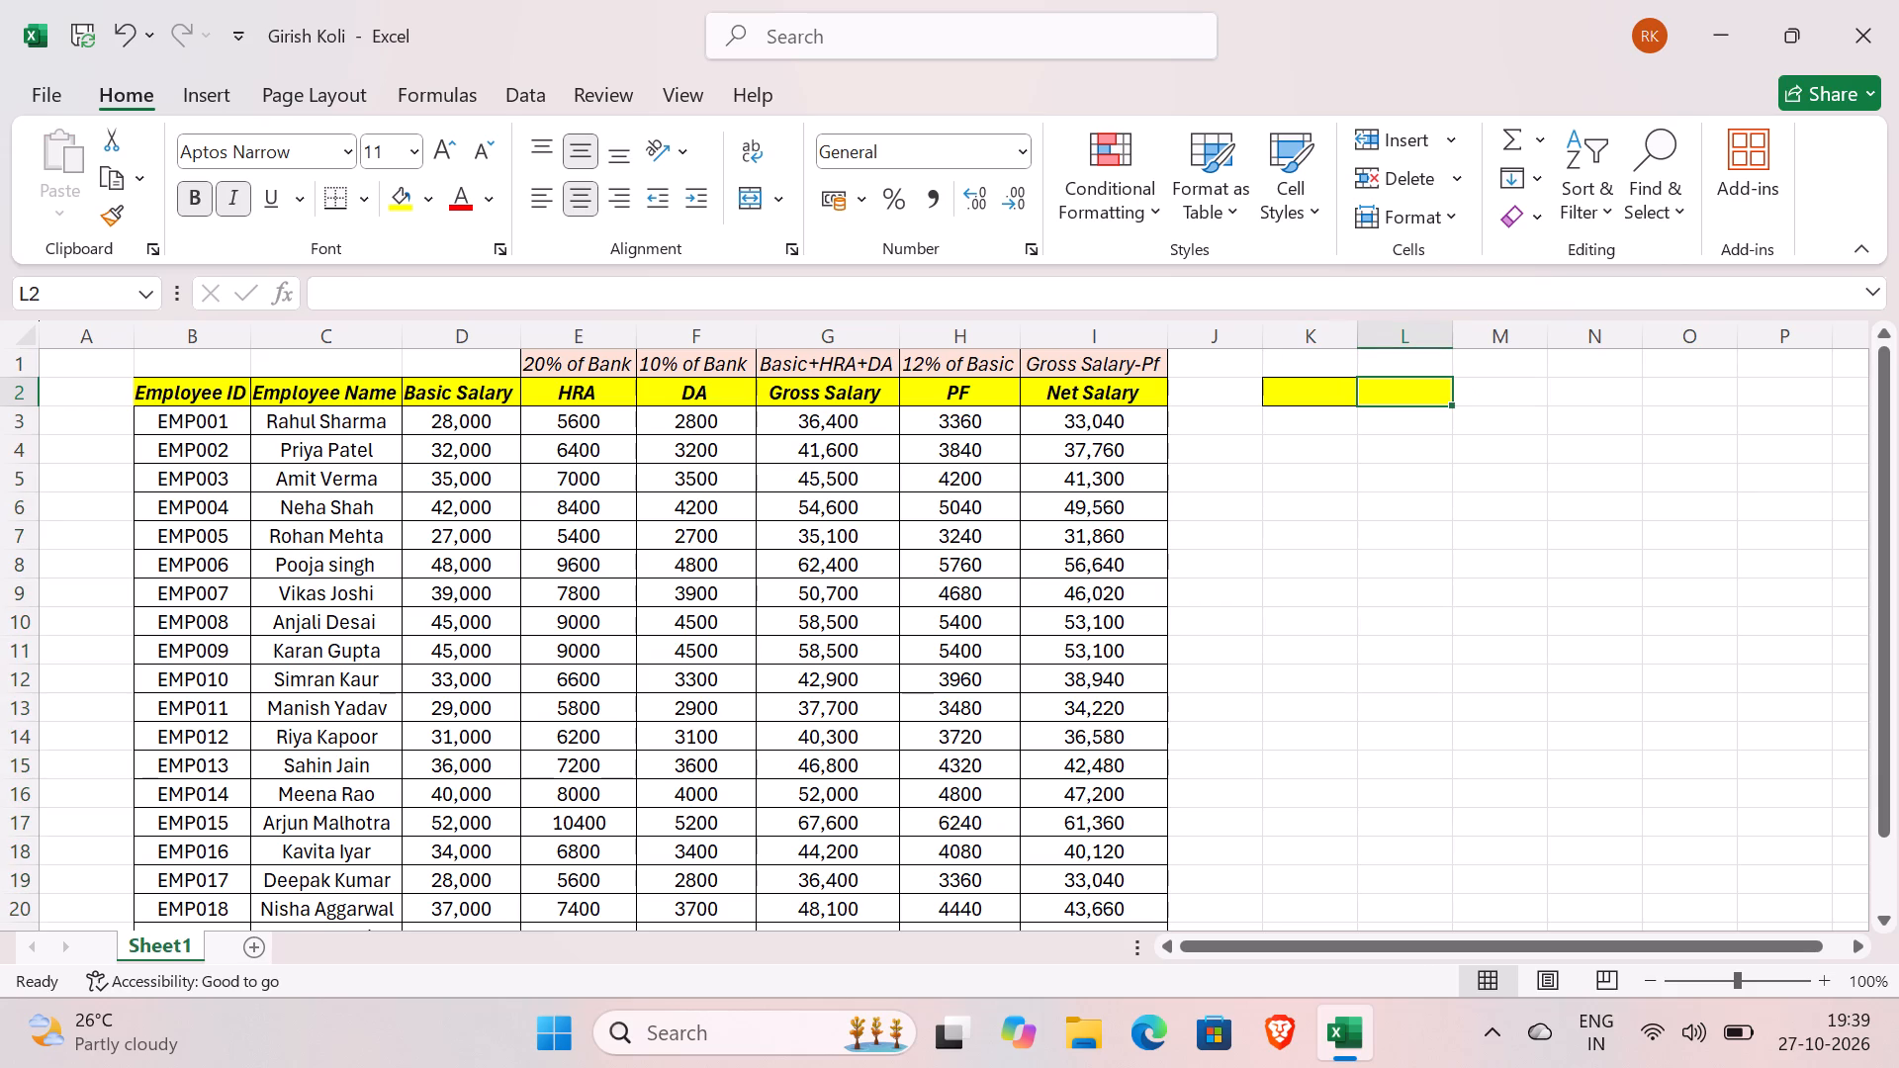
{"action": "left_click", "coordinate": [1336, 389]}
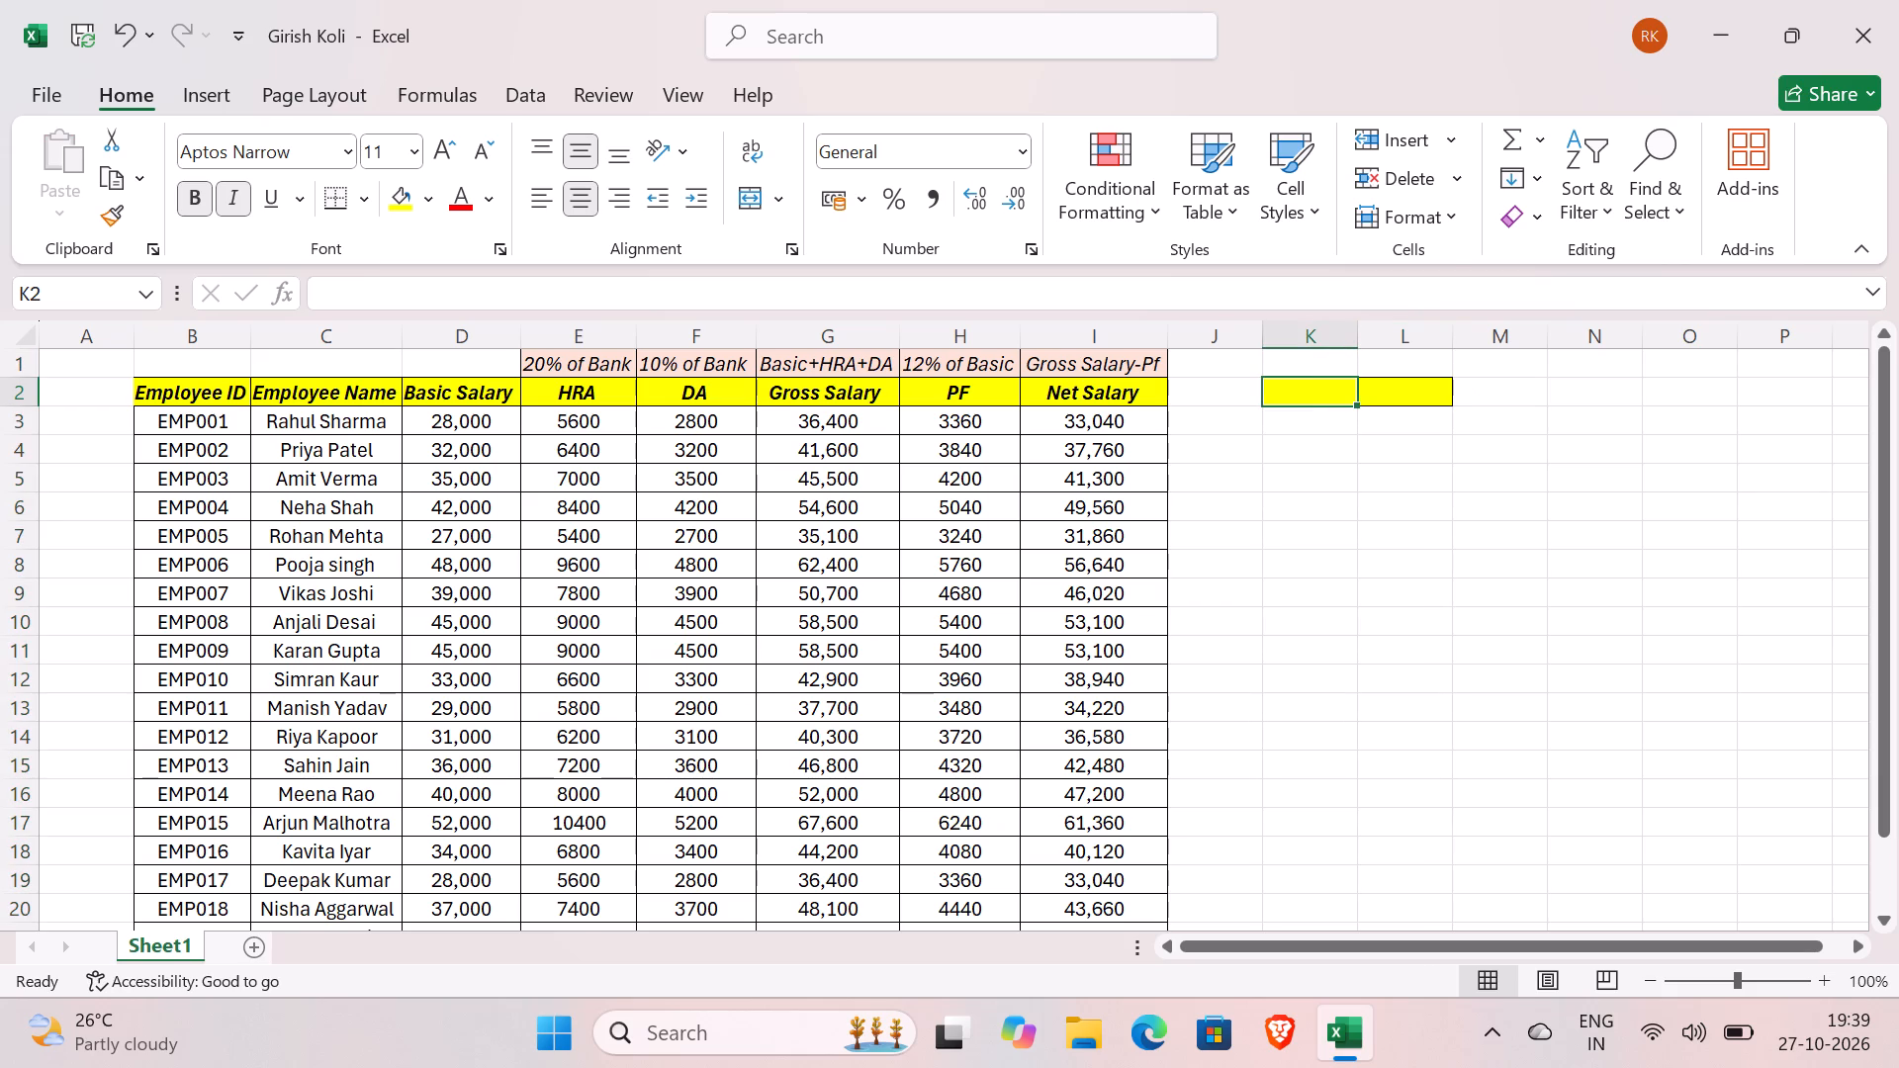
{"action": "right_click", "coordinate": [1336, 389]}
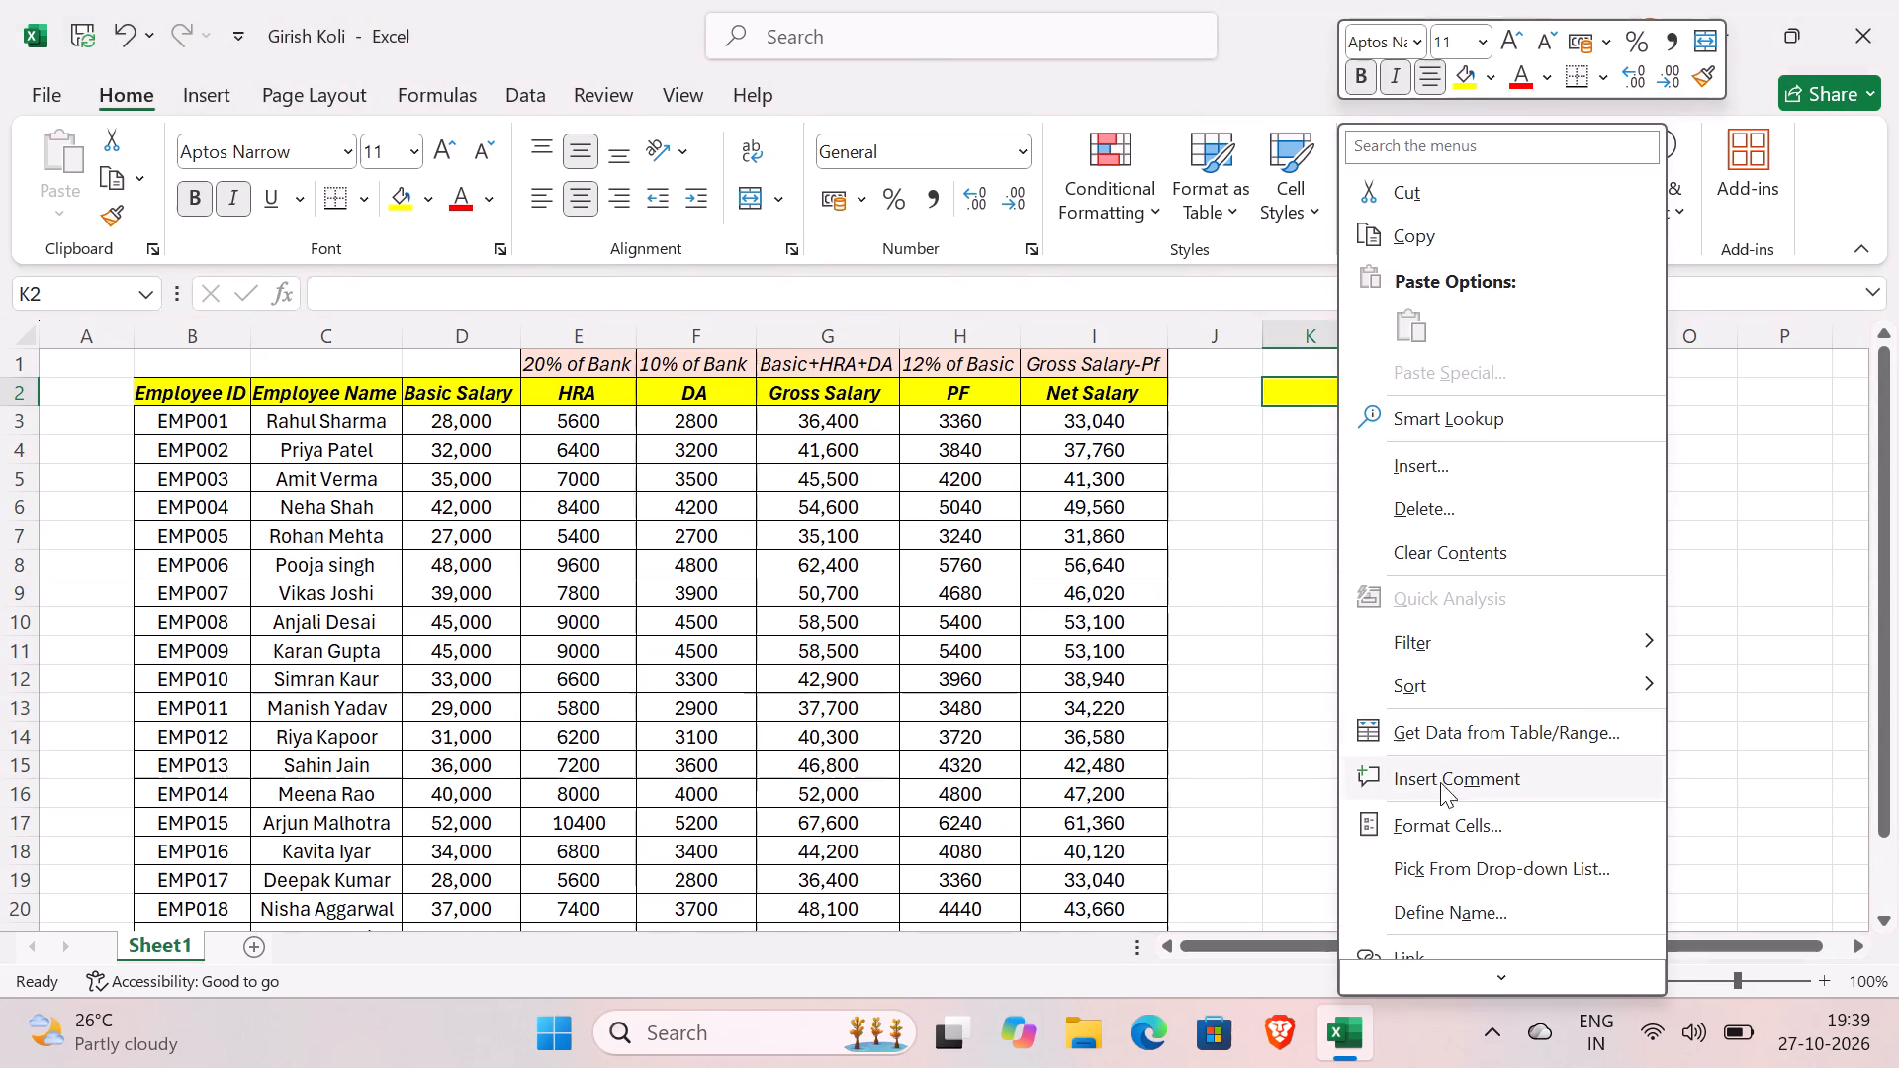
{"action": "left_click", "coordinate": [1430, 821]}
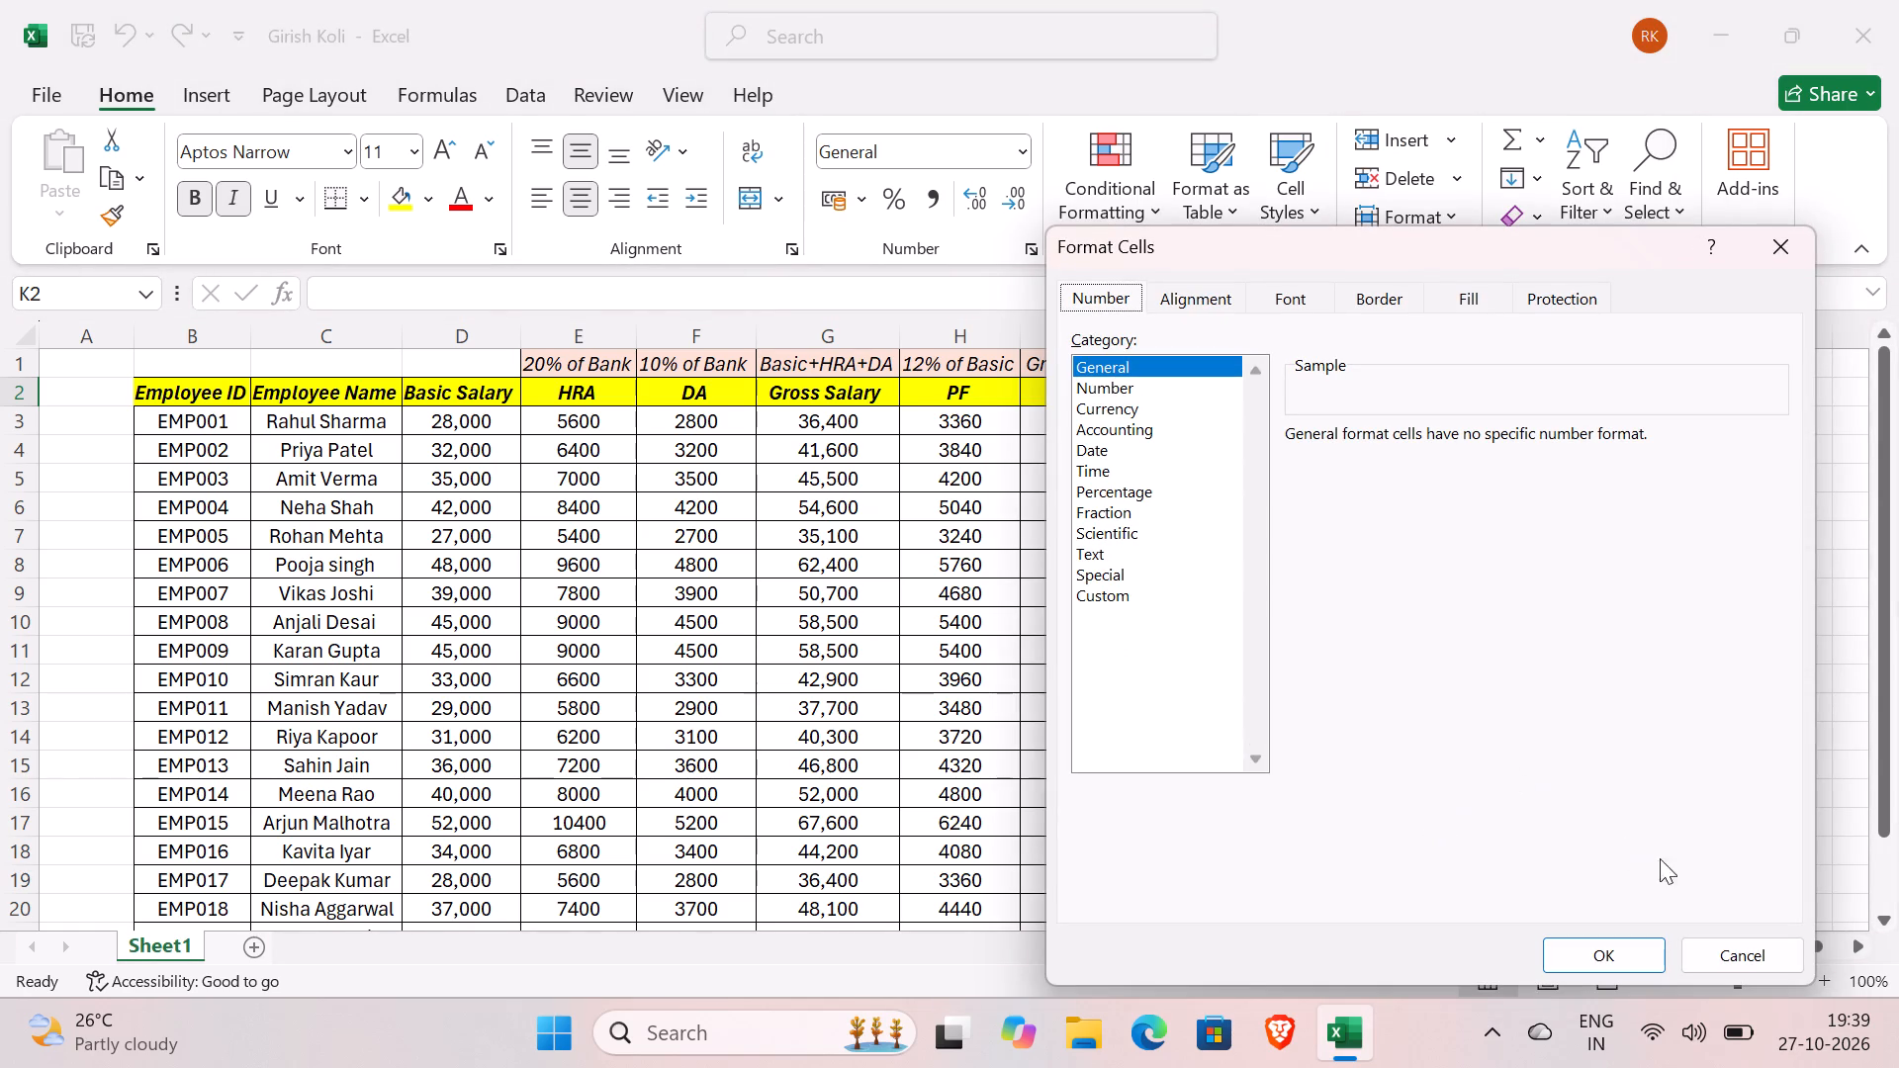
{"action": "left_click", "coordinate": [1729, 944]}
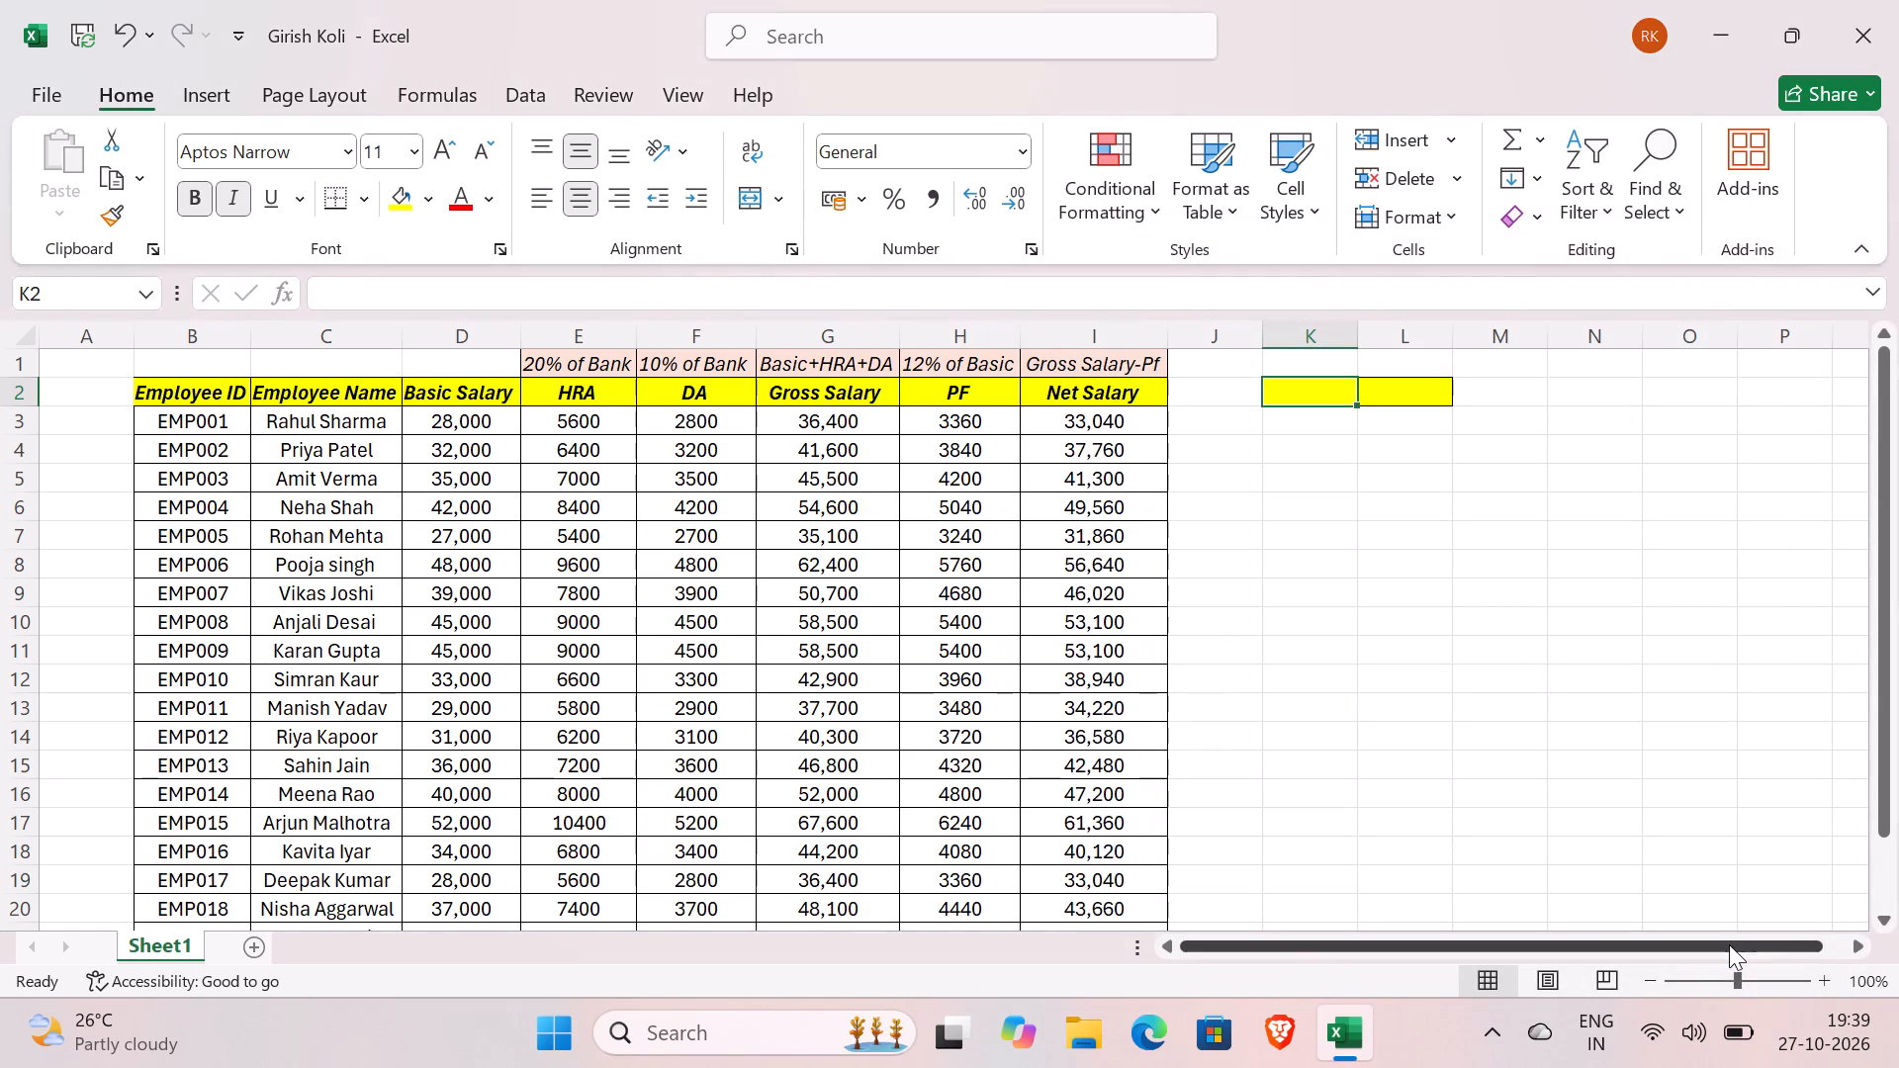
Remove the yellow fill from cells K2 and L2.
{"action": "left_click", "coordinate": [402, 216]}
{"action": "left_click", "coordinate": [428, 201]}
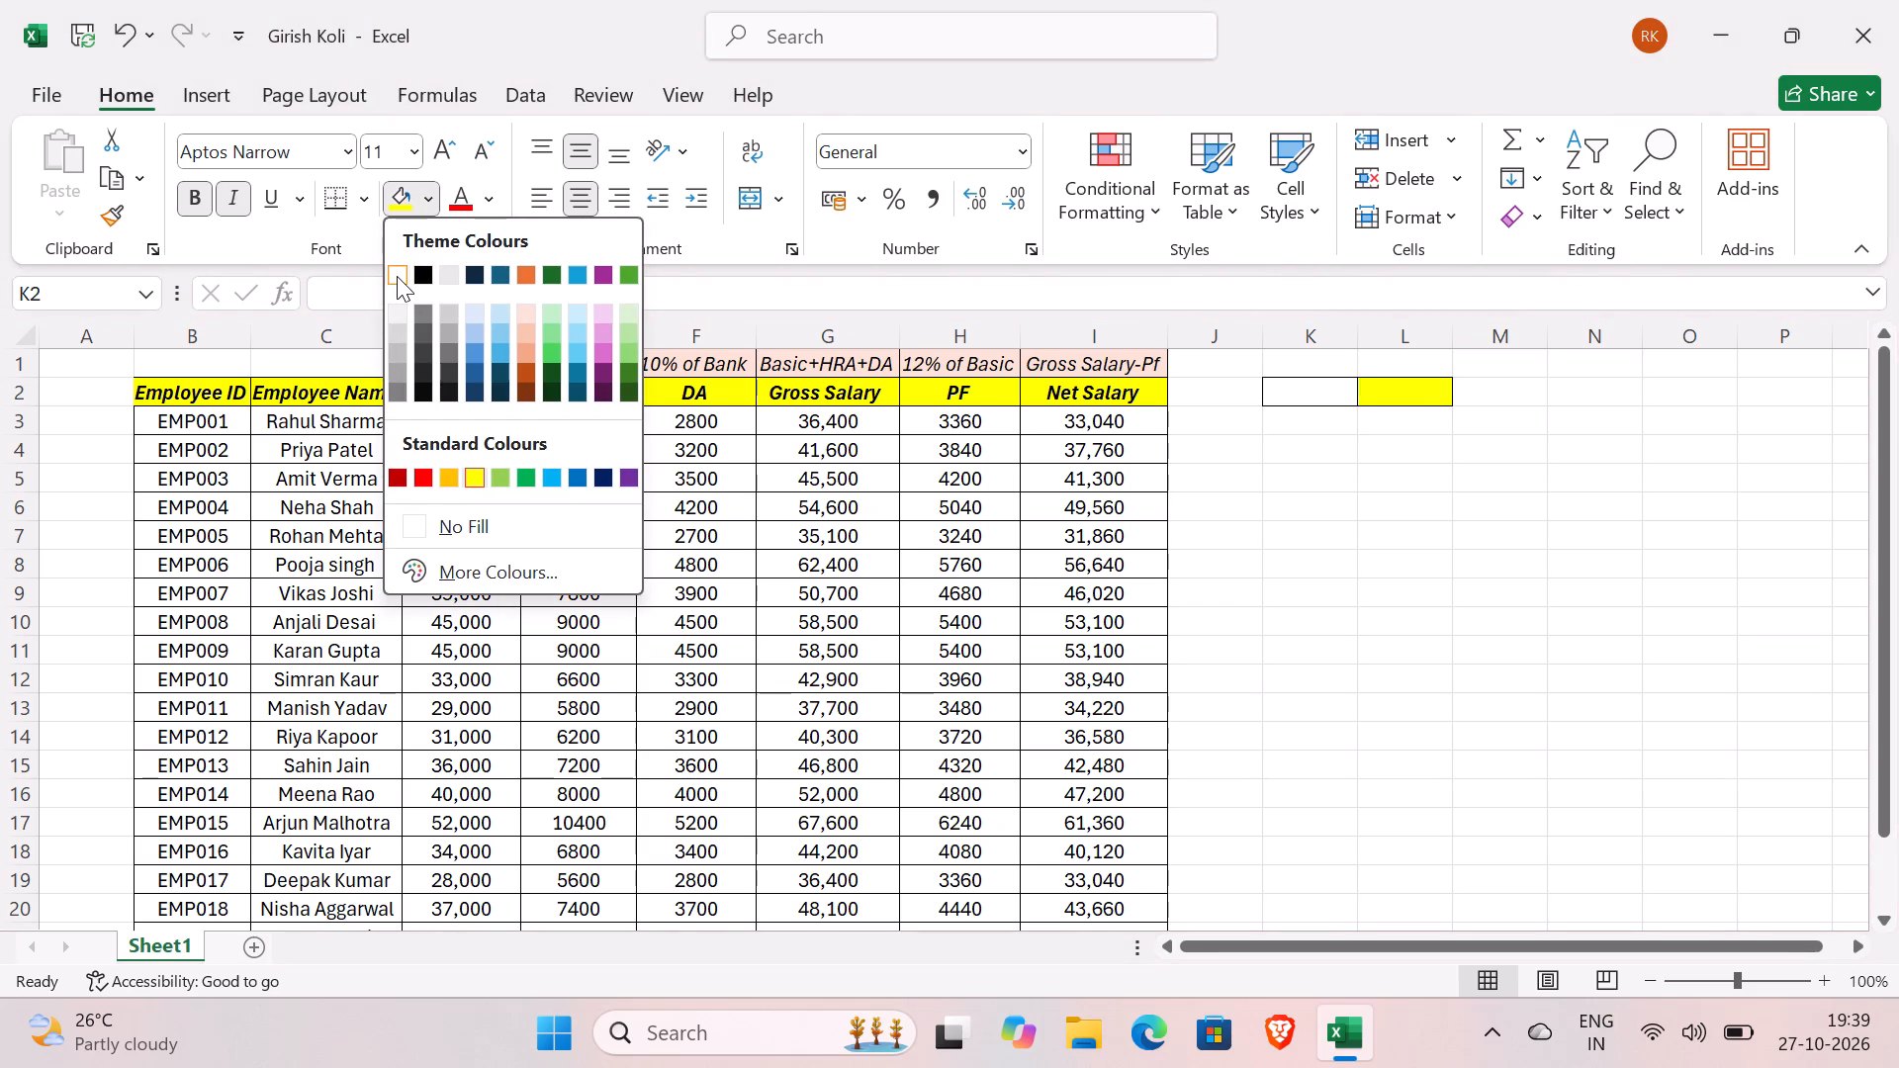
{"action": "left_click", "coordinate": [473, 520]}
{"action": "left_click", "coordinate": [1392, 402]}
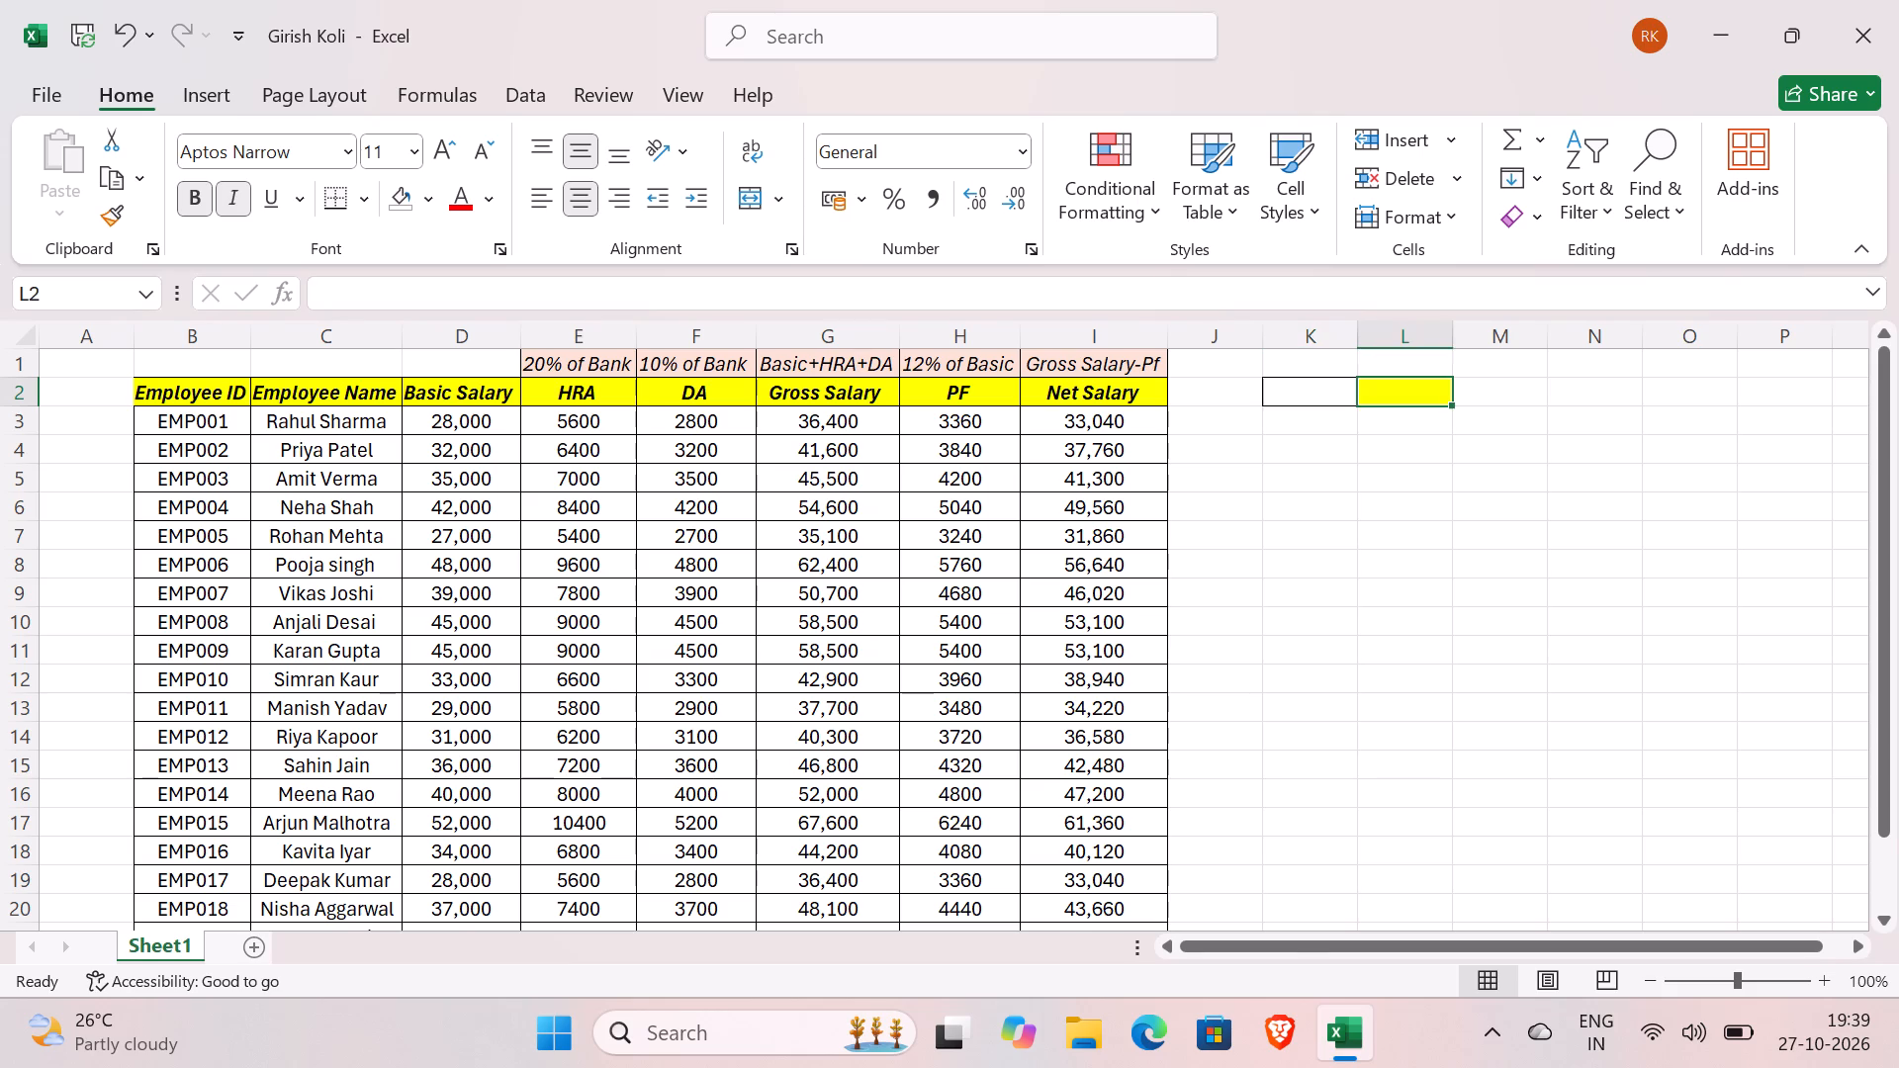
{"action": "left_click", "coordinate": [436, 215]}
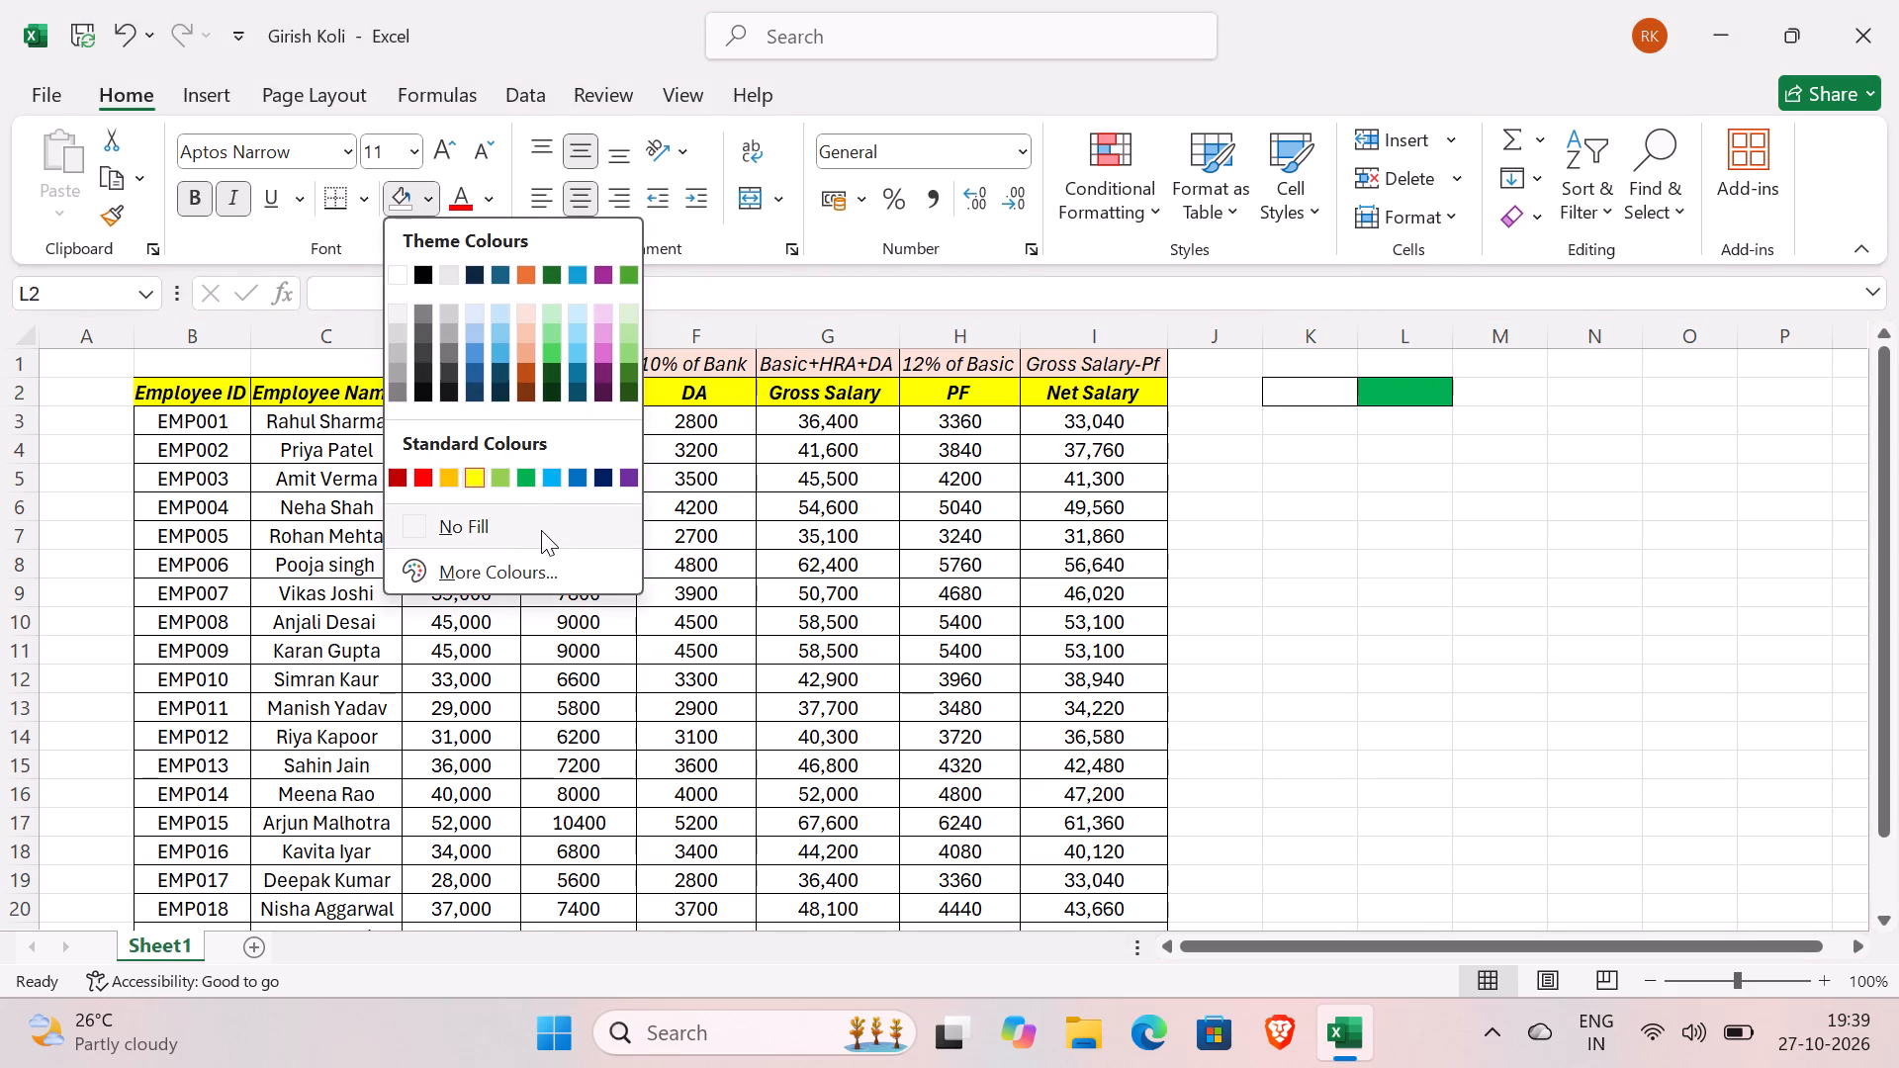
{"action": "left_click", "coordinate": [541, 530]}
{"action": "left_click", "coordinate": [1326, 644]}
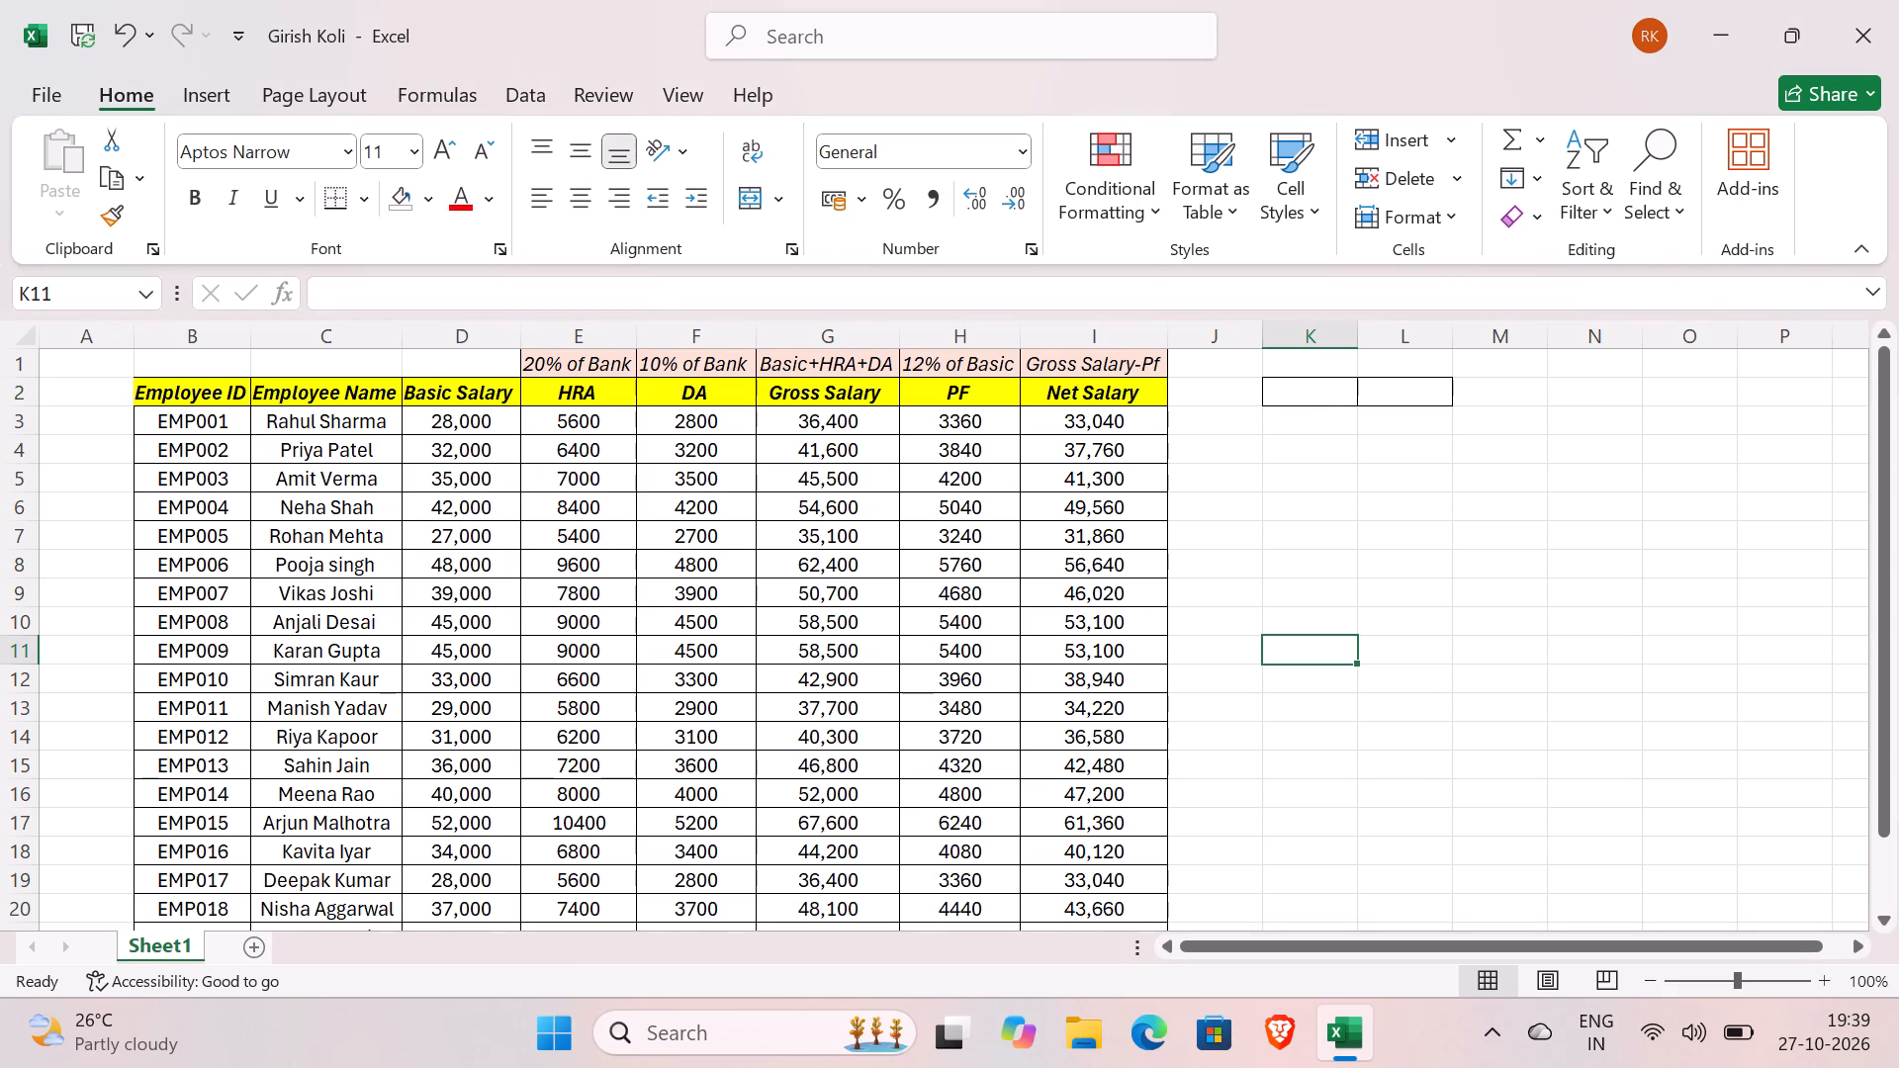
Copy the salary table's heading row, Employee ID through Net Salary, to K2 and autofit column K.
{"action": "left_click", "coordinate": [178, 392]}
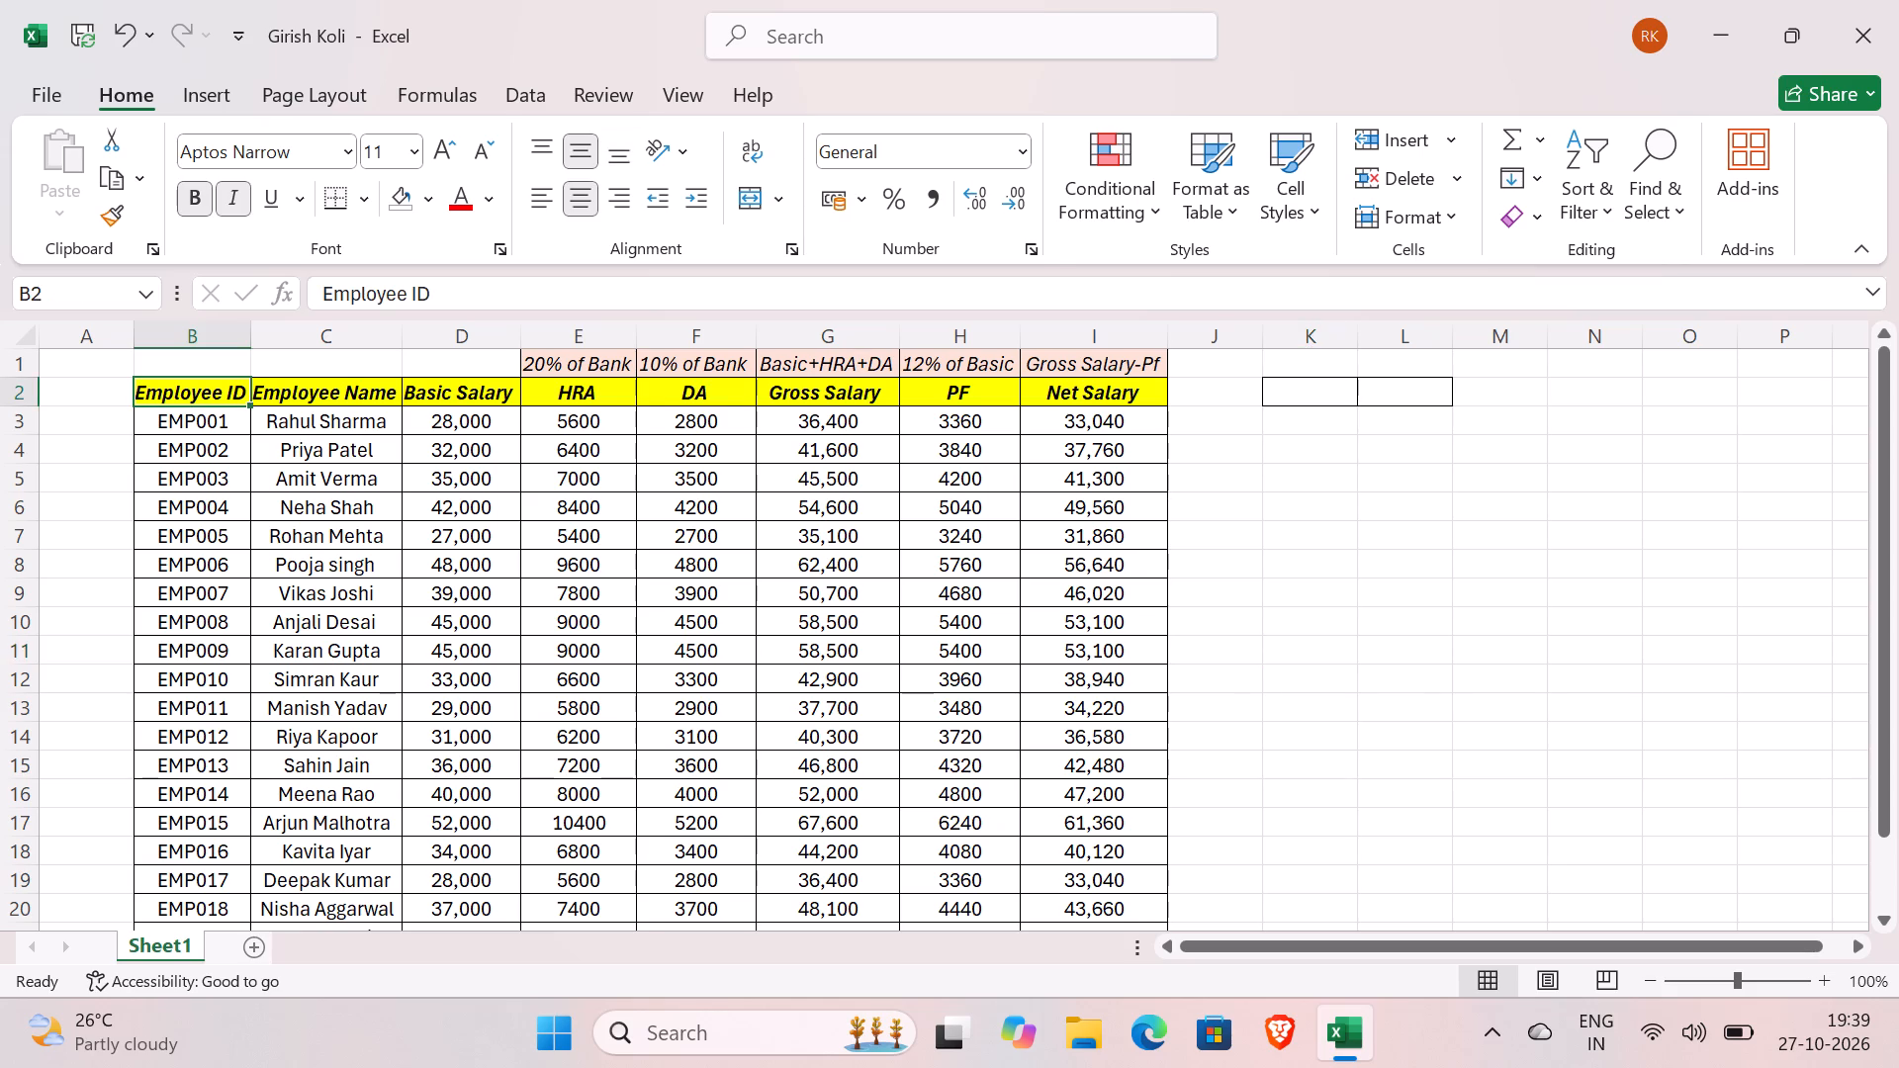
{"action": "key", "text": "ctrl+shift+Right"}
{"action": "key", "text": "ctrl+c"}
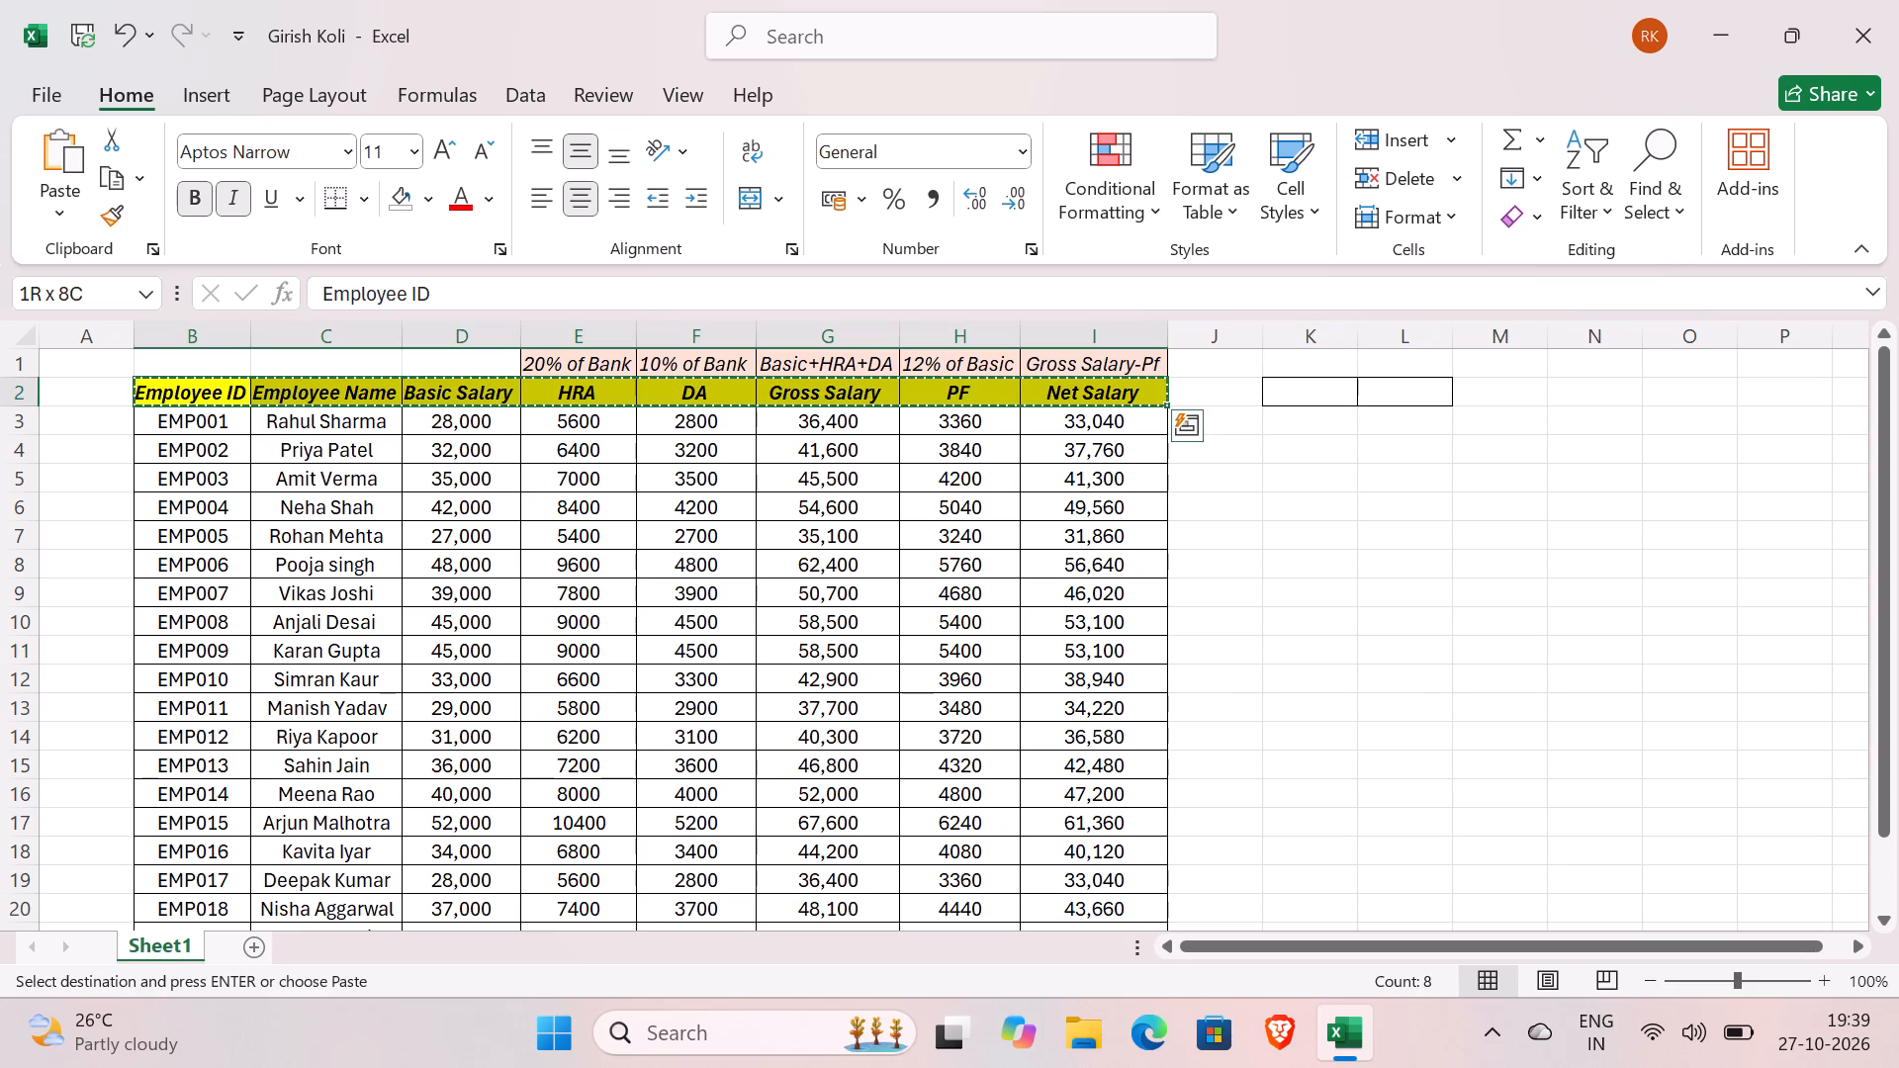
{"action": "left_click", "coordinate": [1317, 394]}
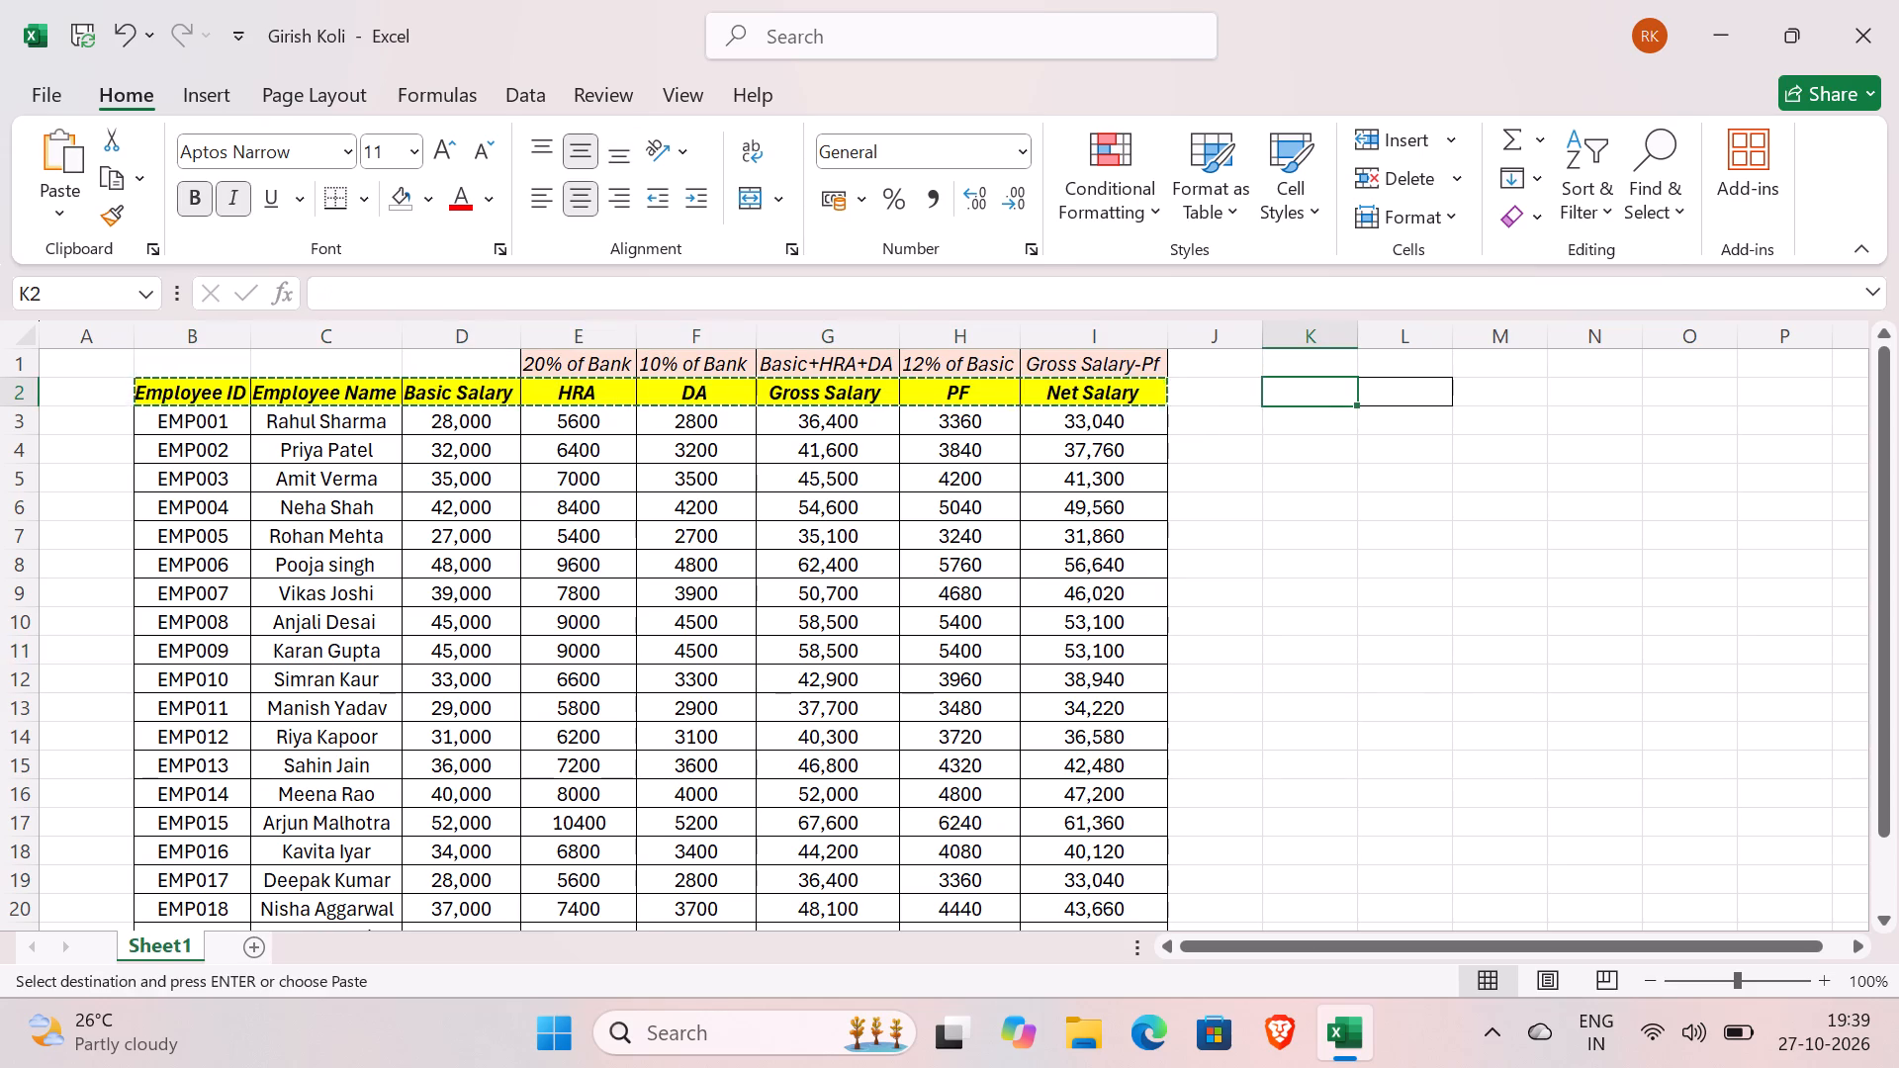
{"action": "key", "text": "ctrl+v"}
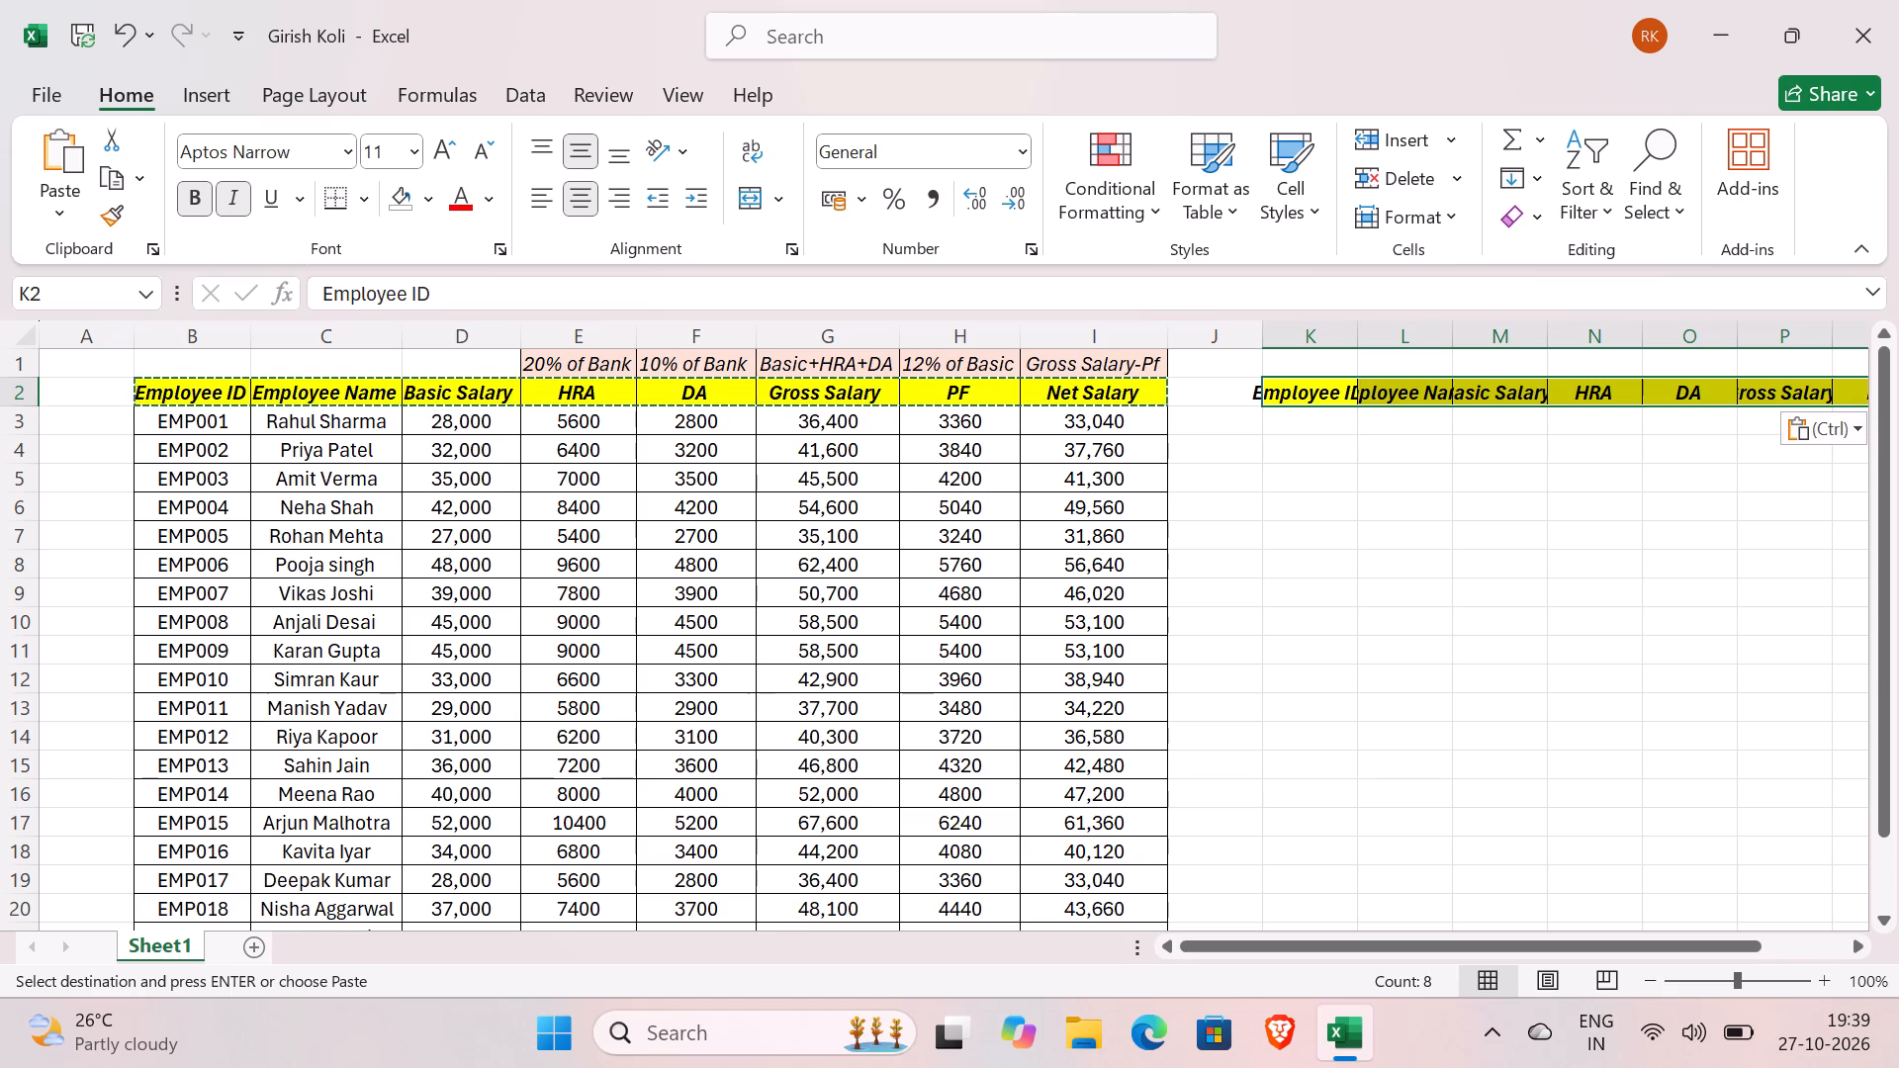
{"action": "double_click", "coordinate": [1368, 320]}
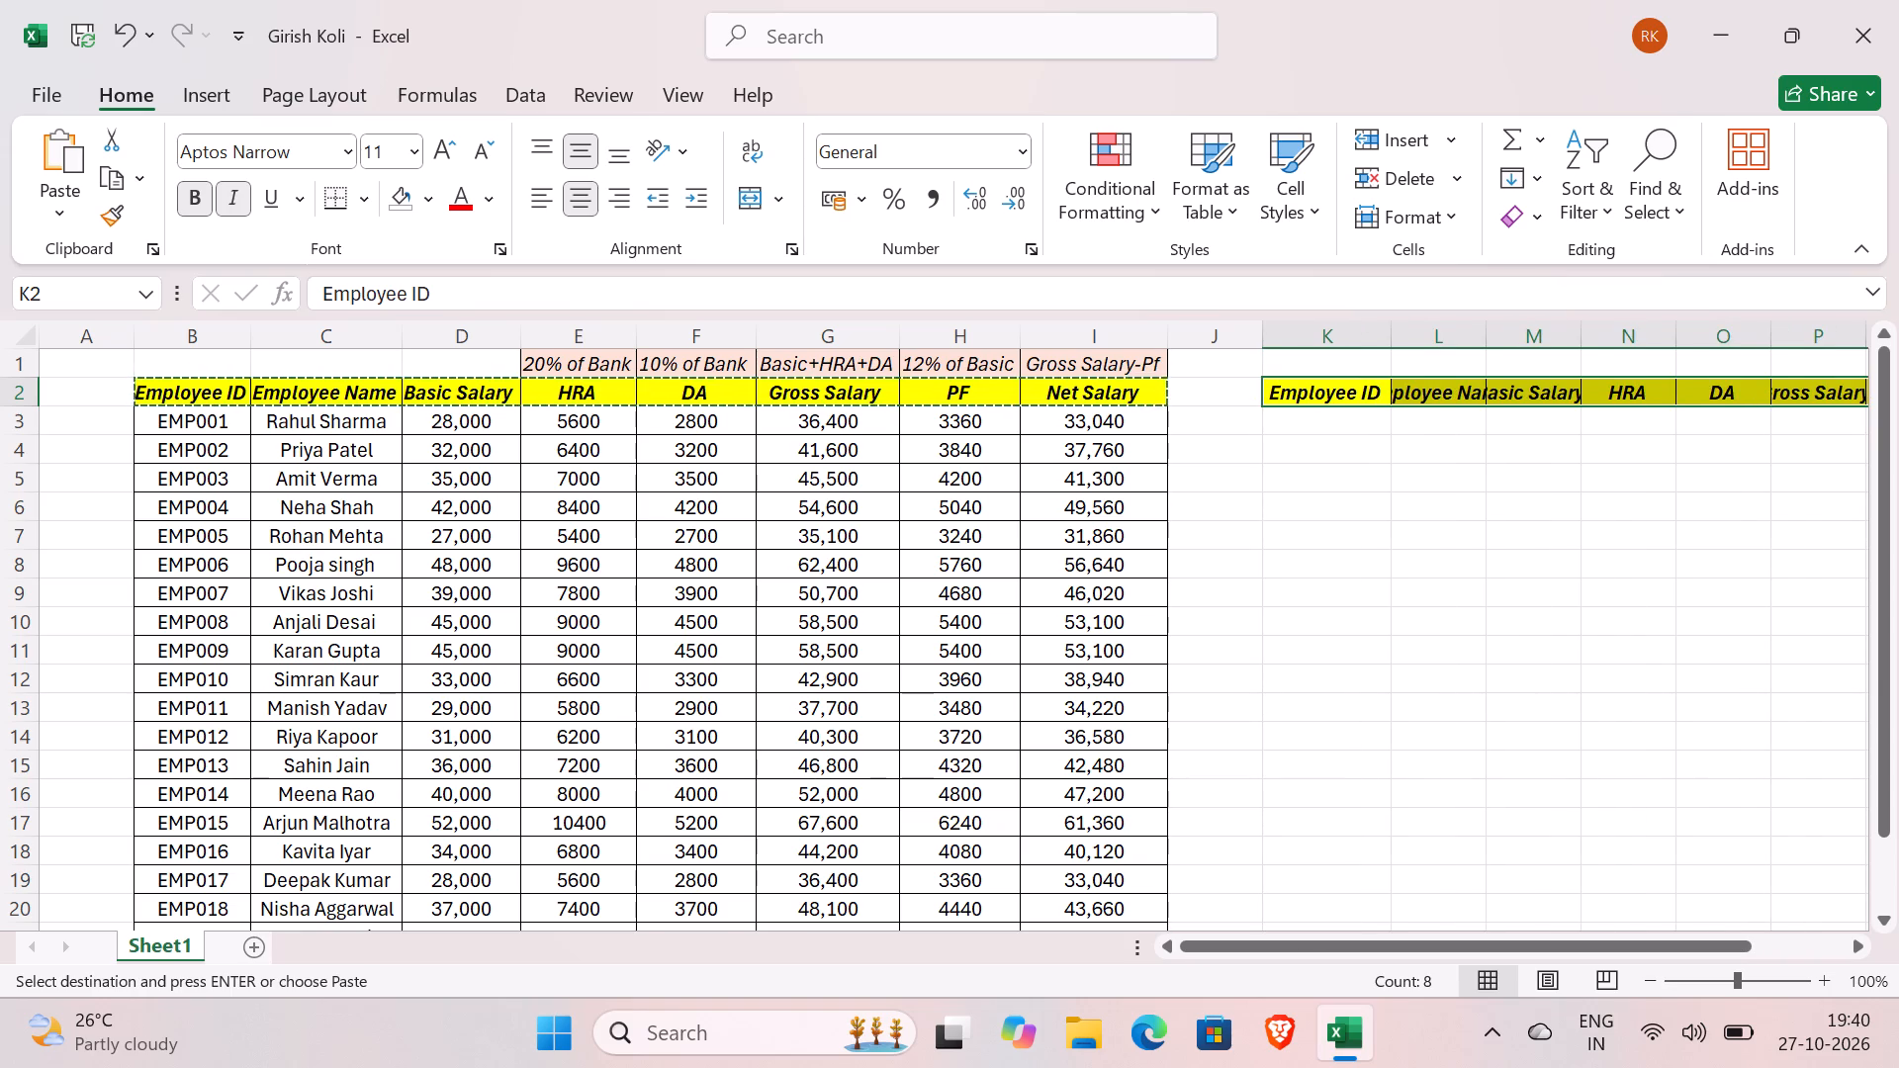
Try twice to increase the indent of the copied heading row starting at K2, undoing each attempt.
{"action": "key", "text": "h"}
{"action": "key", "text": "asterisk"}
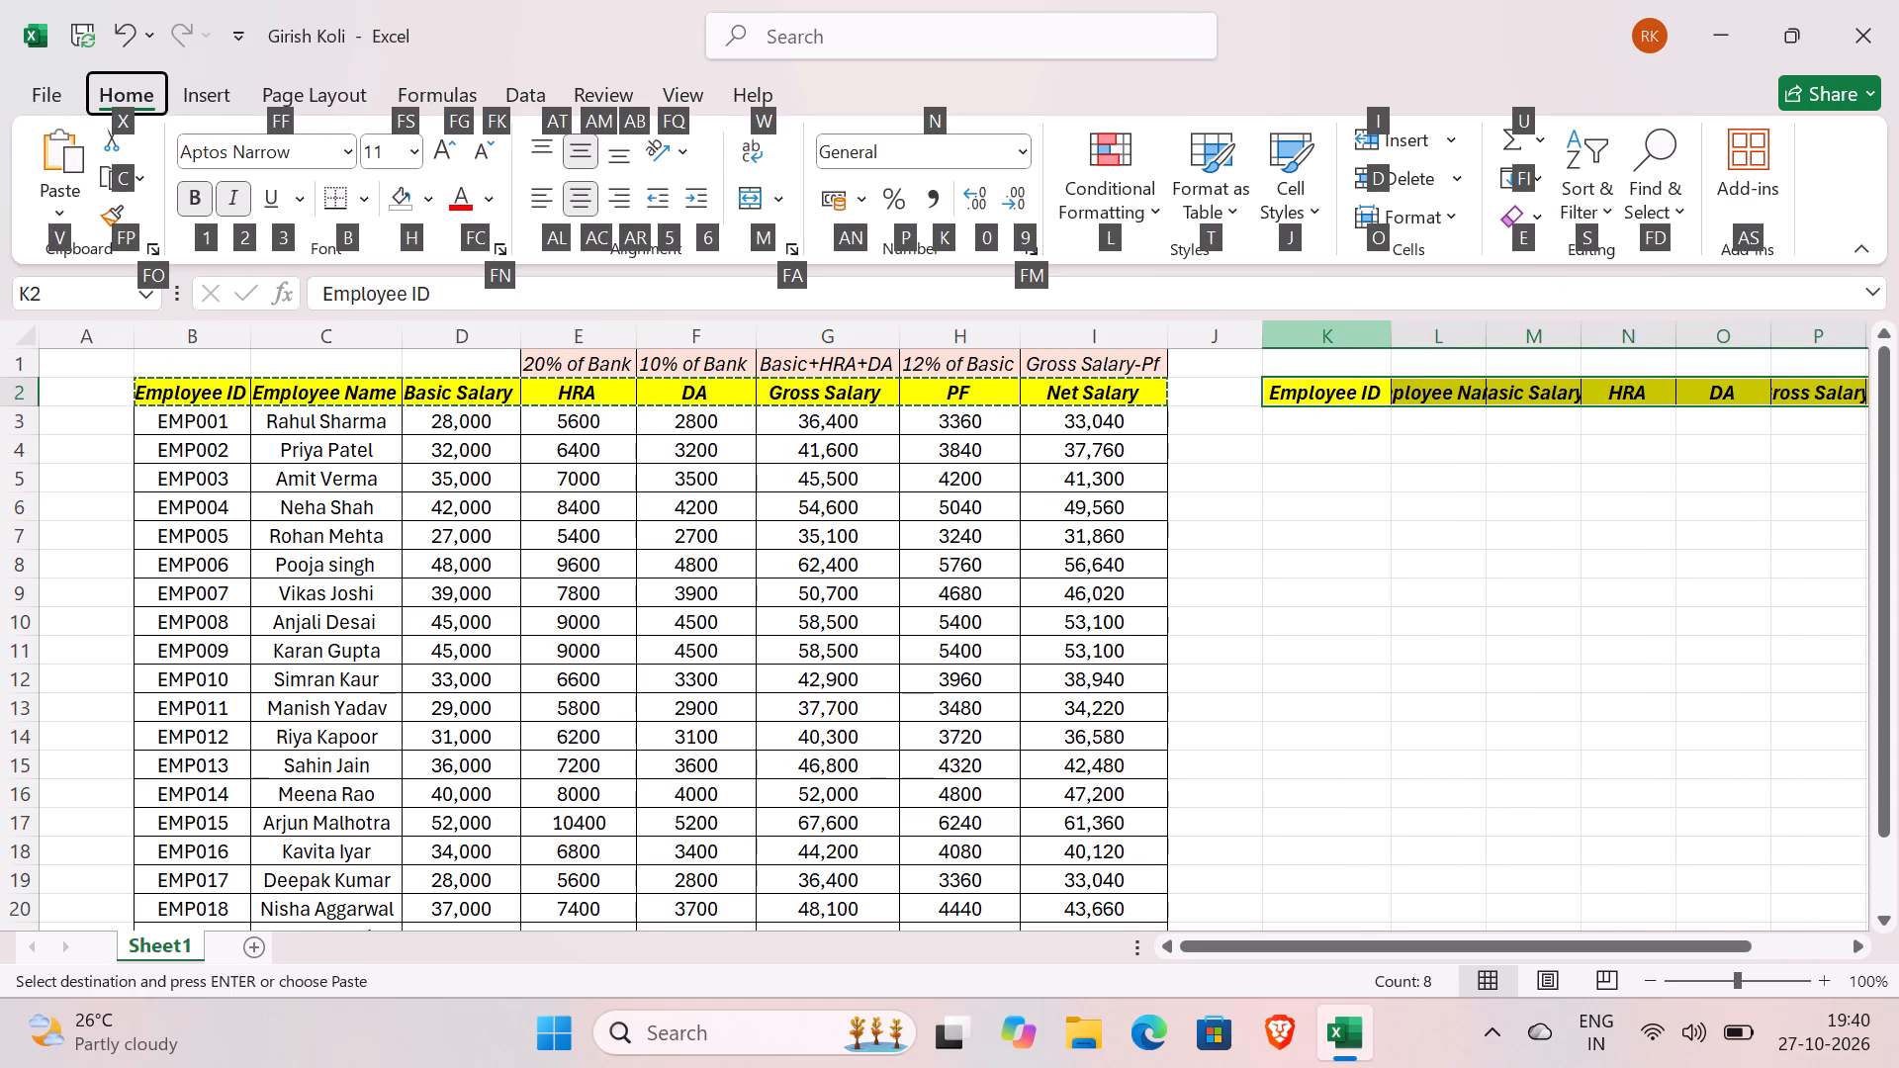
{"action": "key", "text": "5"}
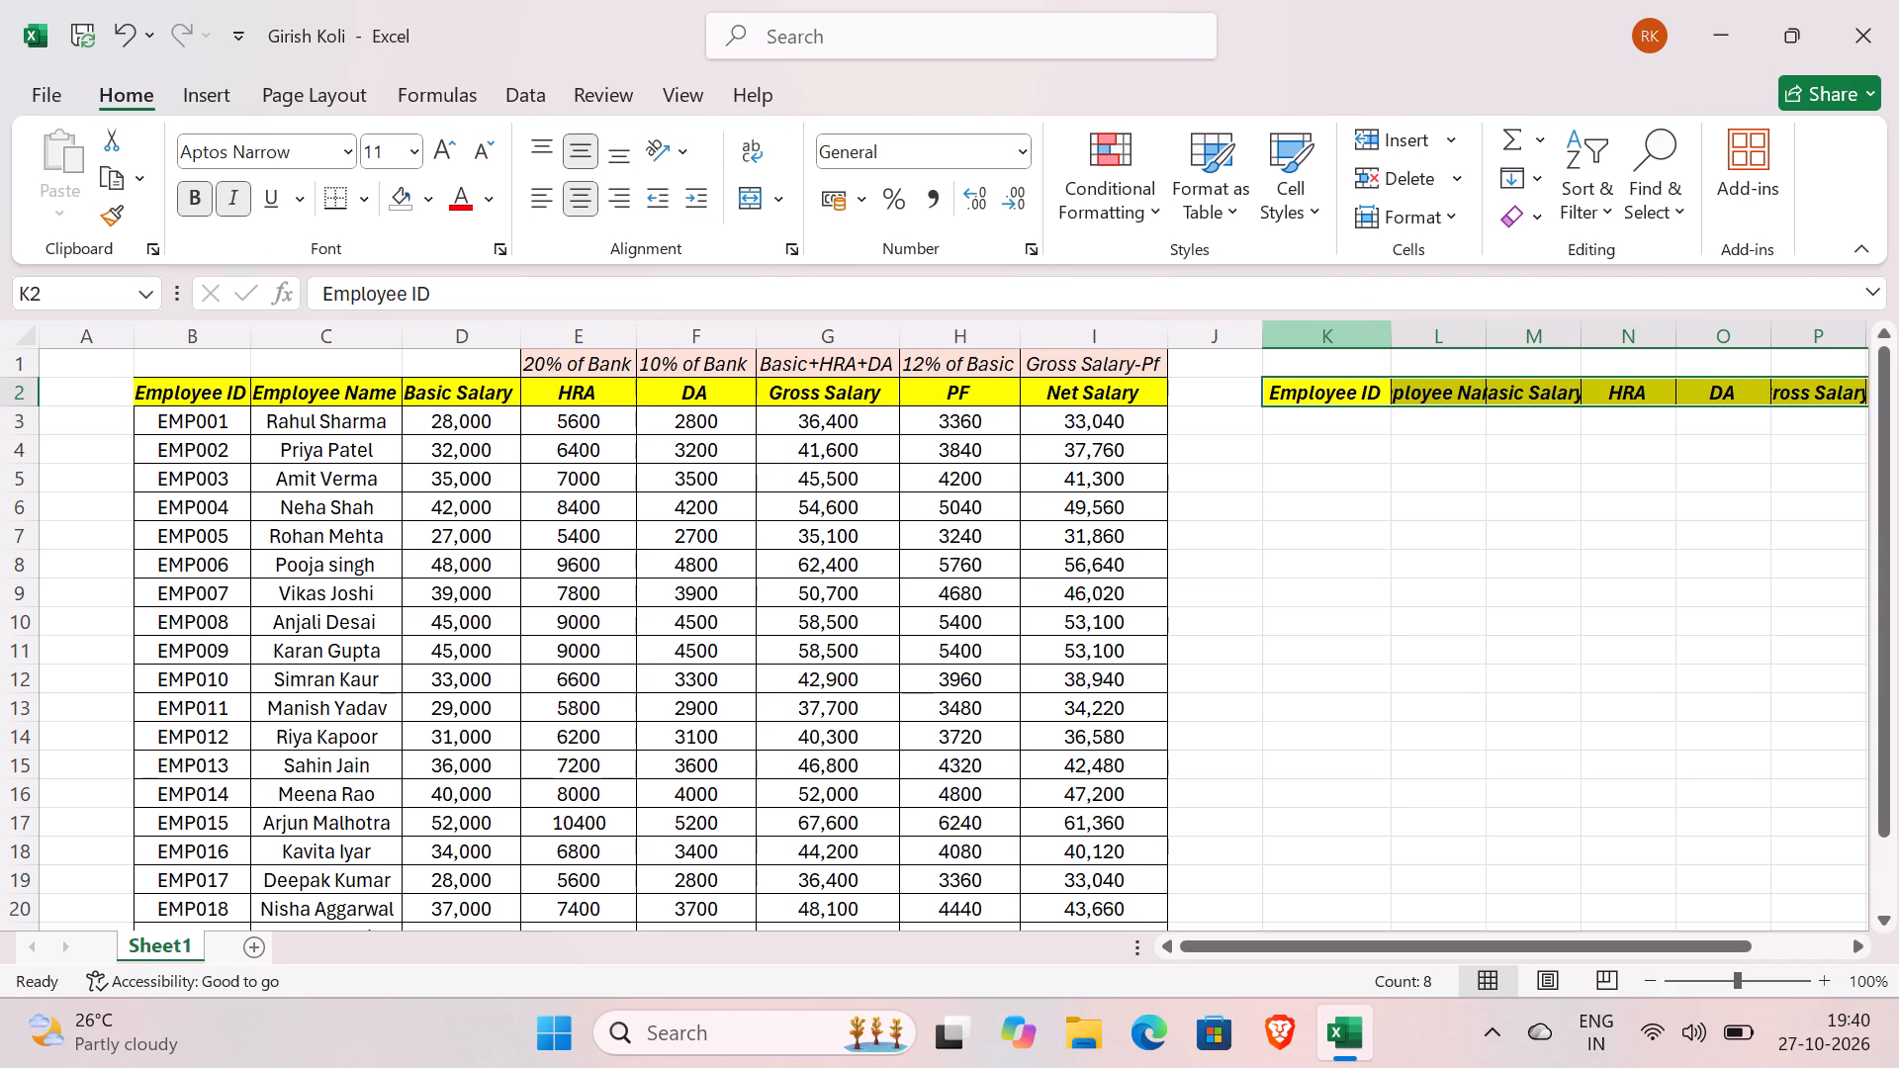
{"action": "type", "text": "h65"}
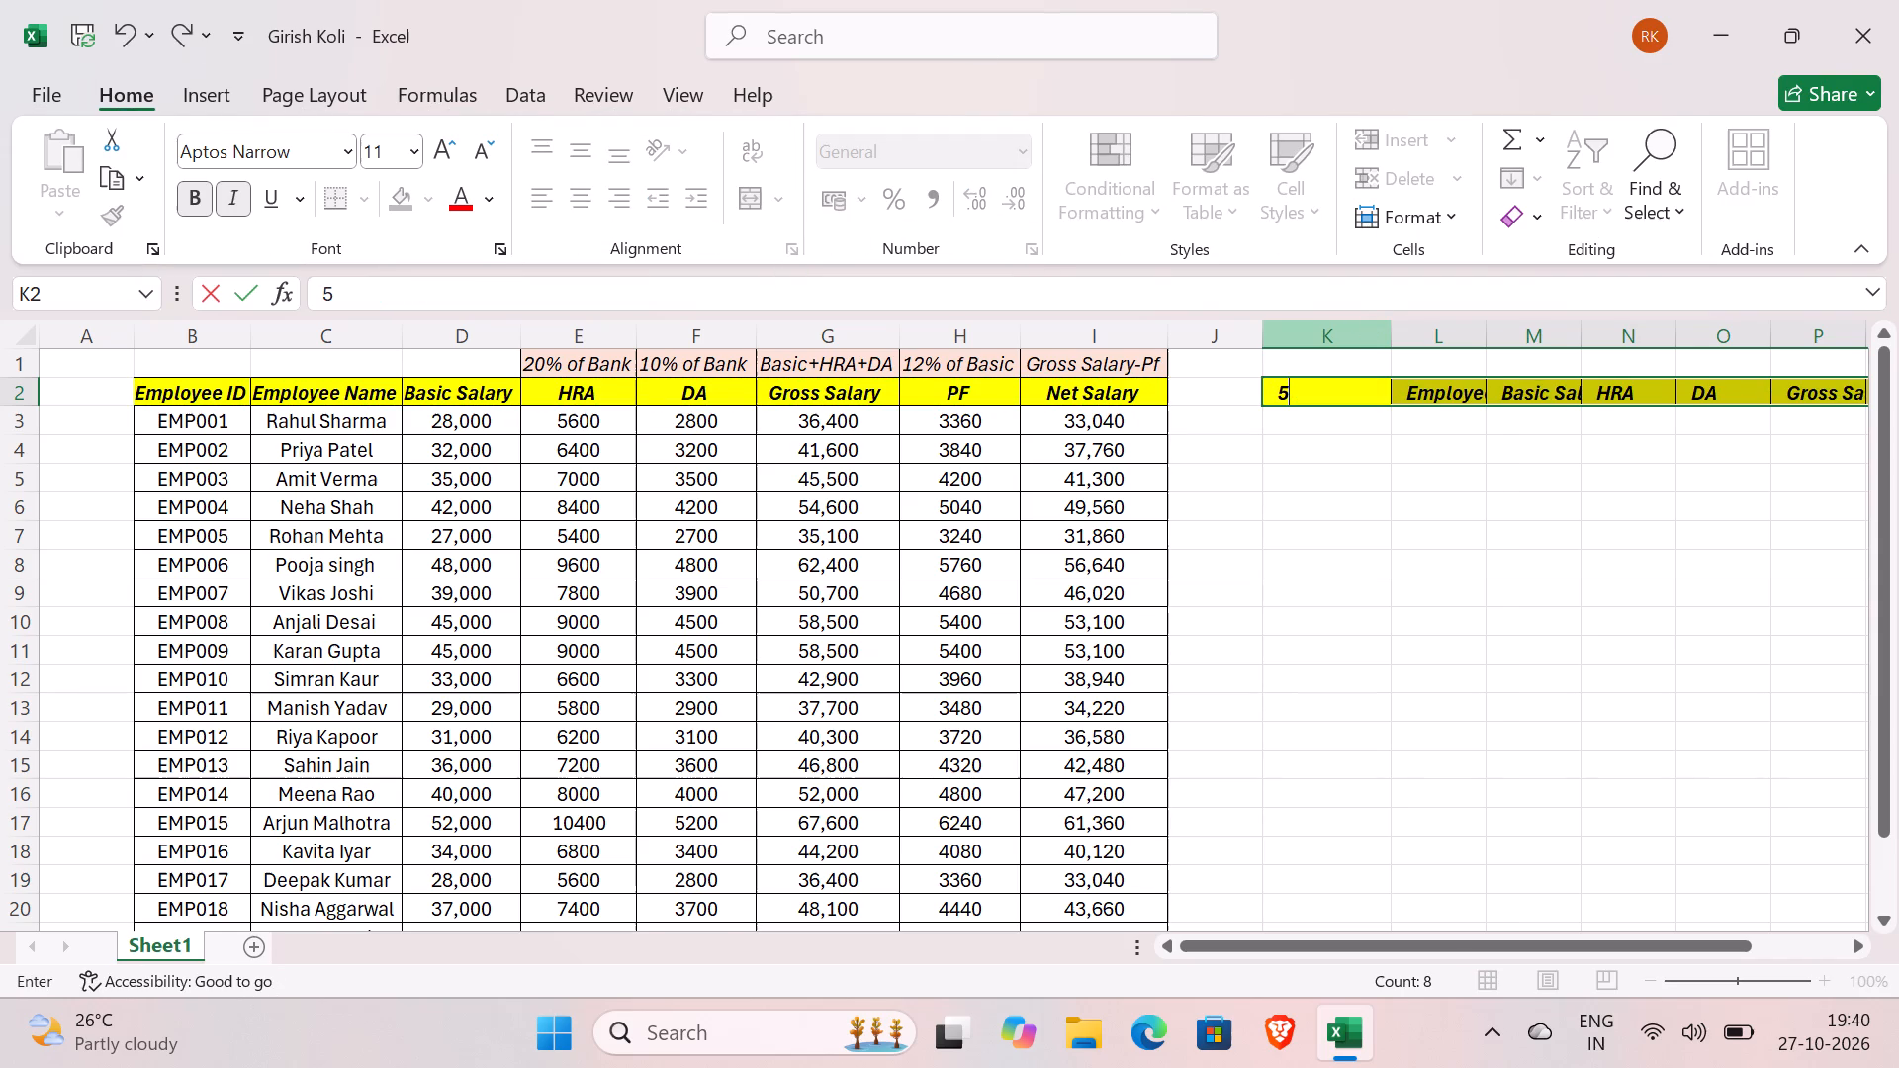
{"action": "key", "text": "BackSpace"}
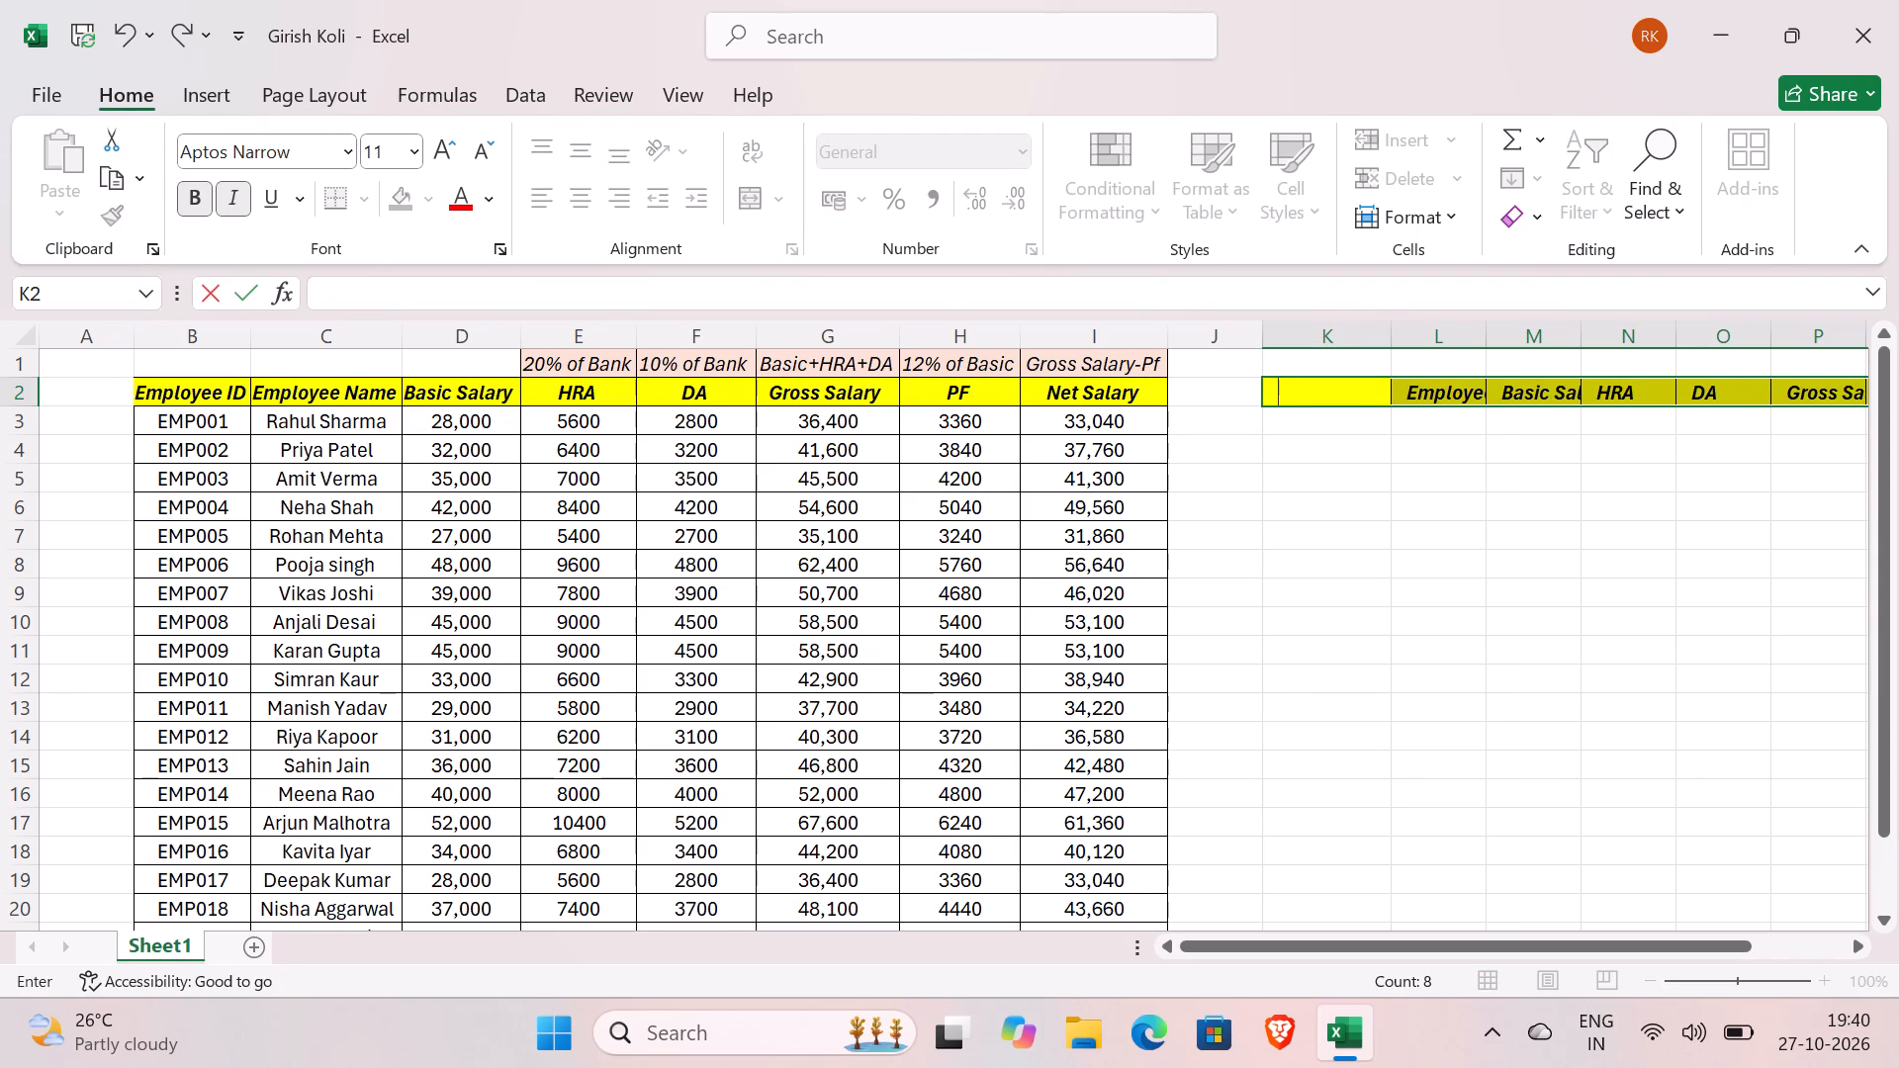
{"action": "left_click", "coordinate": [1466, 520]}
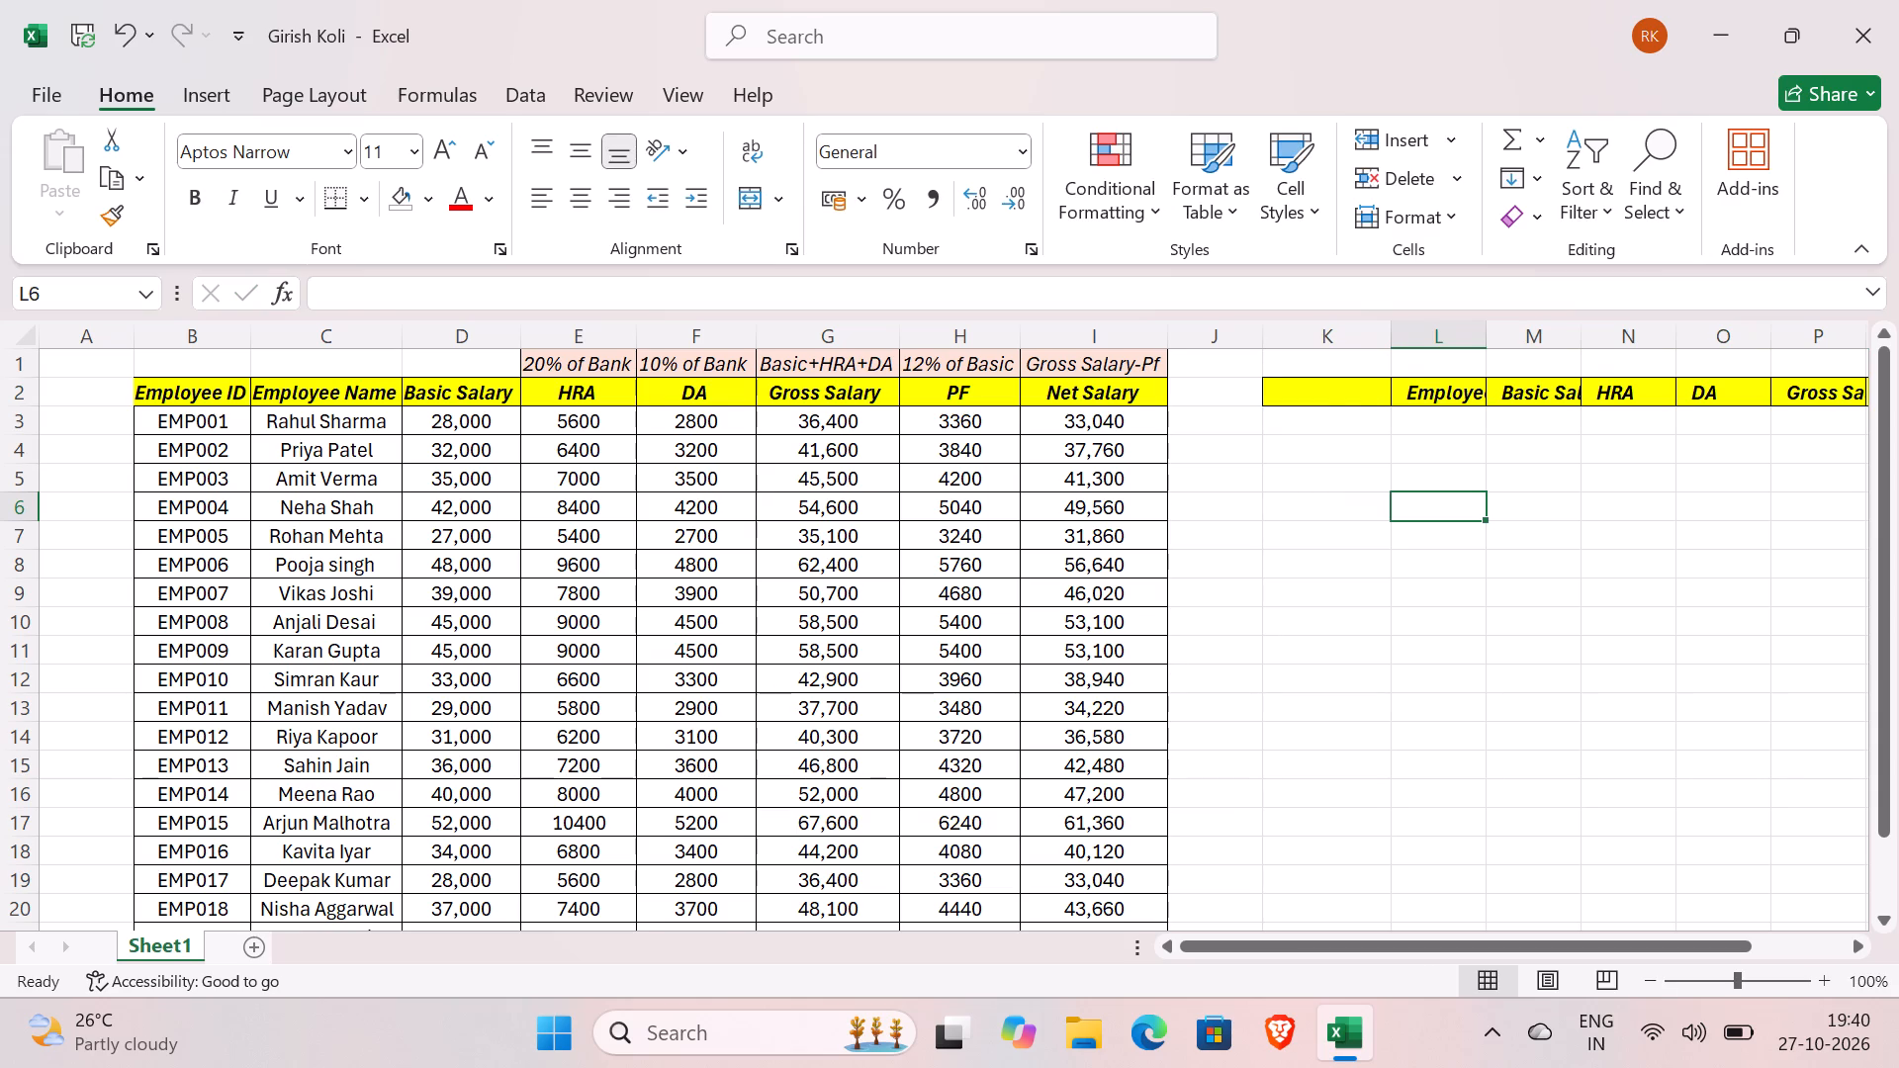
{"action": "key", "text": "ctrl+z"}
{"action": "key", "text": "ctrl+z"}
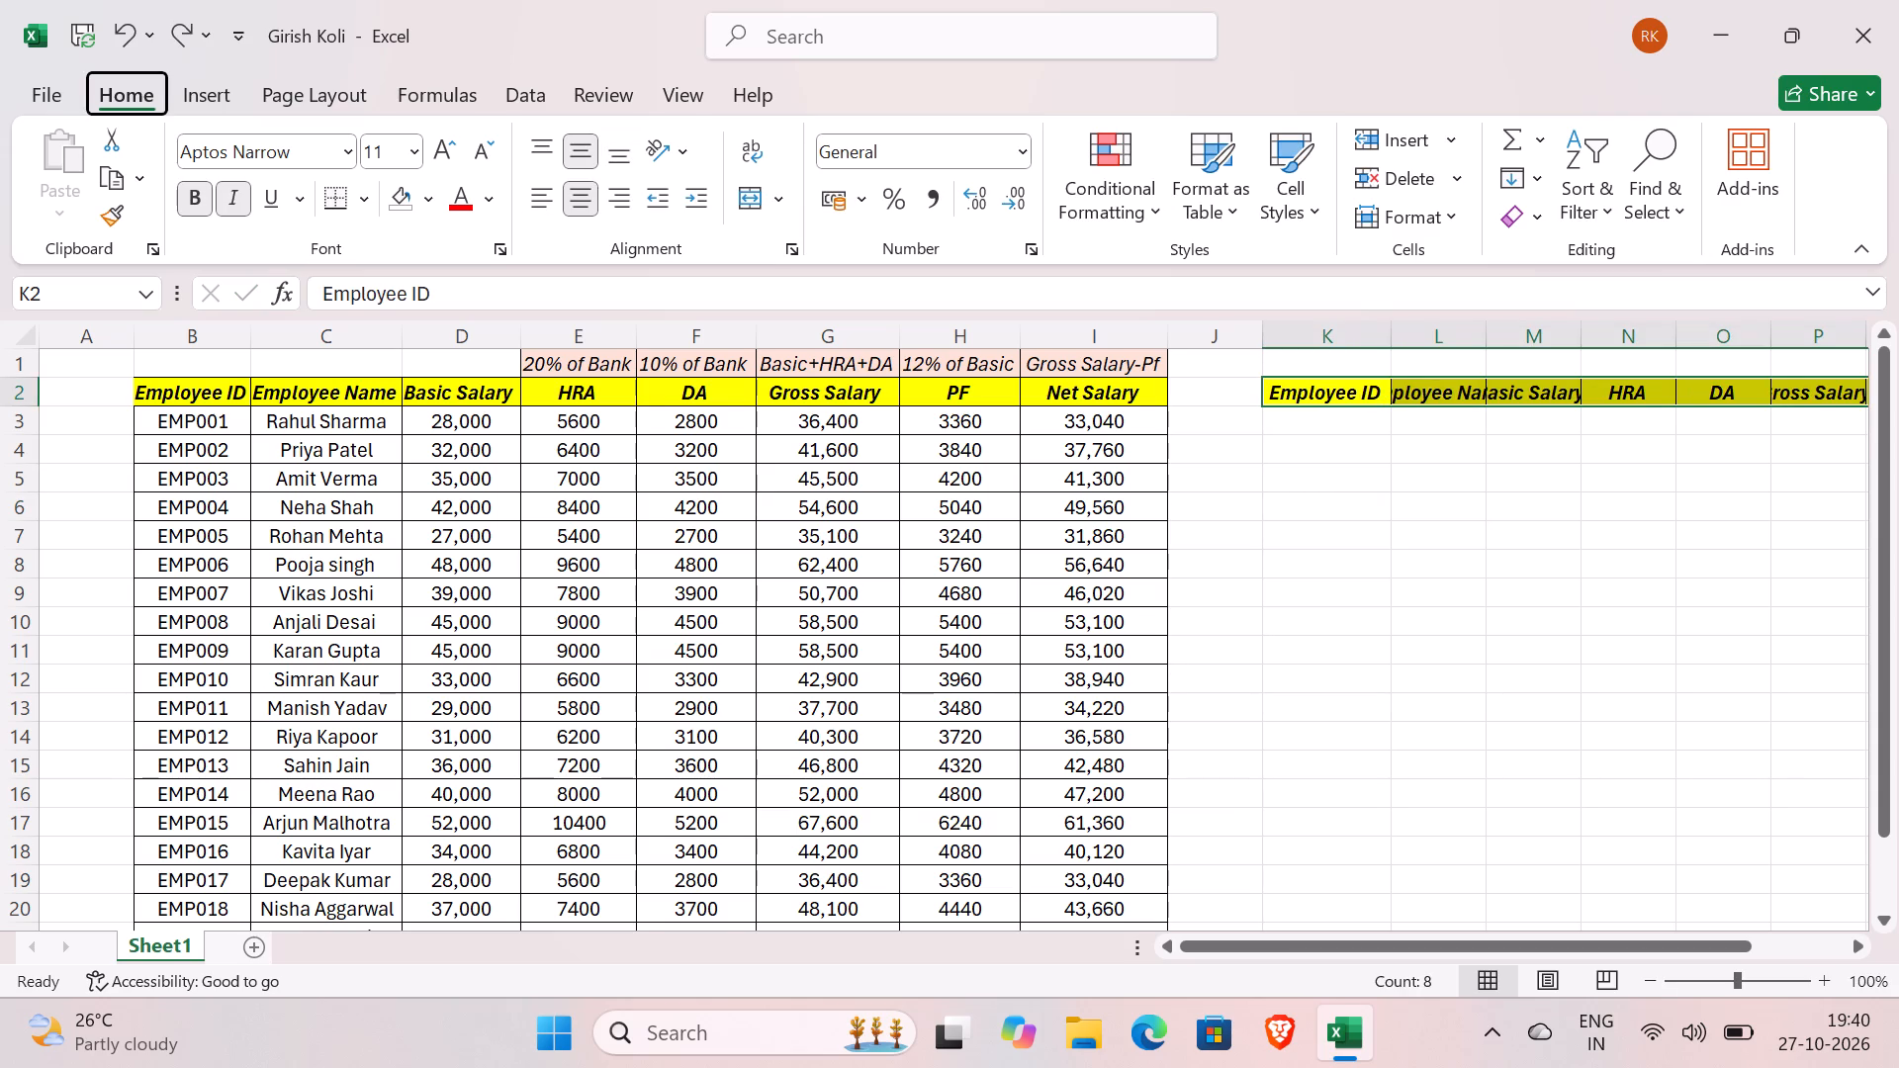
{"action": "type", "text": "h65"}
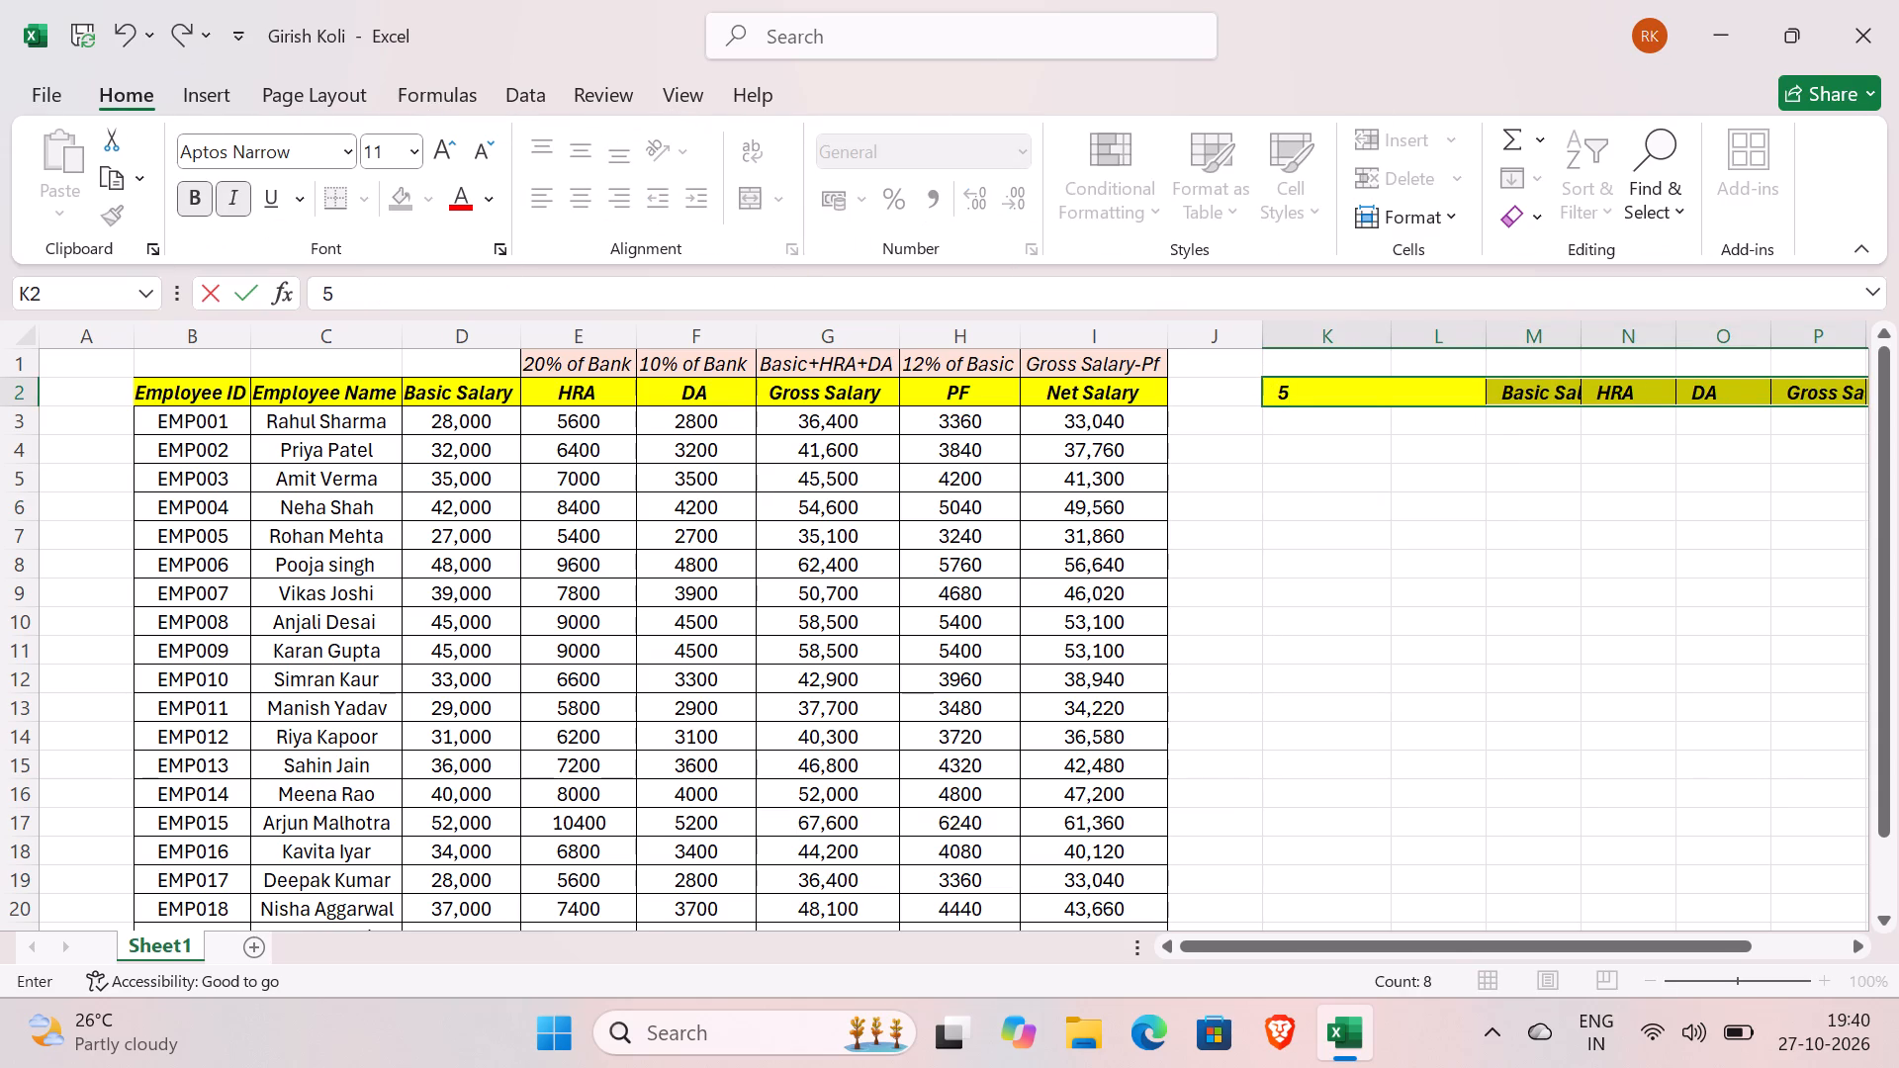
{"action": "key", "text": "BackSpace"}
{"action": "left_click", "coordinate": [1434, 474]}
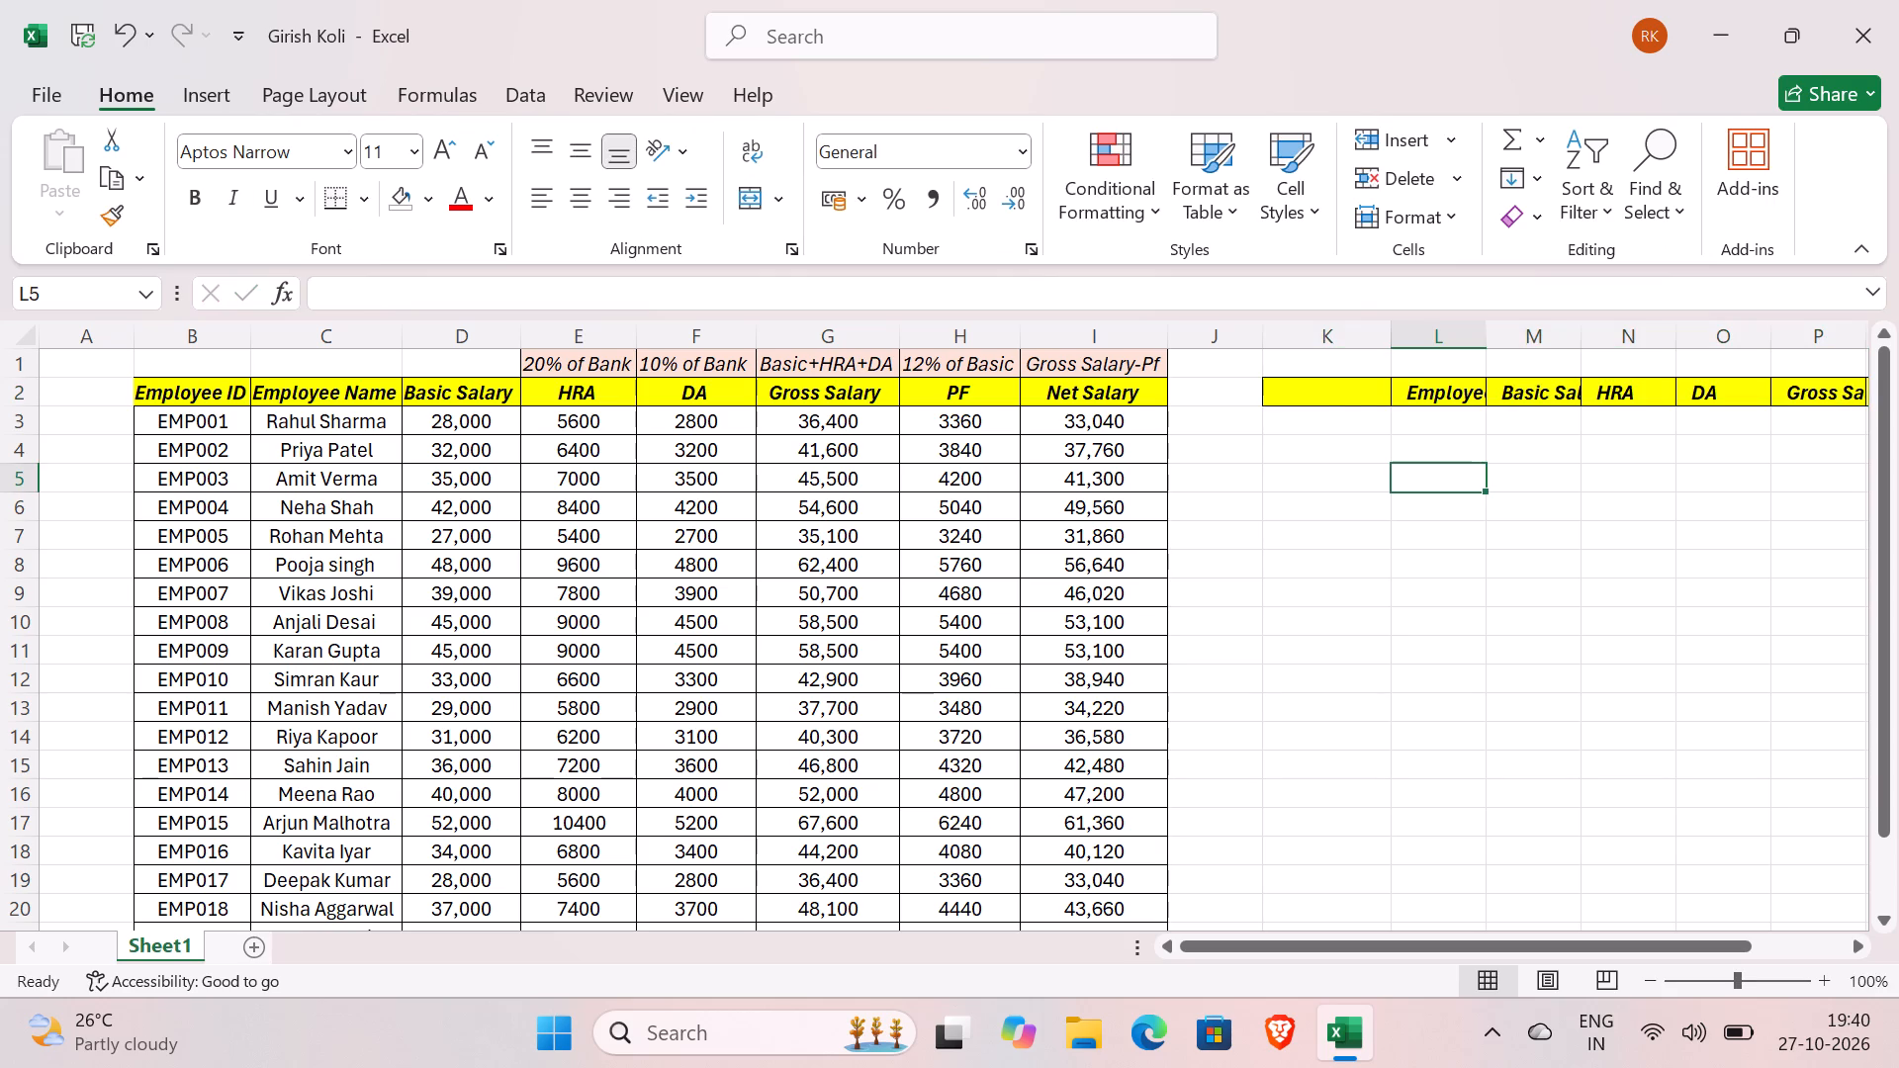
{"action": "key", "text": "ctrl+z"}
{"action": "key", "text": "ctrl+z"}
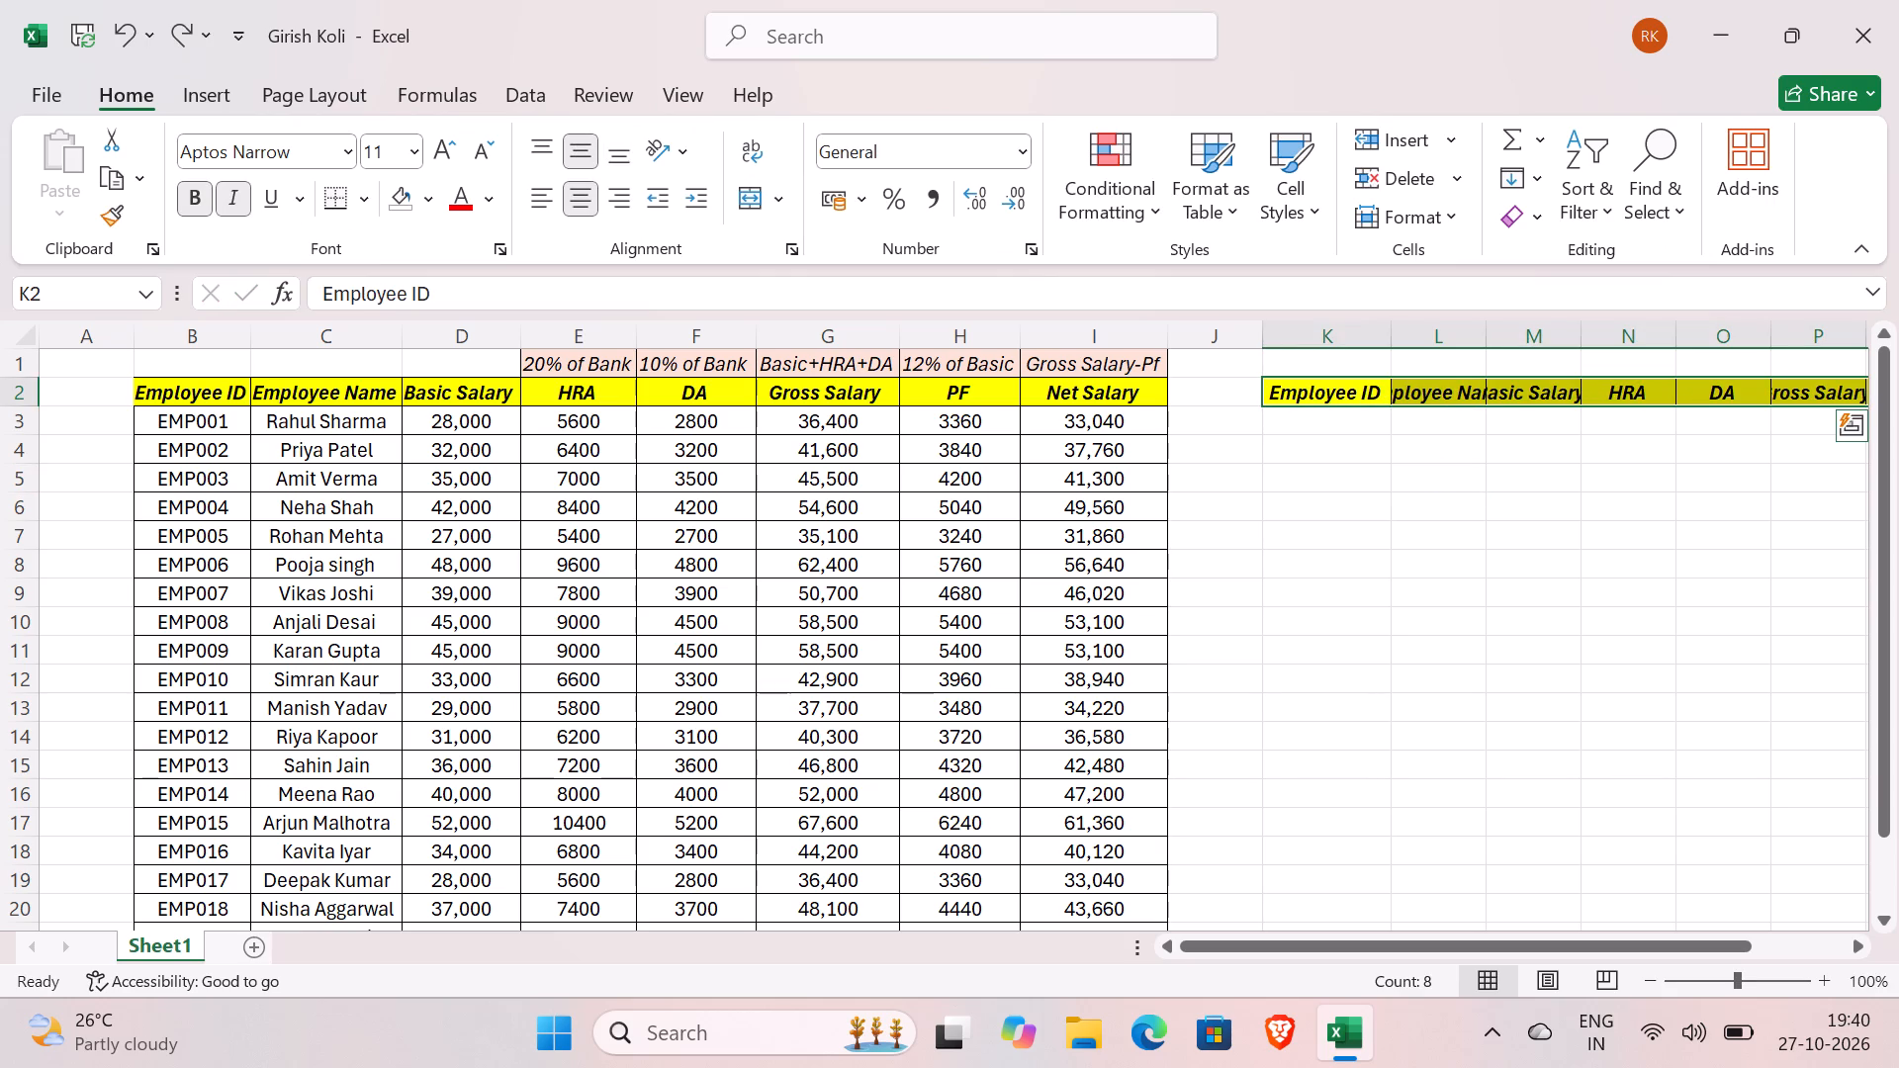
Increase the indent of every cell on Sheet1 by one level, leaving cell P5 empty.
{"action": "left_click", "coordinate": [1502, 734]}
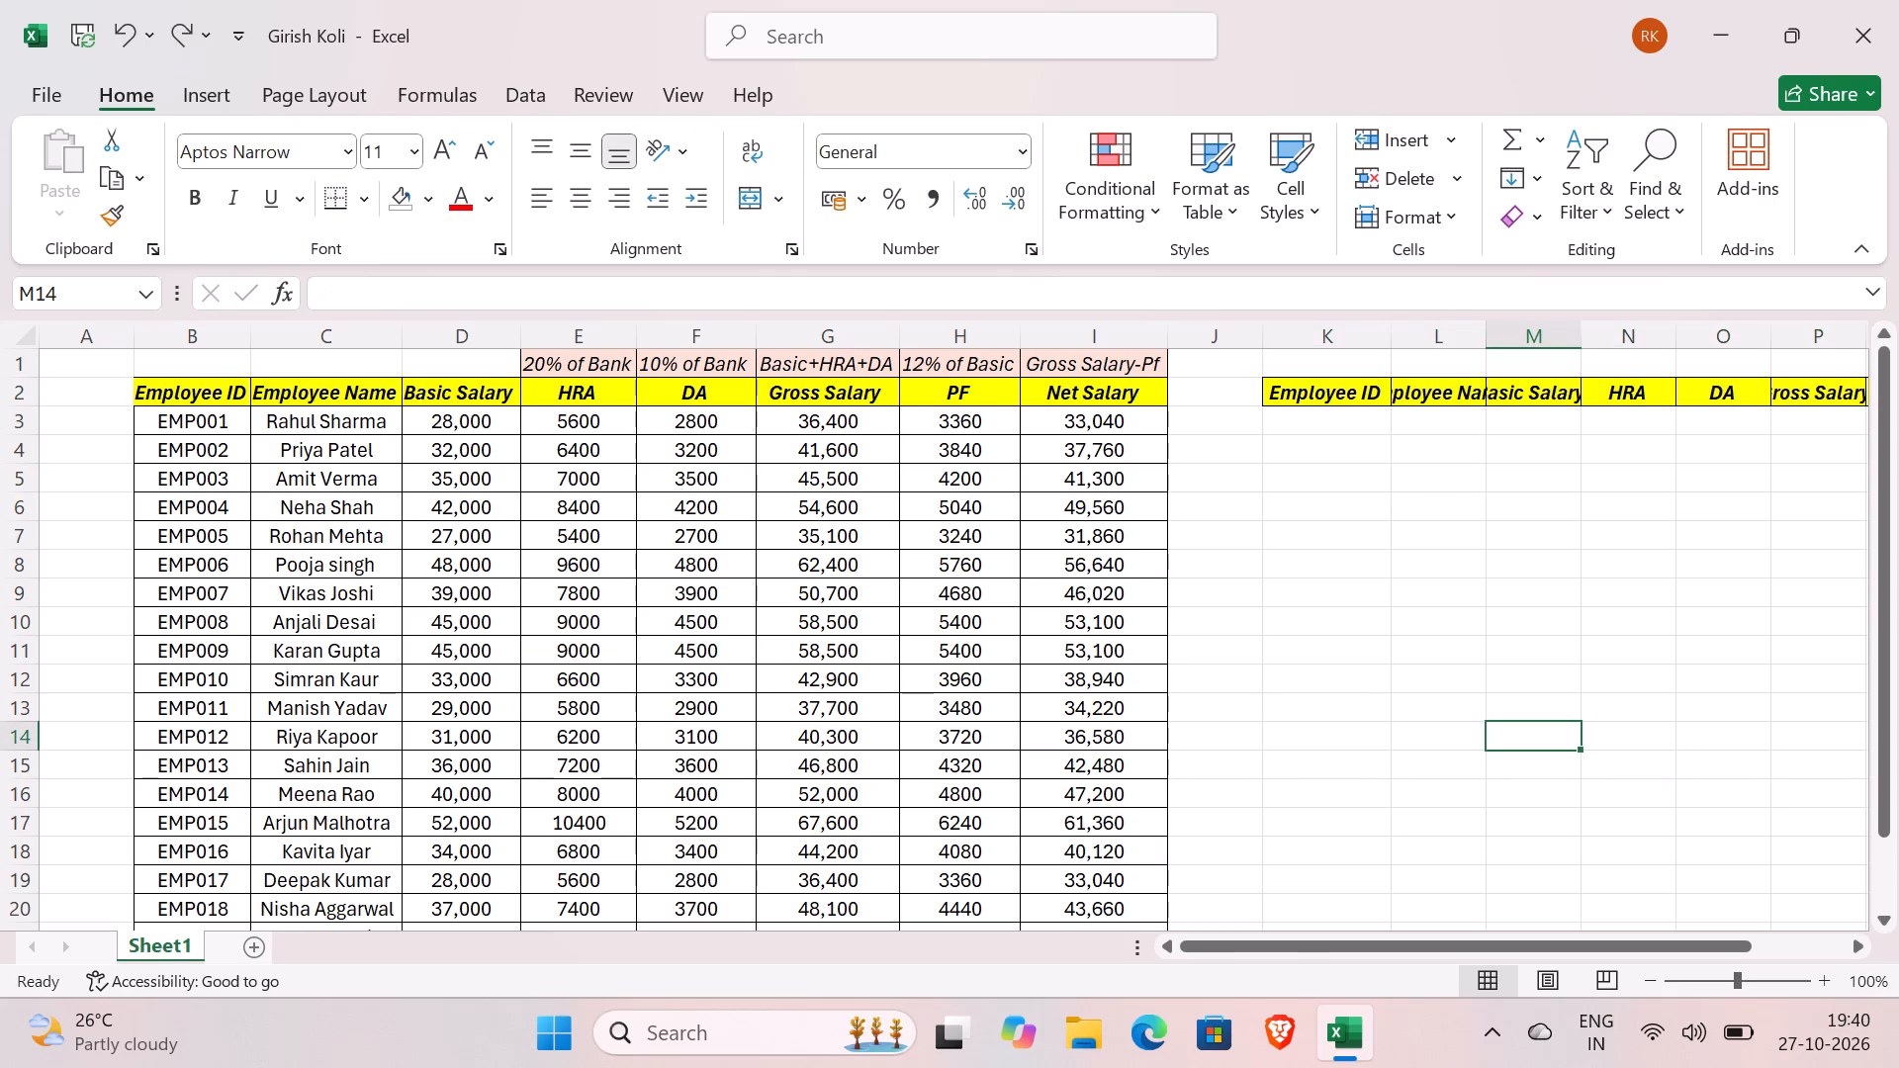
{"action": "key", "text": "Right"}
{"action": "key", "text": "Right"}
{"action": "key", "text": "Right"}
{"action": "key", "text": "Right"}
{"action": "key", "text": "Right"}
{"action": "key", "text": "Right"}
{"action": "key", "text": "Right"}
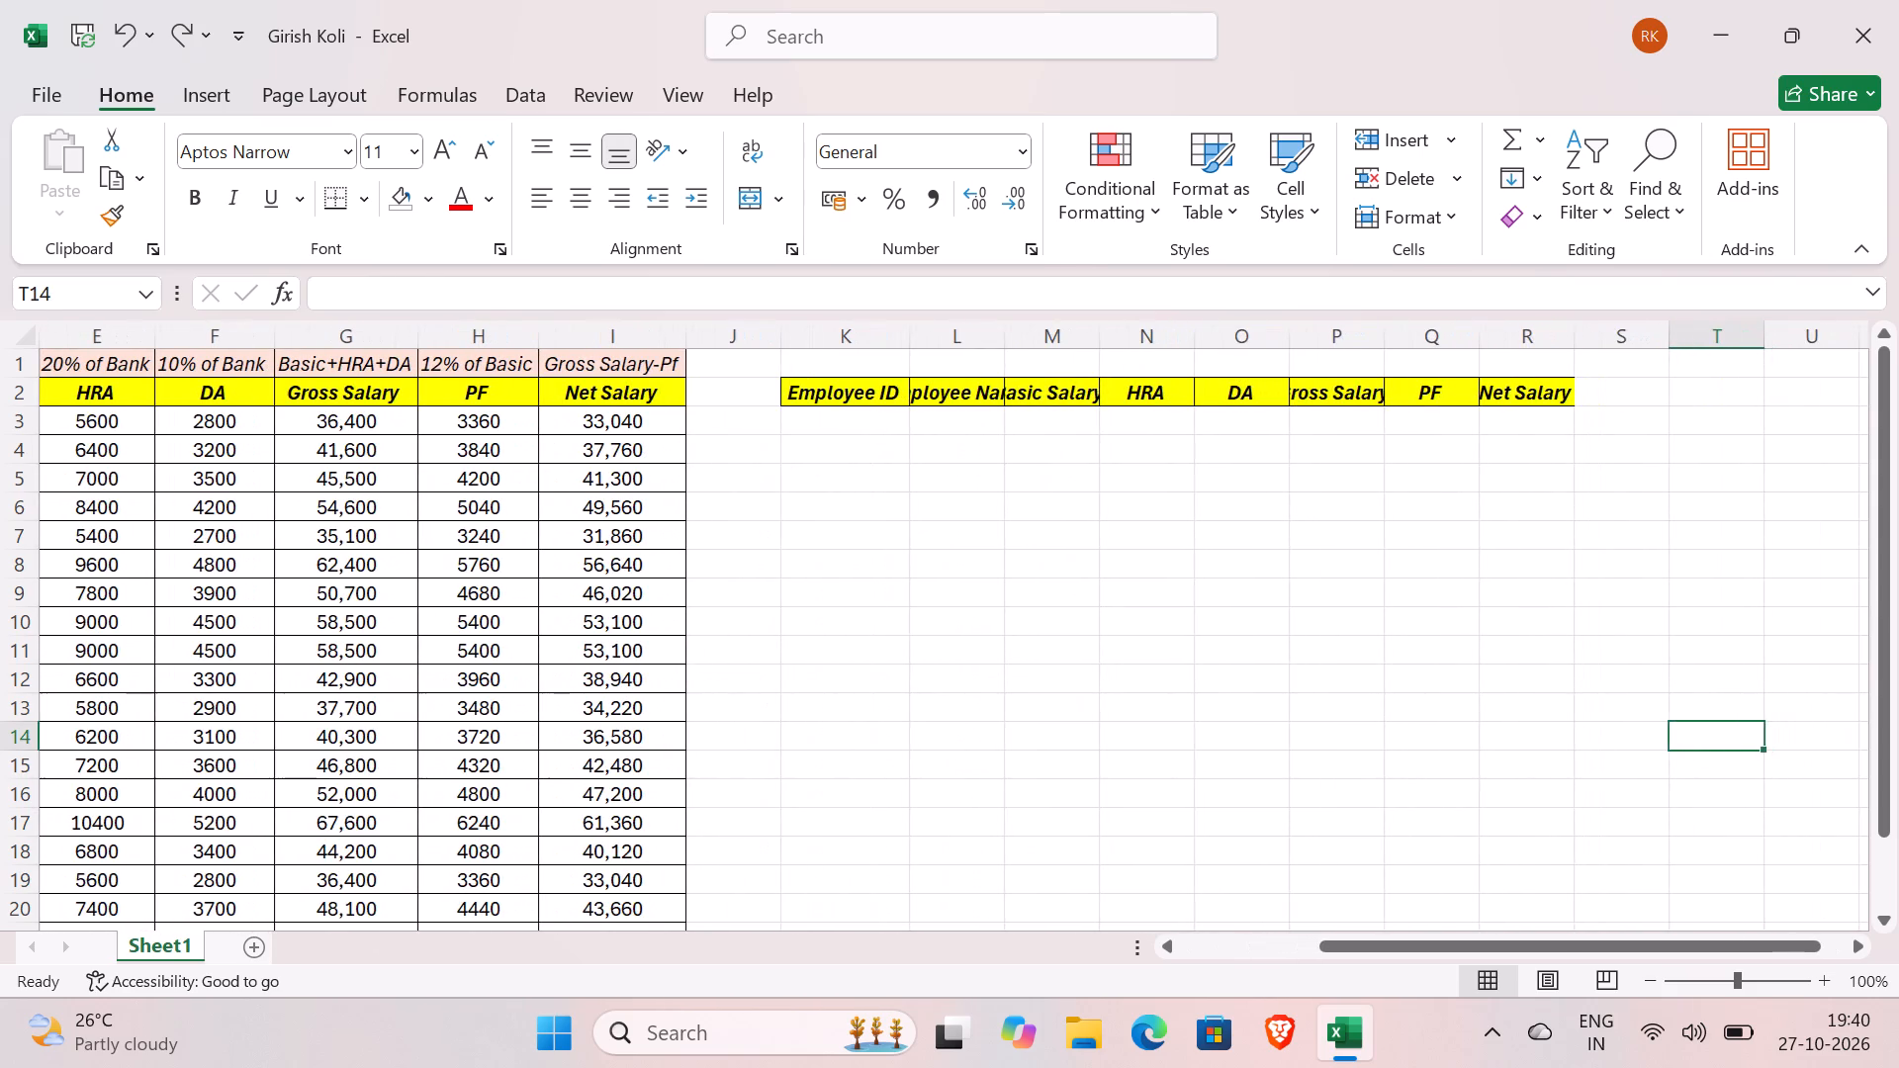
{"action": "left_click", "coordinate": [1331, 467]}
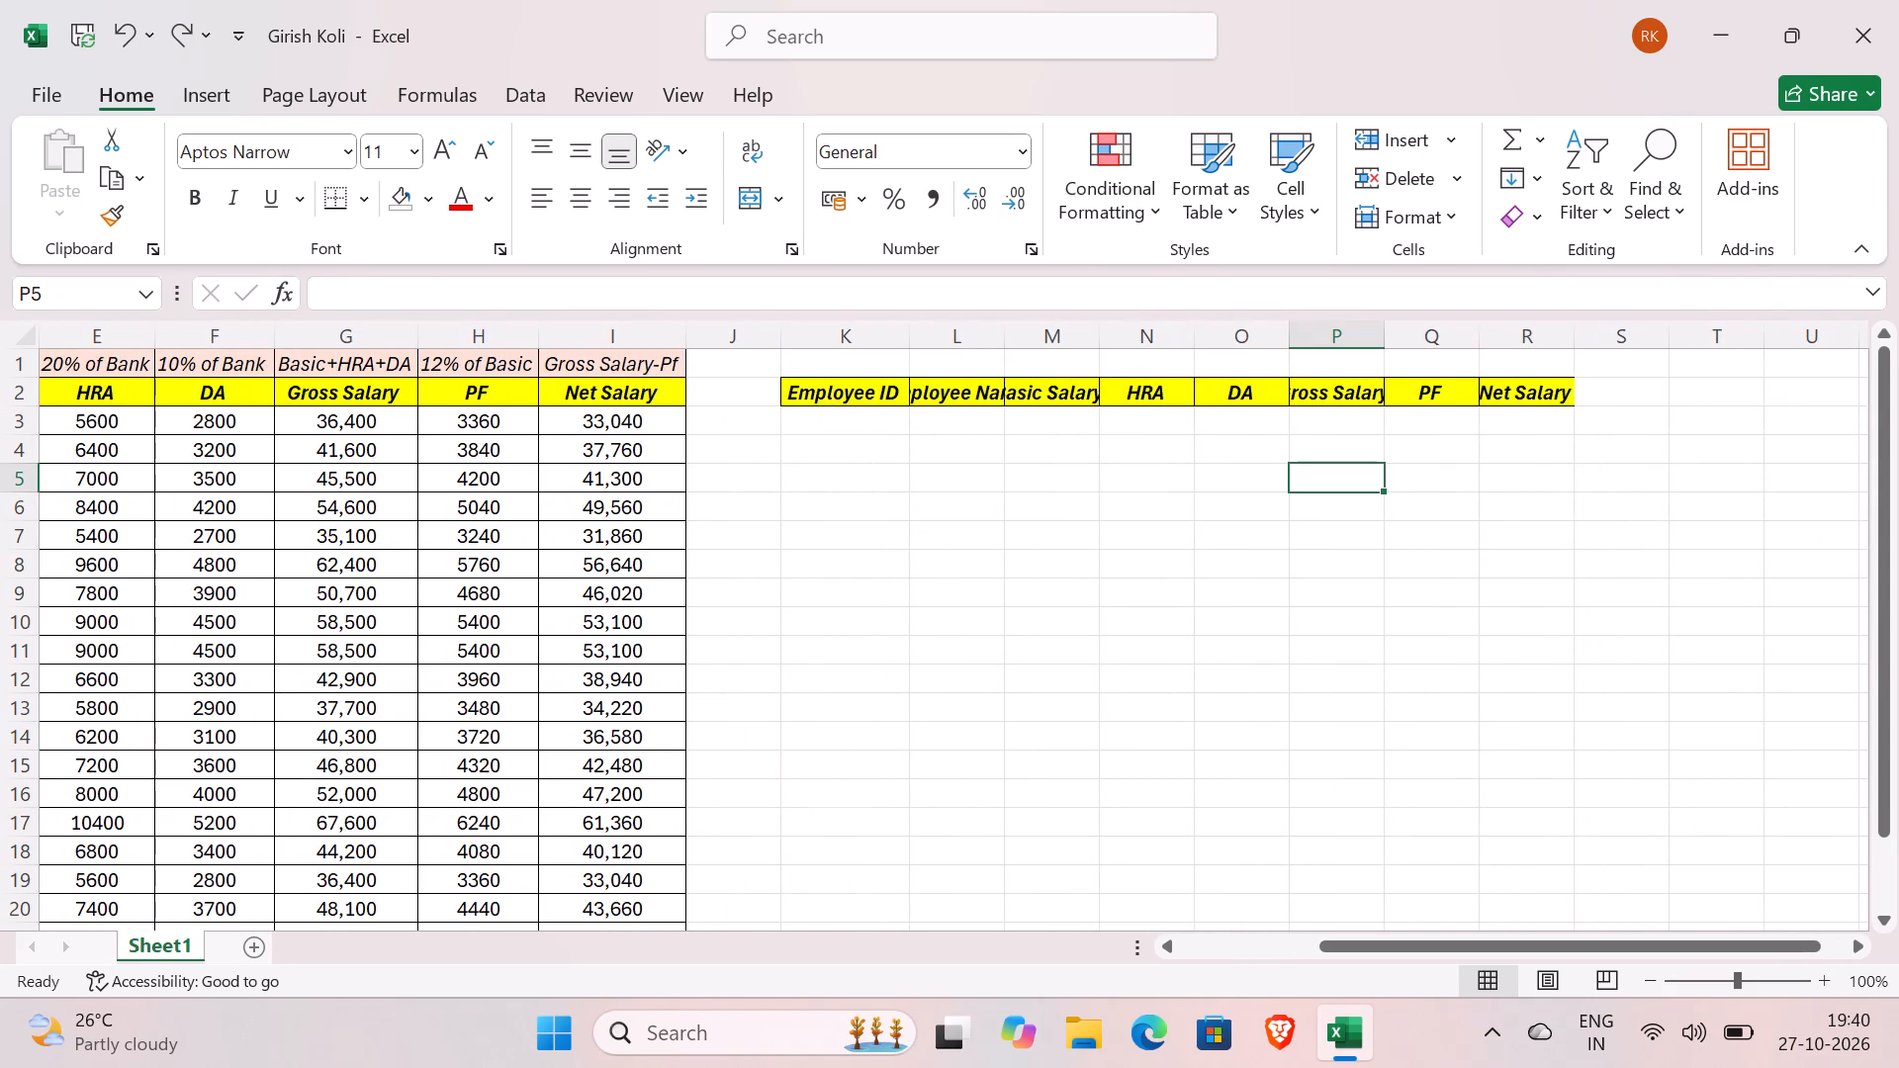
{"action": "key", "text": "ctrl+a"}
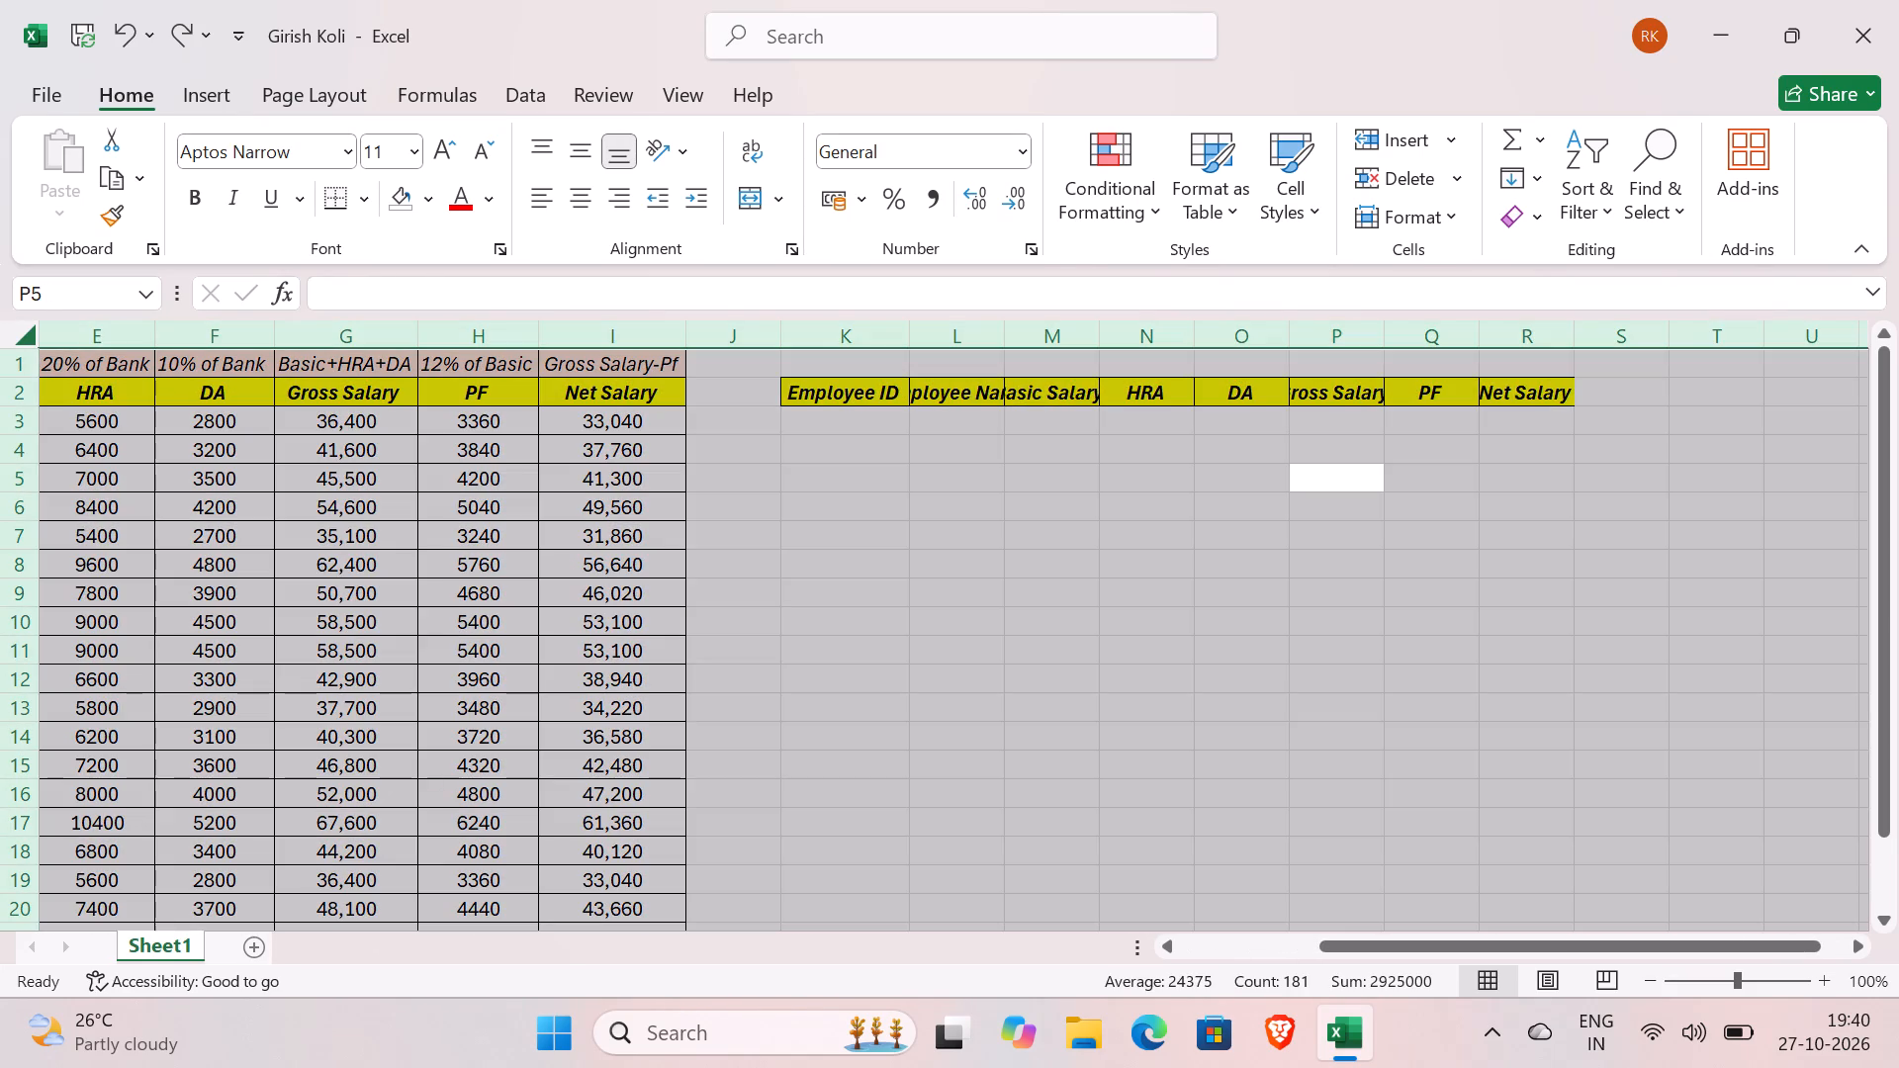
{"action": "type", "text": "h65"}
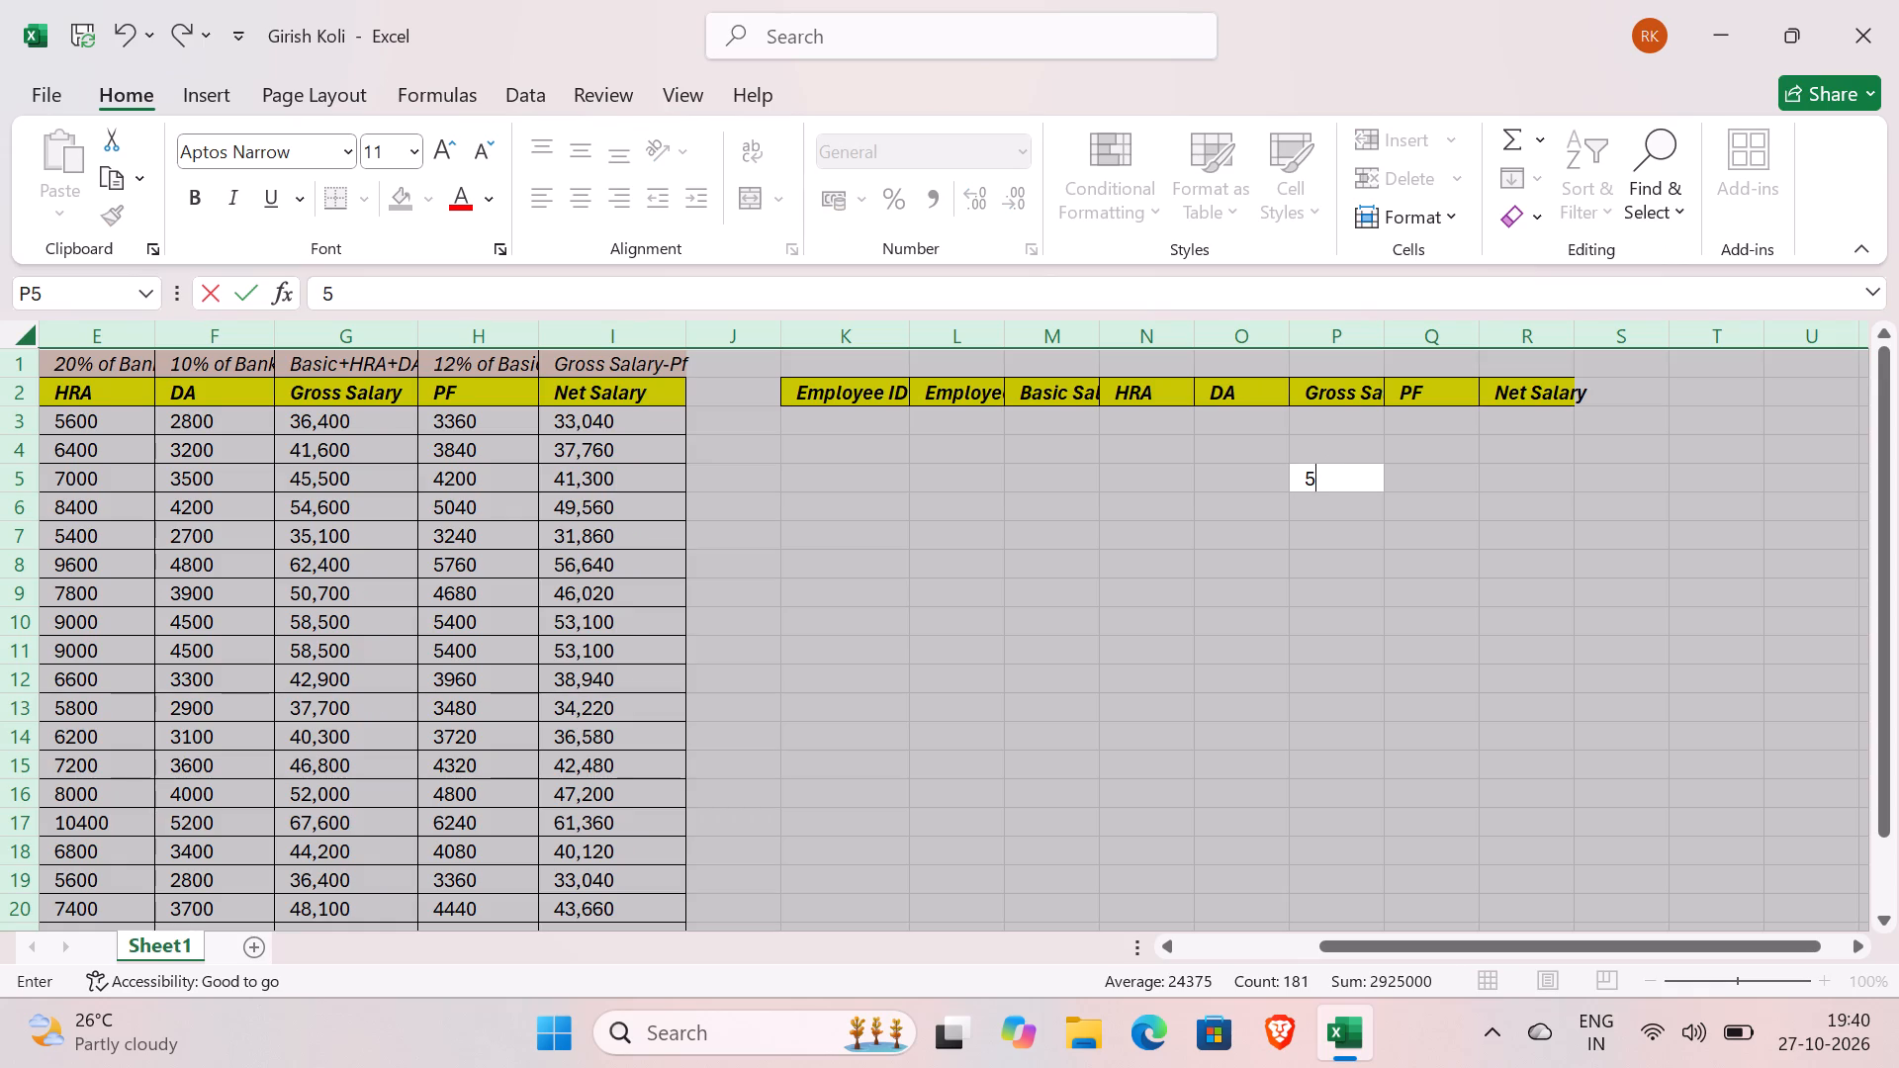
{"action": "key", "text": "BackSpace"}
{"action": "left_click", "coordinate": [886, 442]}
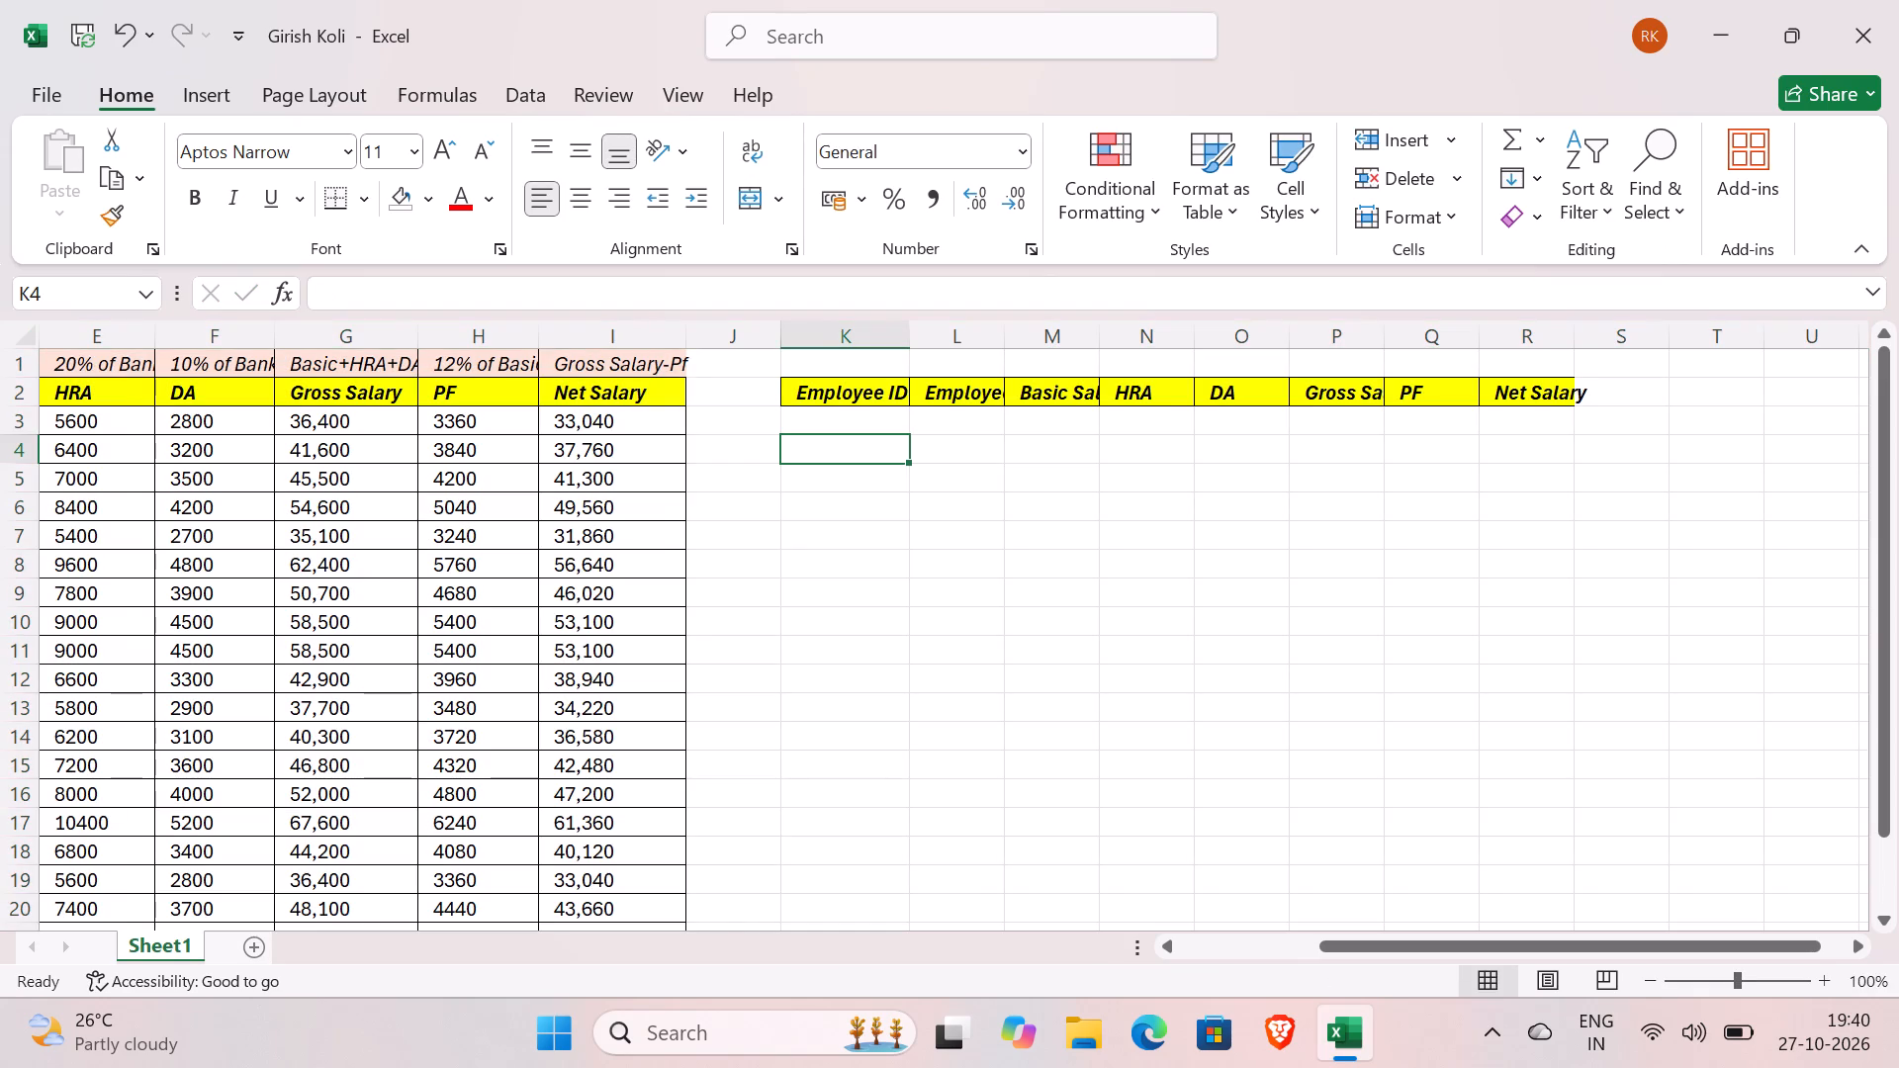
Autofit columns L and M to the copied Employee Name and Basic Salary headings.
{"action": "key", "text": "Left"}
{"action": "key", "text": "Left"}
{"action": "key", "text": "Left"}
{"action": "key", "text": "Left"}
{"action": "key", "text": "Left"}
{"action": "key", "text": "Left"}
{"action": "key", "text": "Left"}
{"action": "key", "text": "Left"}
{"action": "key", "text": "Left"}
{"action": "key", "text": "Left"}
{"action": "key", "text": "Left"}
{"action": "key", "text": "Left"}
{"action": "key", "text": "Left"}
{"action": "key", "text": "Left"}
{"action": "key", "text": "Left"}
{"action": "key", "text": "Left"}
{"action": "key", "text": "Left"}
{"action": "key", "text": "Left"}
{"action": "key", "text": "Left"}
{"action": "key", "text": "Left"}
{"action": "key", "text": "Left"}
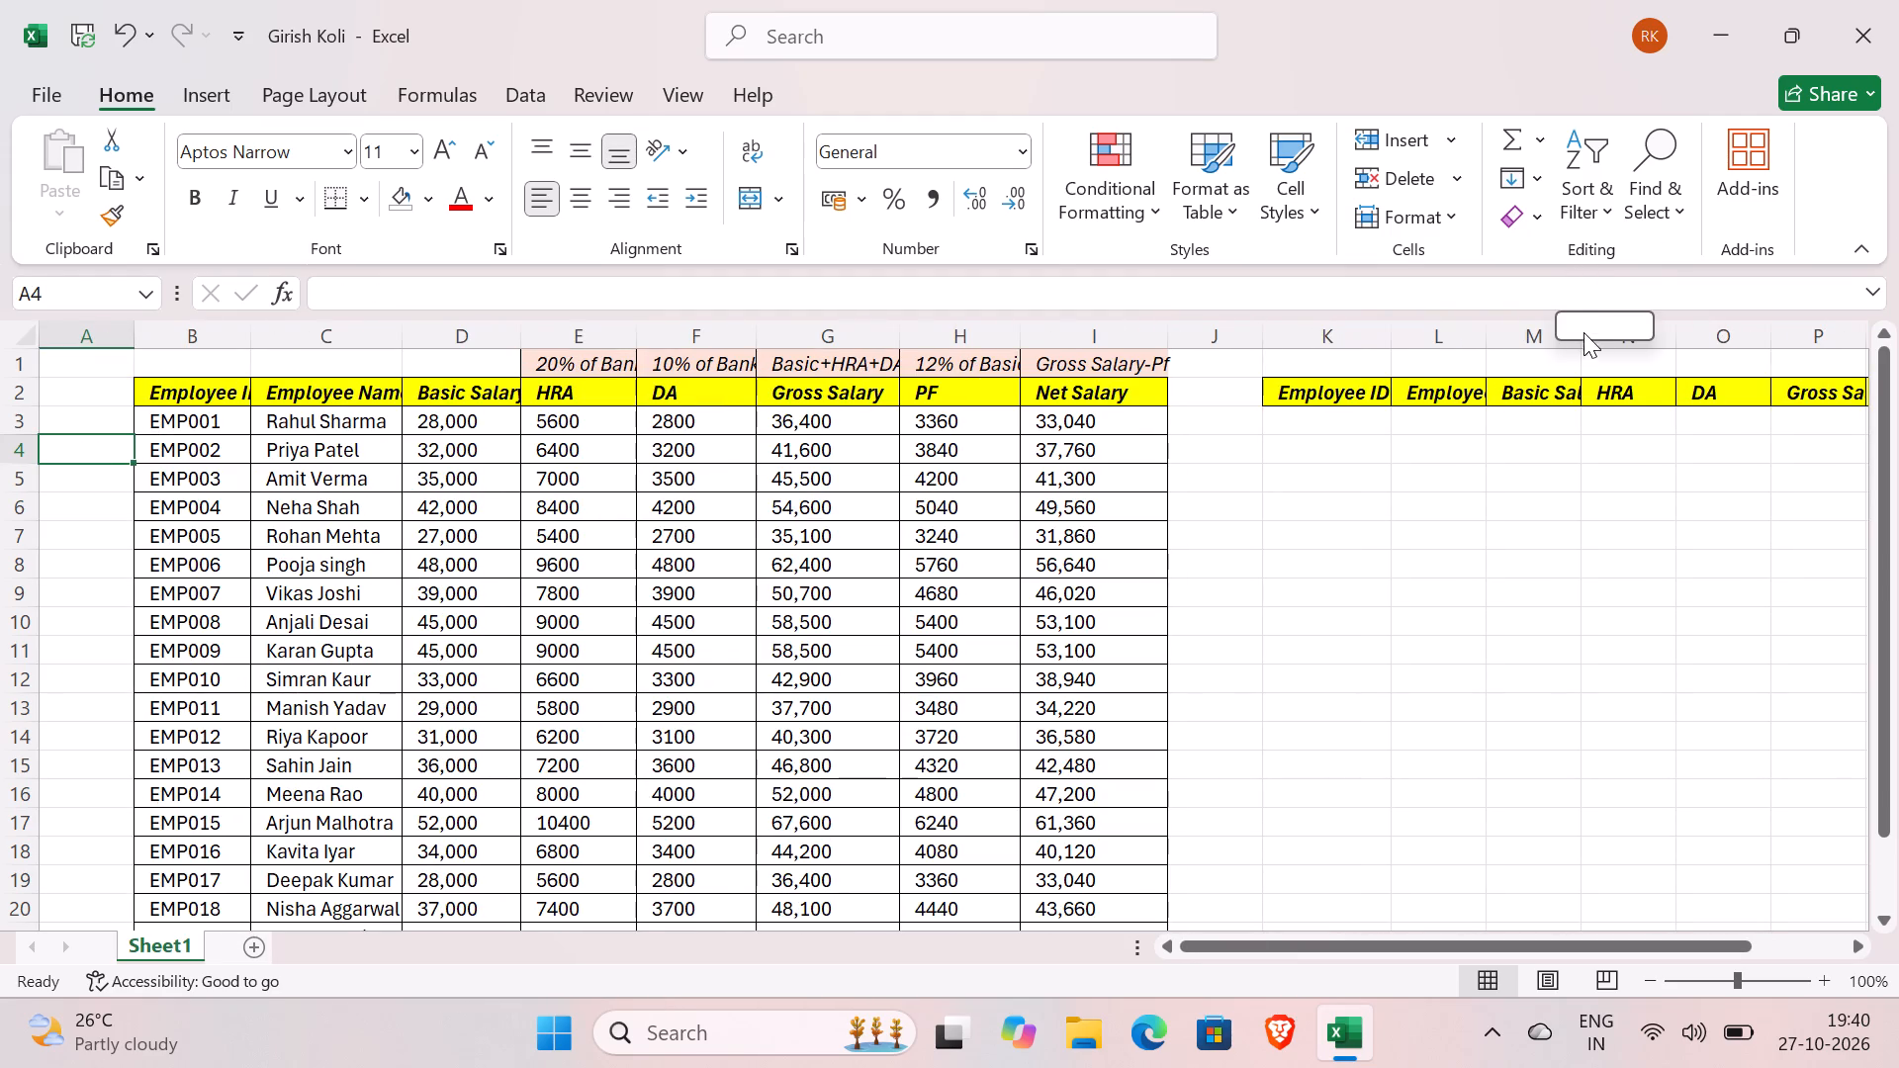
{"action": "double_click", "coordinate": [1487, 337]}
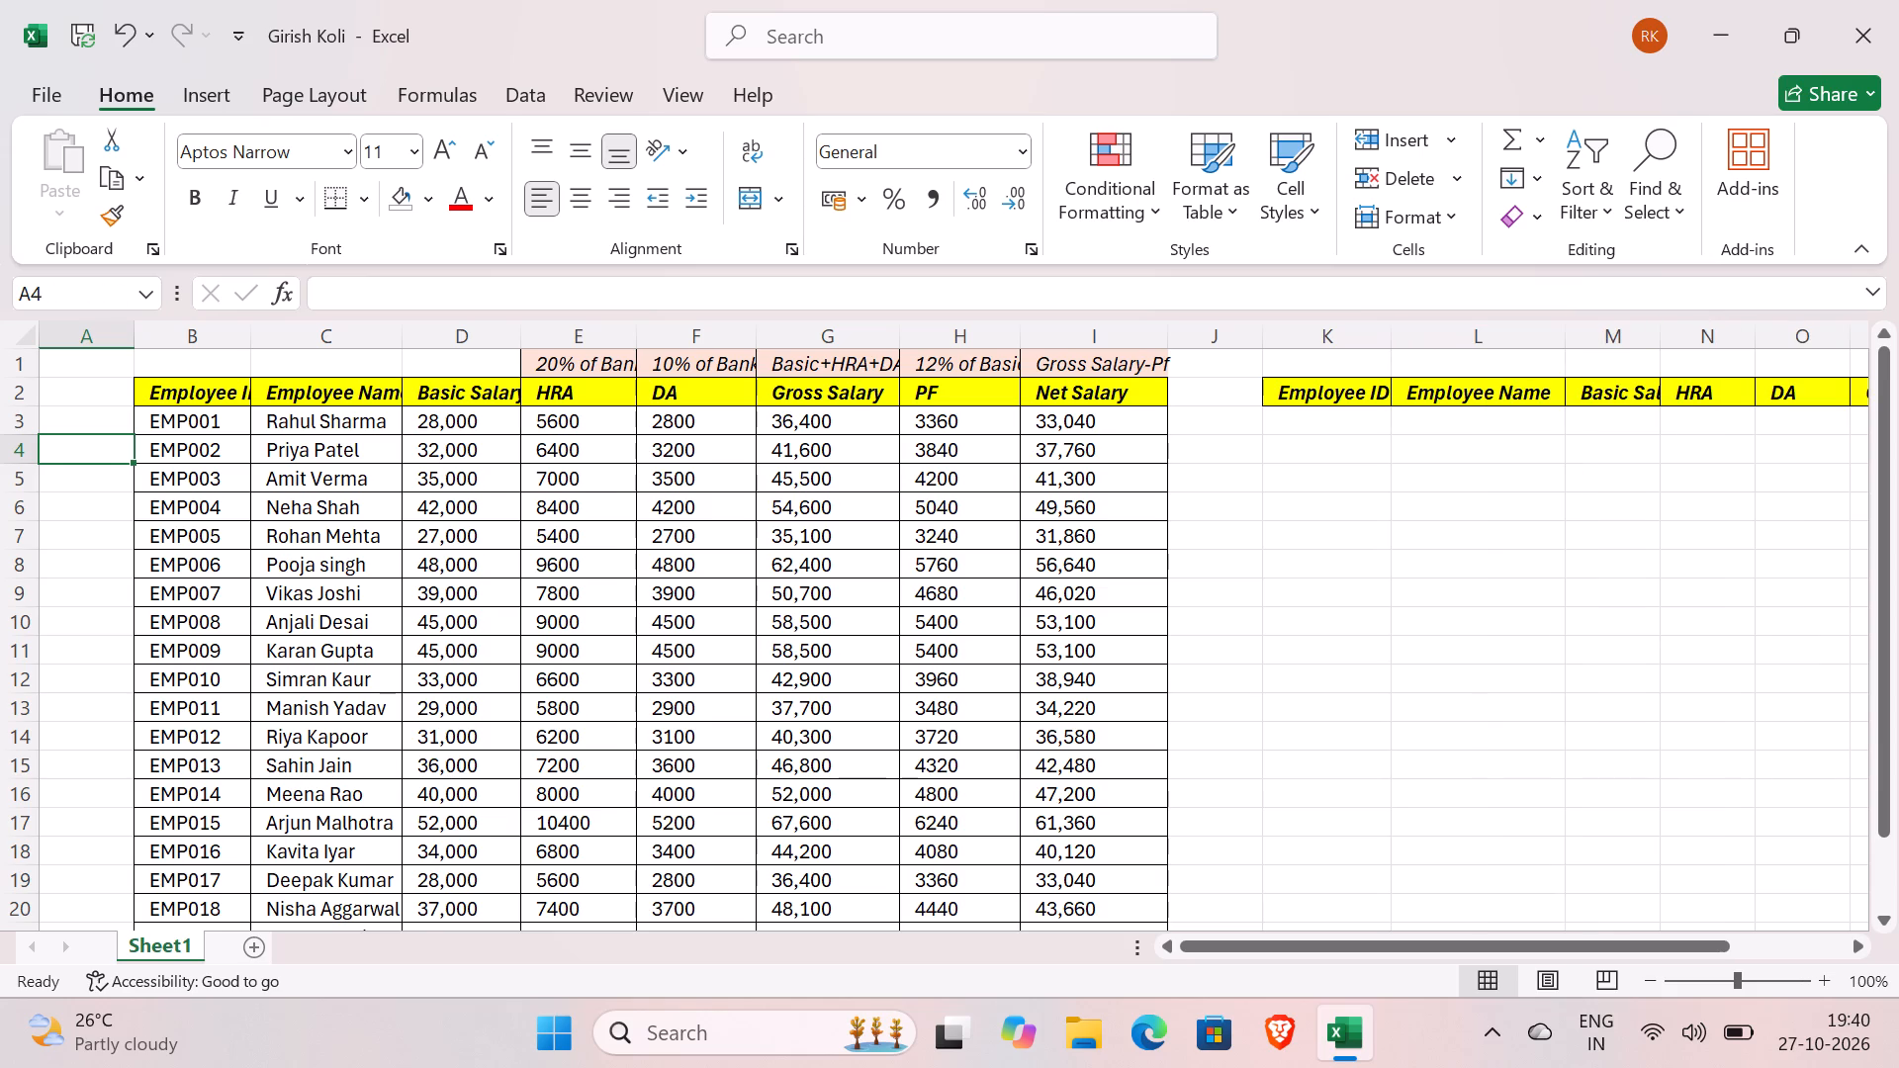
{"action": "double_click", "coordinate": [1668, 330]}
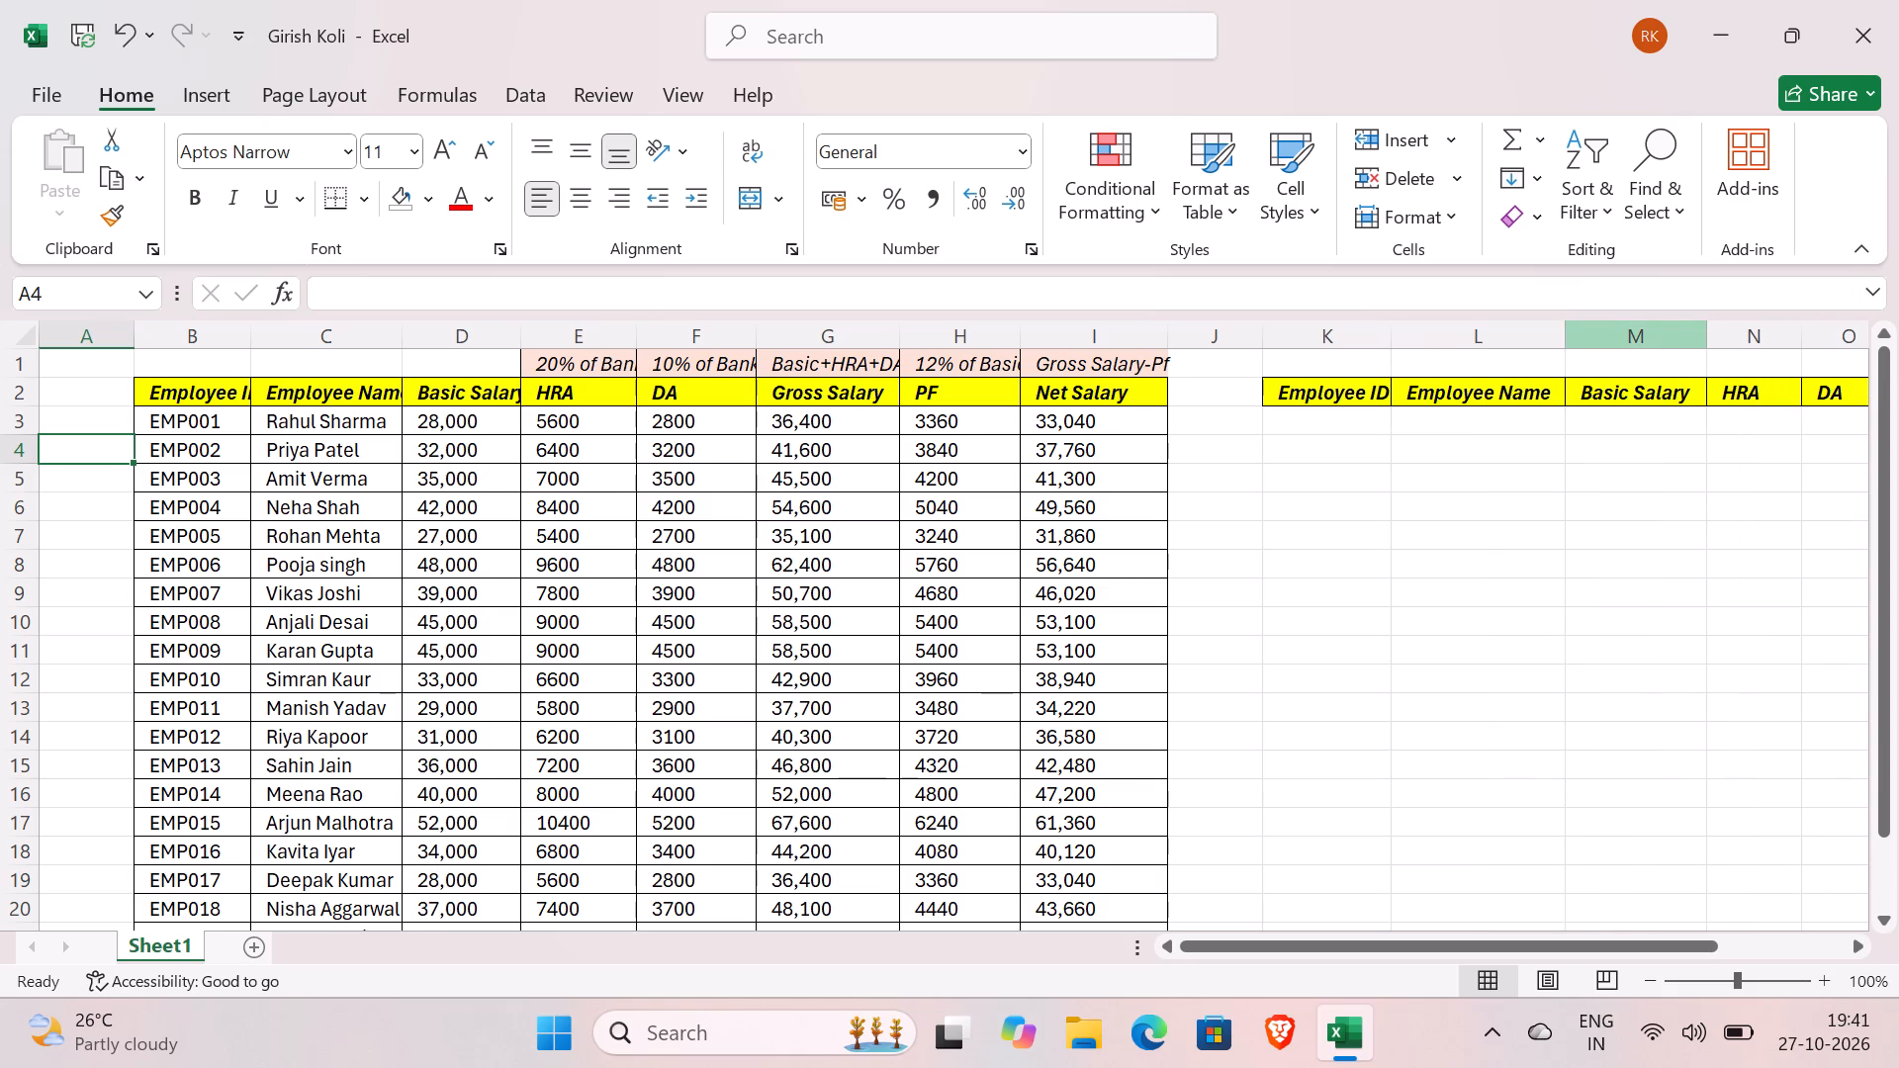
Autofit columns R and P to the copied Net Salary and Gross Salary headings.
{"action": "key", "text": "Right"}
{"action": "key", "text": "Right"}
{"action": "key", "text": "Right"}
{"action": "key", "text": "Right"}
{"action": "key", "text": "Right"}
{"action": "key", "text": "Right"}
{"action": "key", "text": "Right"}
{"action": "key", "text": "Right"}
{"action": "key", "text": "Right"}
{"action": "key", "text": "Right"}
{"action": "key", "text": "Right"}
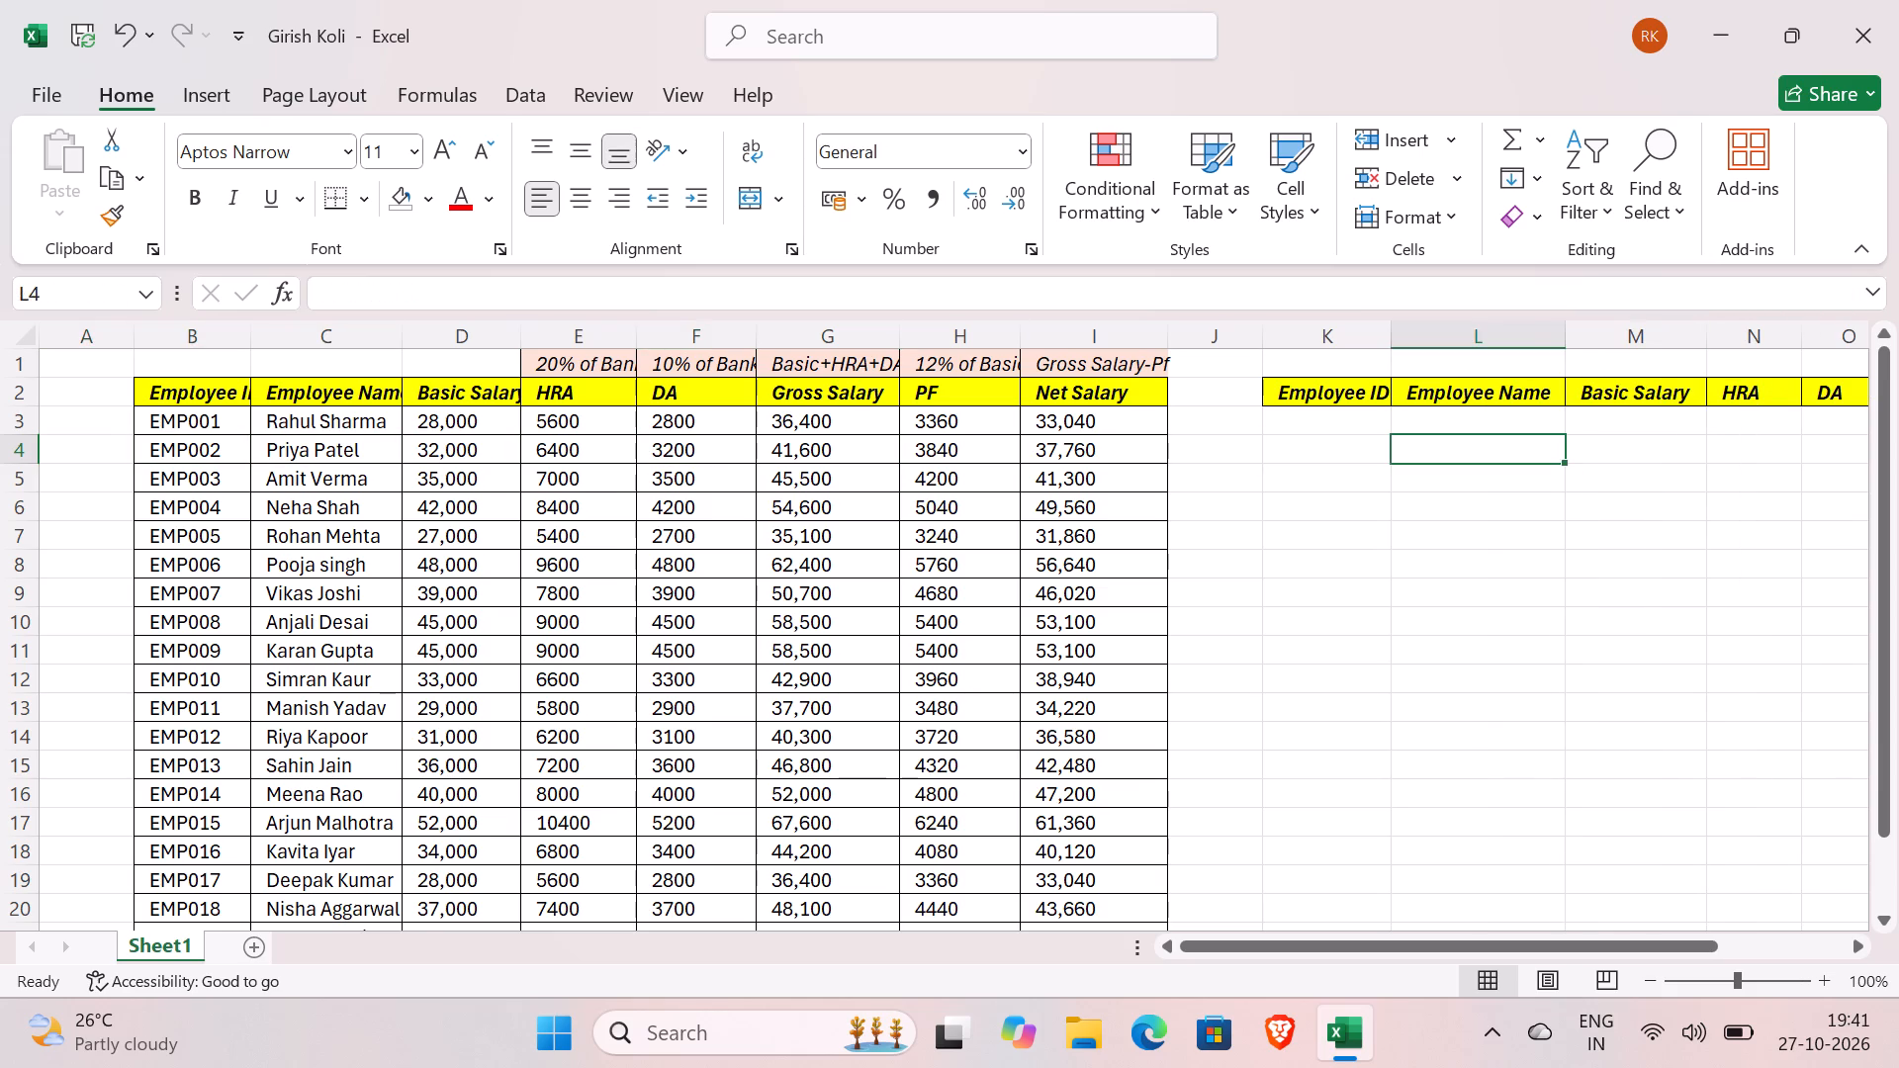
{"action": "key", "text": "Right"}
{"action": "key", "text": "Right"}
{"action": "key", "text": "Right"}
{"action": "key", "text": "Right"}
{"action": "key", "text": "Right"}
{"action": "key", "text": "Right"}
{"action": "key", "text": "Right"}
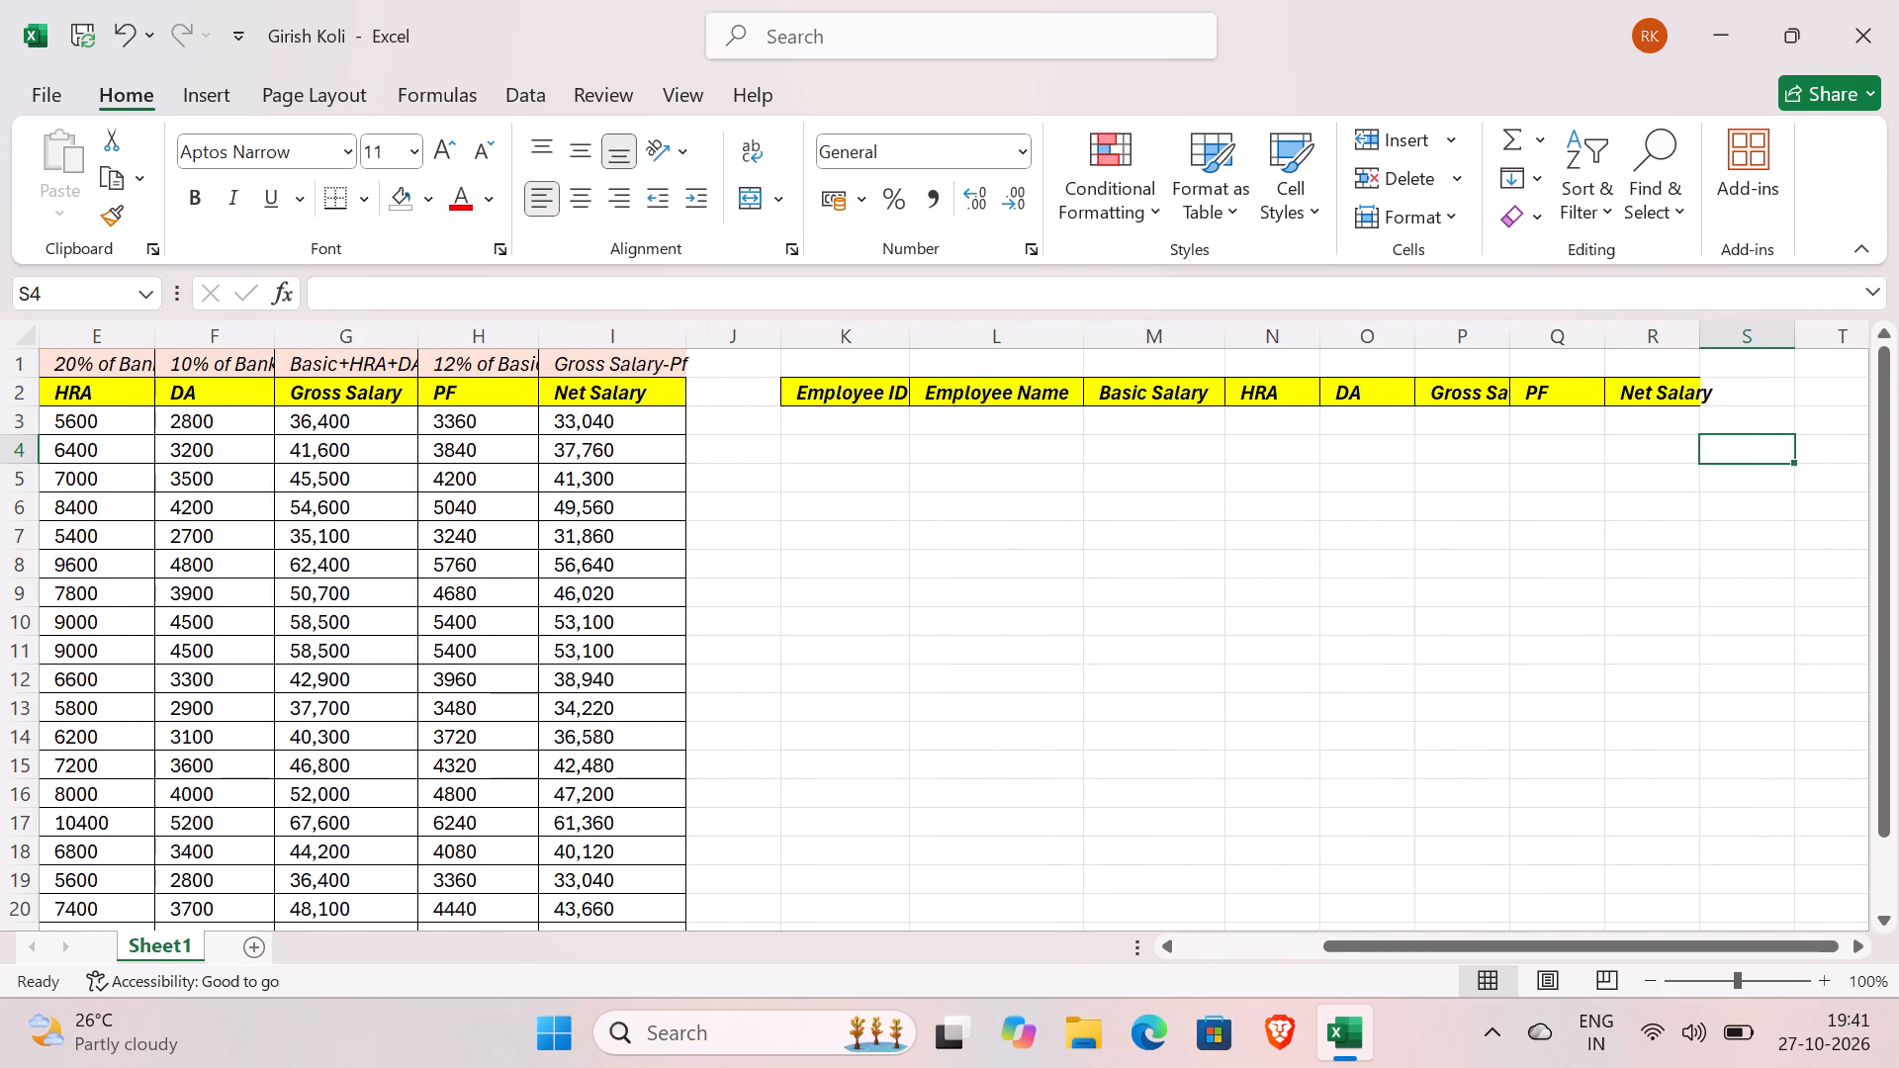
{"action": "double_click", "coordinate": [1697, 328]}
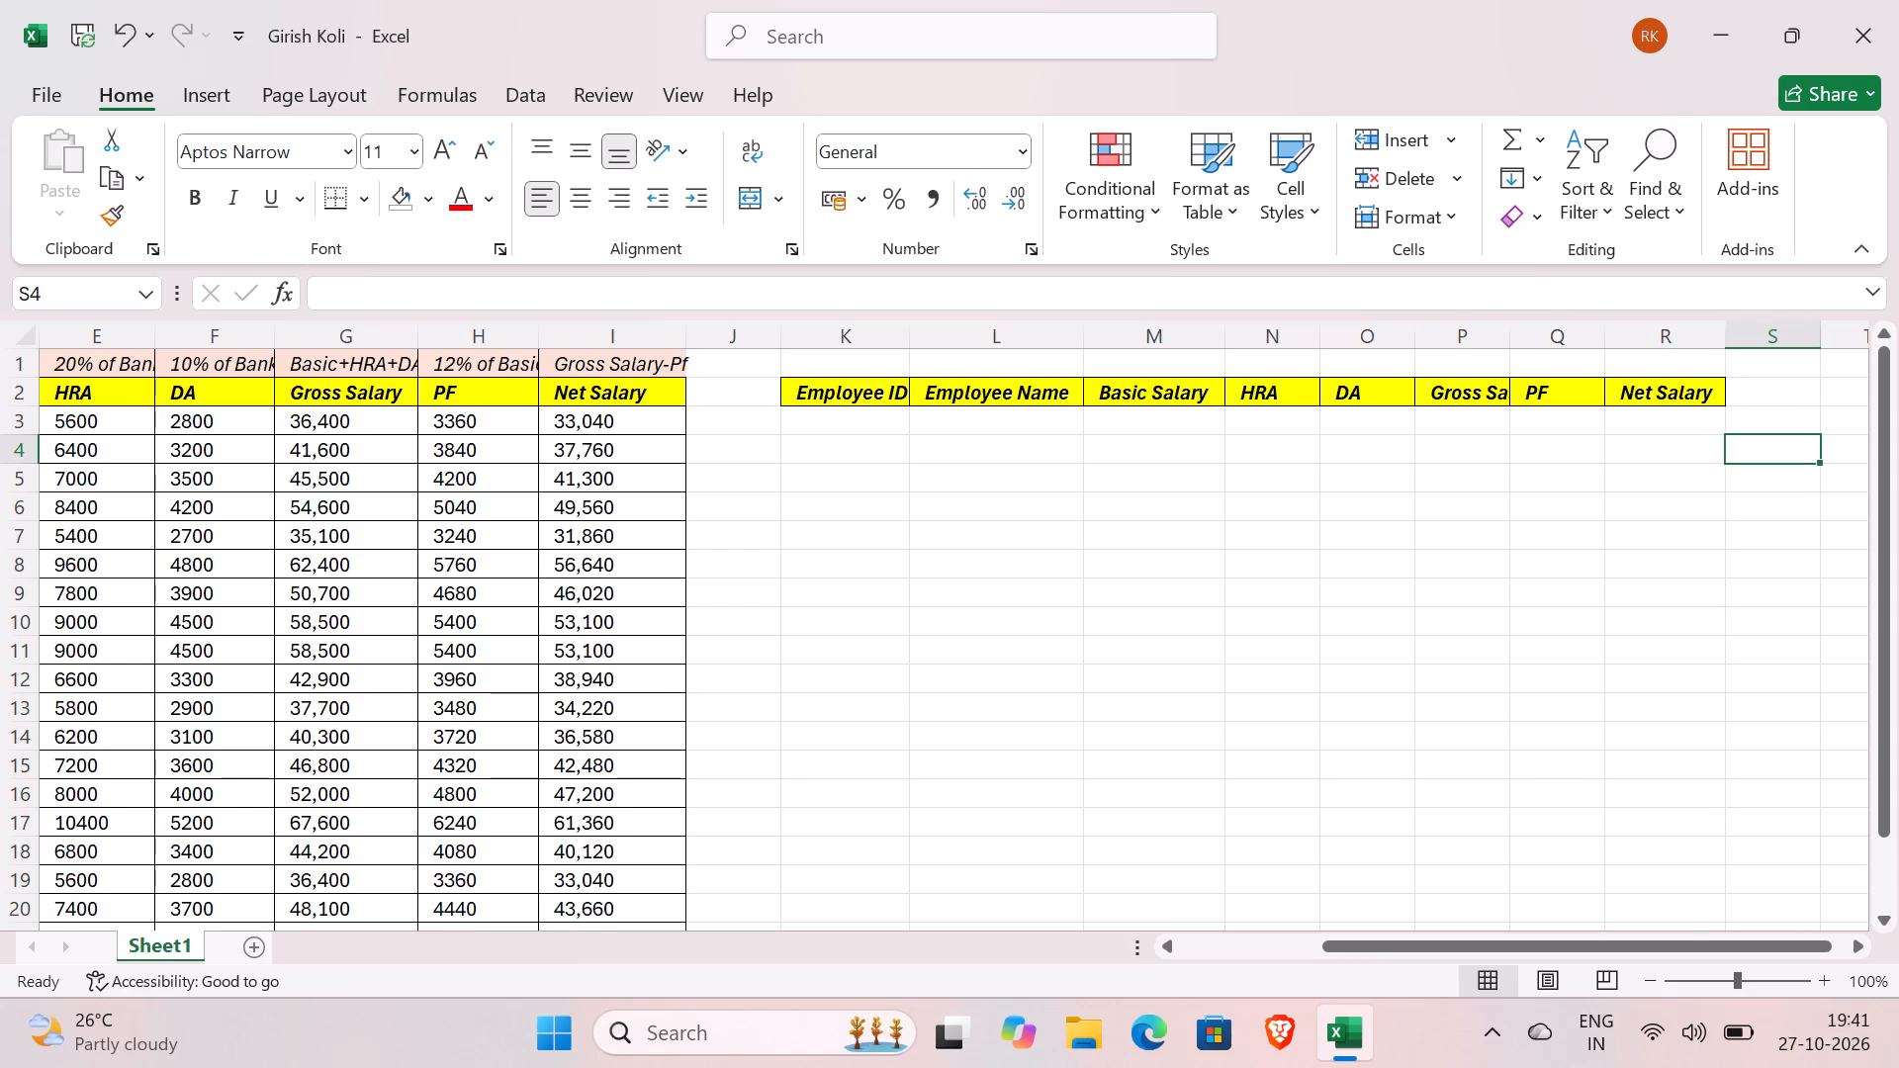
{"action": "double_click", "coordinate": [1508, 331]}
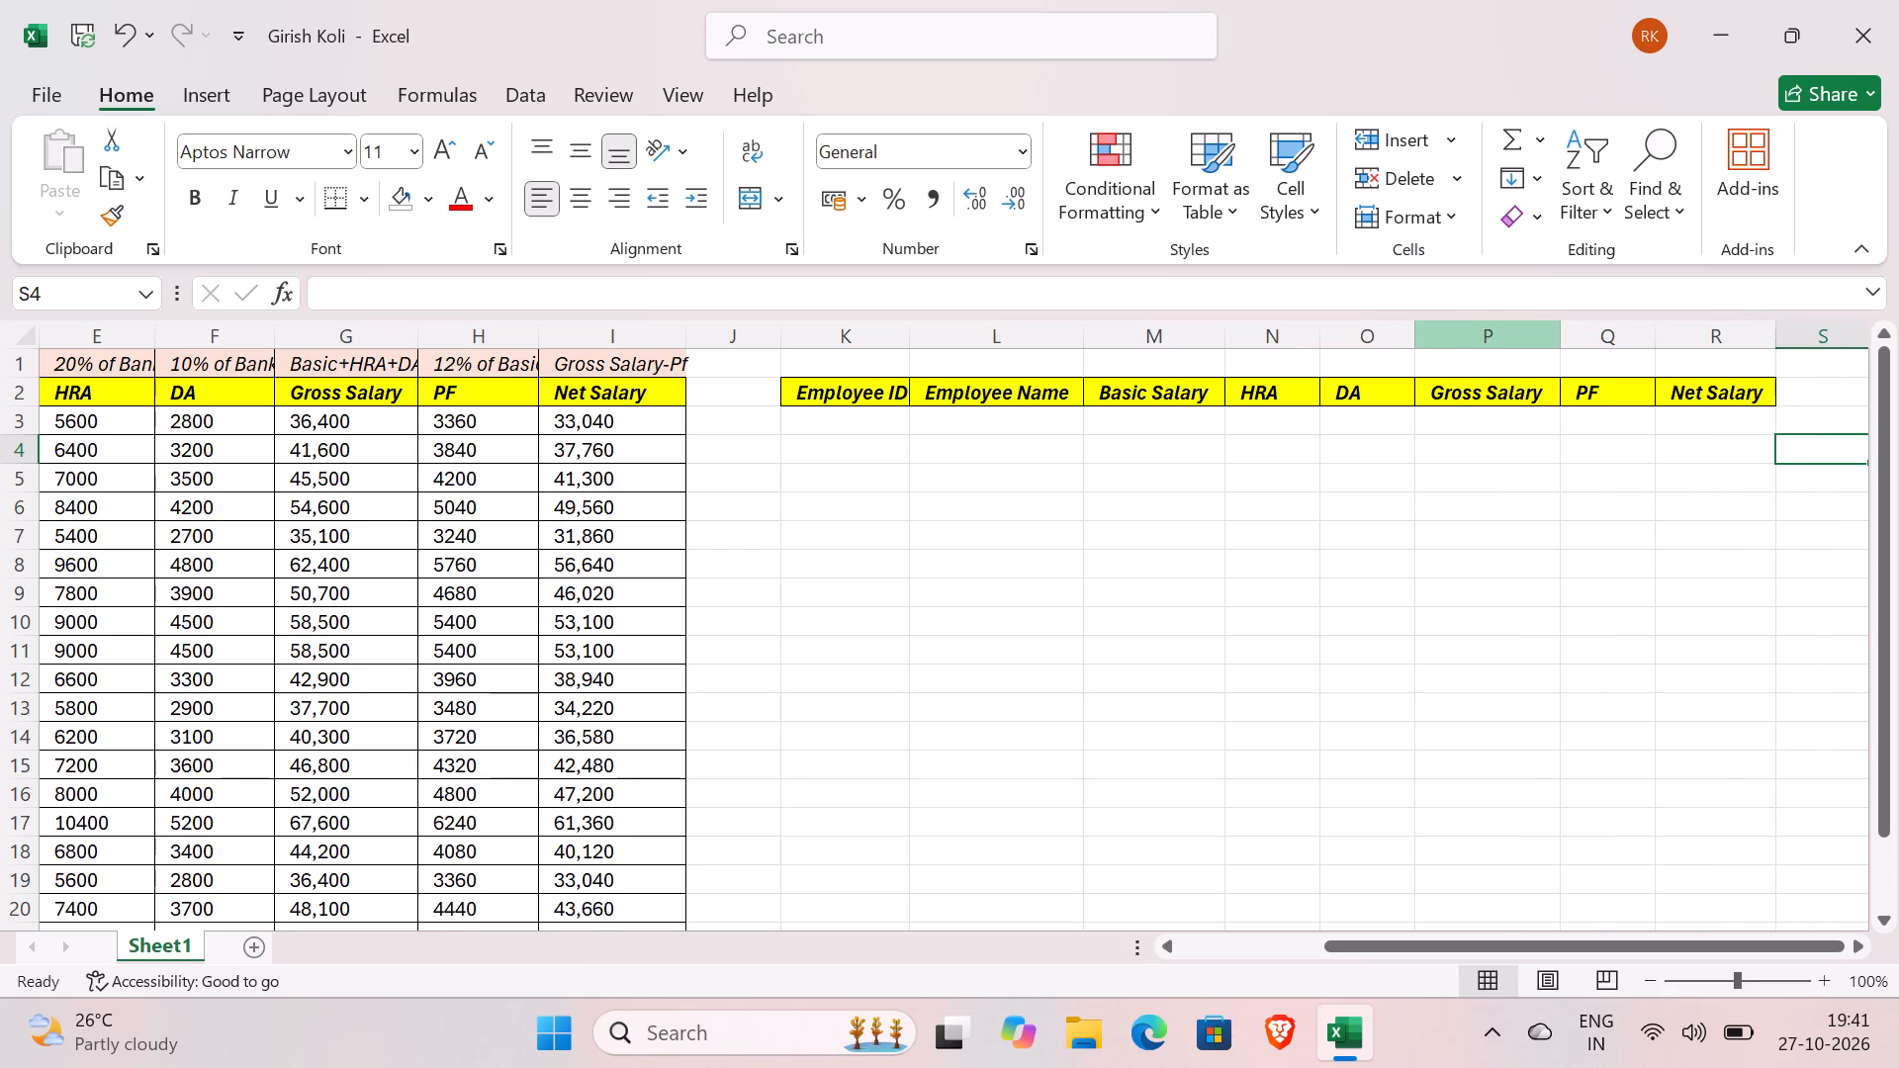
Increase the height of heading row 2 to a little over three times its size.
{"action": "key", "text": "Left"}
{"action": "key", "text": "Left"}
{"action": "key", "text": "Left"}
{"action": "key", "text": "Left"}
{"action": "key", "text": "Left"}
{"action": "key", "text": "Left"}
{"action": "key", "text": "Left"}
{"action": "key", "text": "Left"}
{"action": "key", "text": "Left"}
{"action": "key", "text": "Left"}
{"action": "key", "text": "Left"}
{"action": "key", "text": "Left"}
{"action": "key", "text": "Left"}
{"action": "key", "text": "Left"}
{"action": "key", "text": "Left"}
{"action": "key", "text": "Left"}
{"action": "key", "text": "Left"}
{"action": "key", "text": "Left"}
{"action": "key", "text": "Left"}
{"action": "key", "text": "Left"}
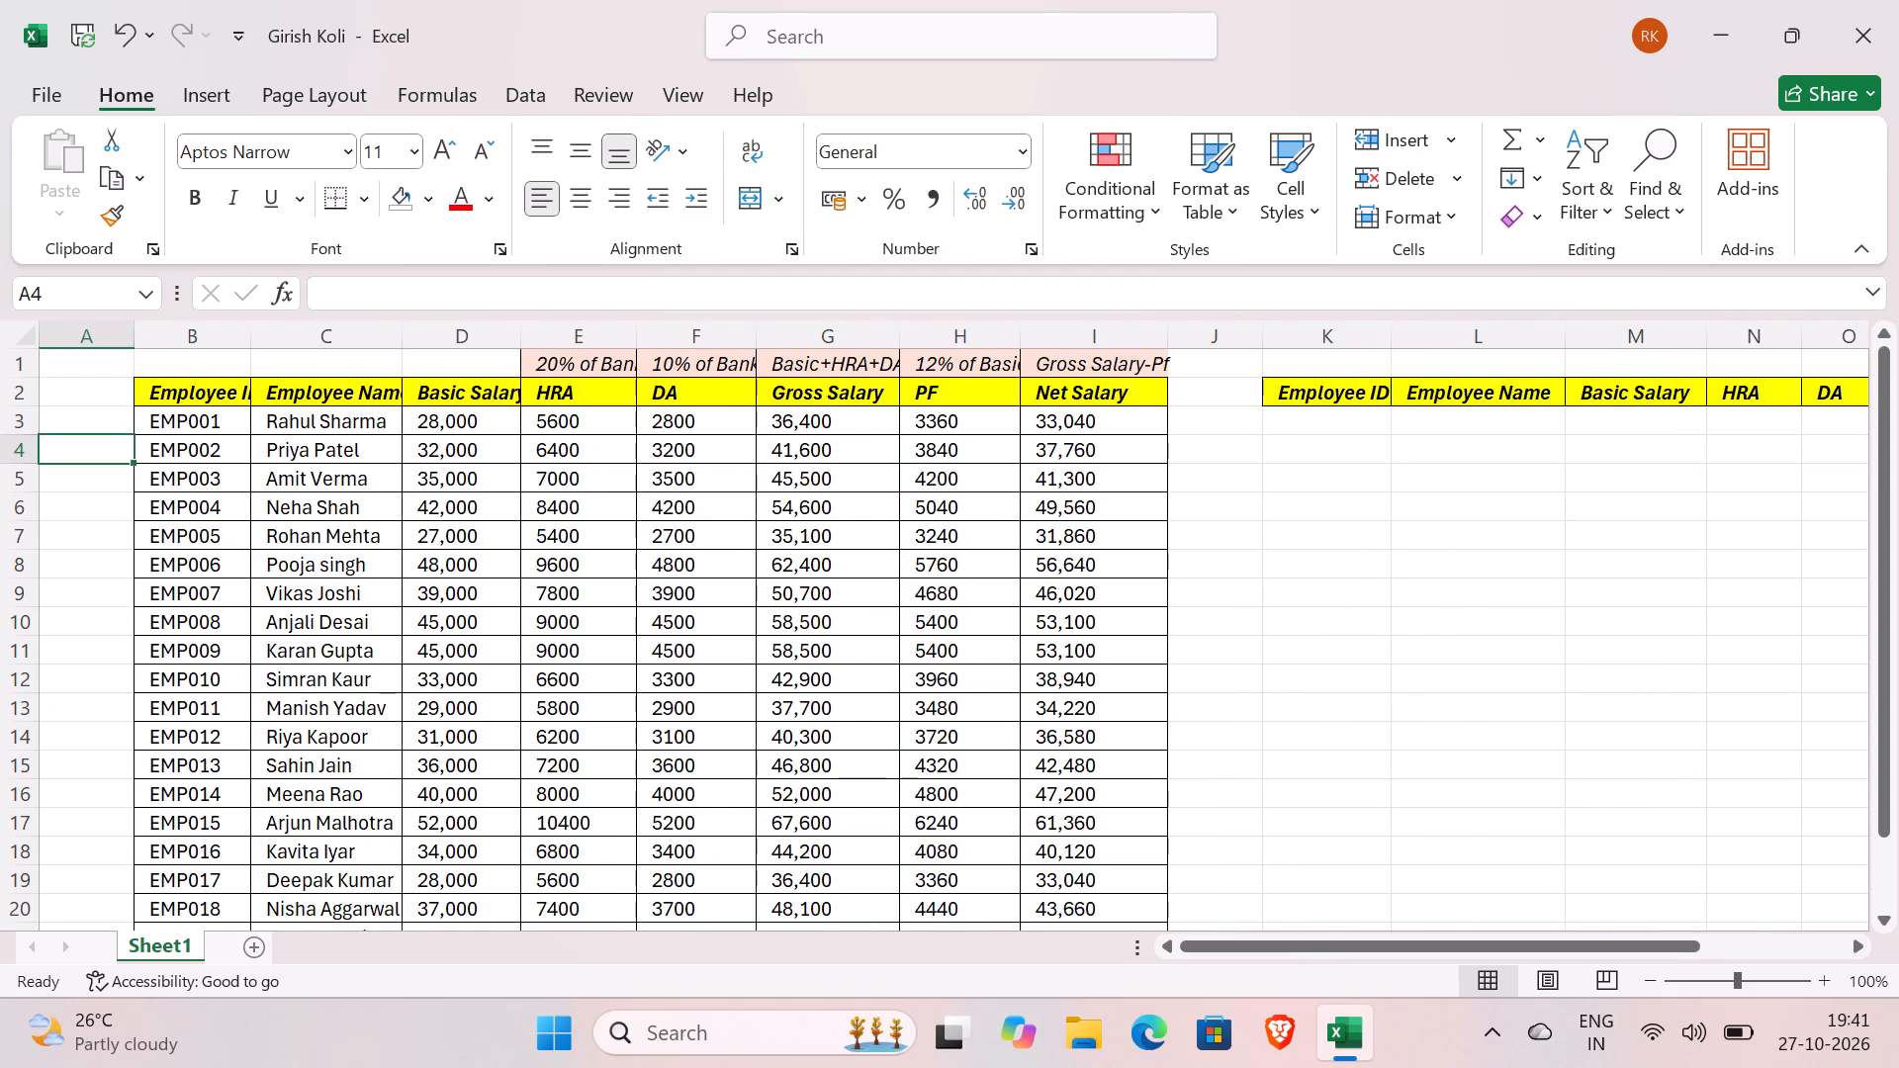
{"action": "left_click_drag", "start_coordinate": [32, 401], "coordinate": [32, 470]}
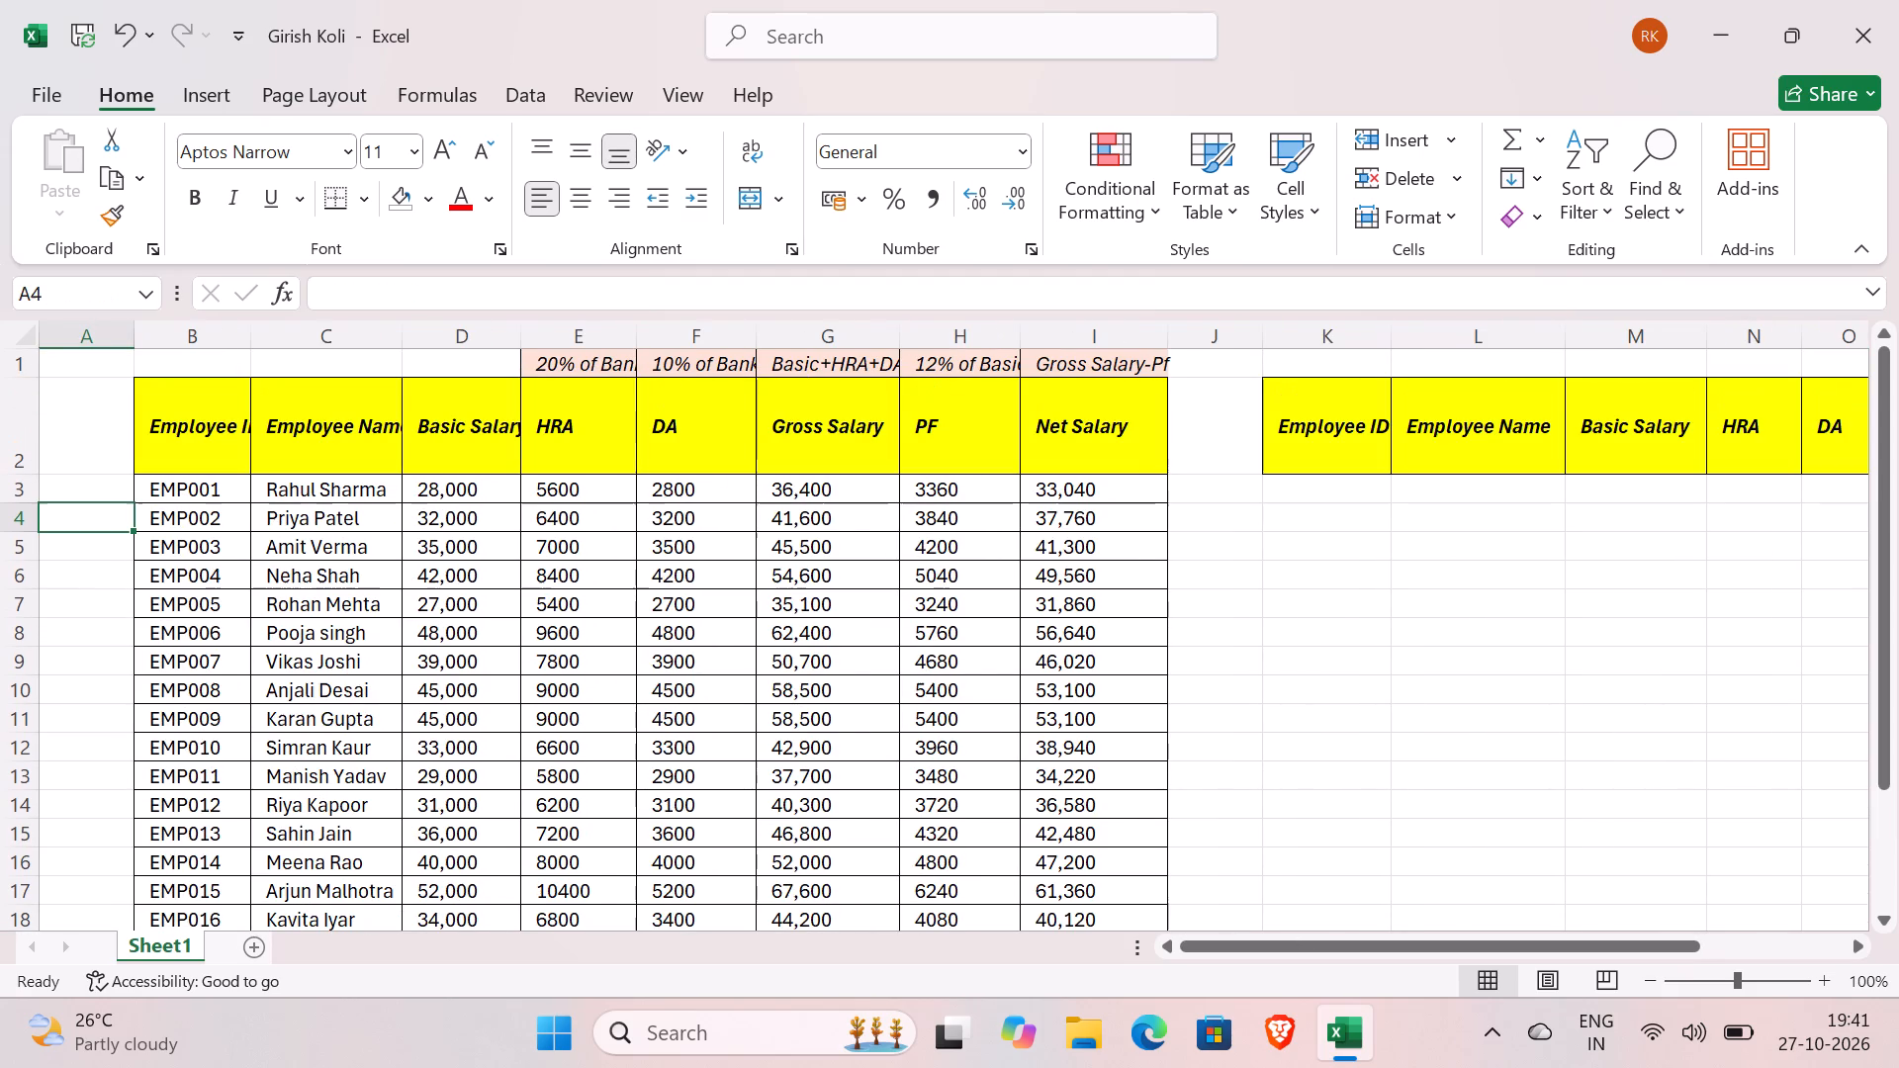
Increase the indent across the whole employee salary table, and undo the accidental clearing of cell G8.
{"action": "left_click", "coordinate": [849, 631]}
{"action": "key", "text": "ctrl+a"}
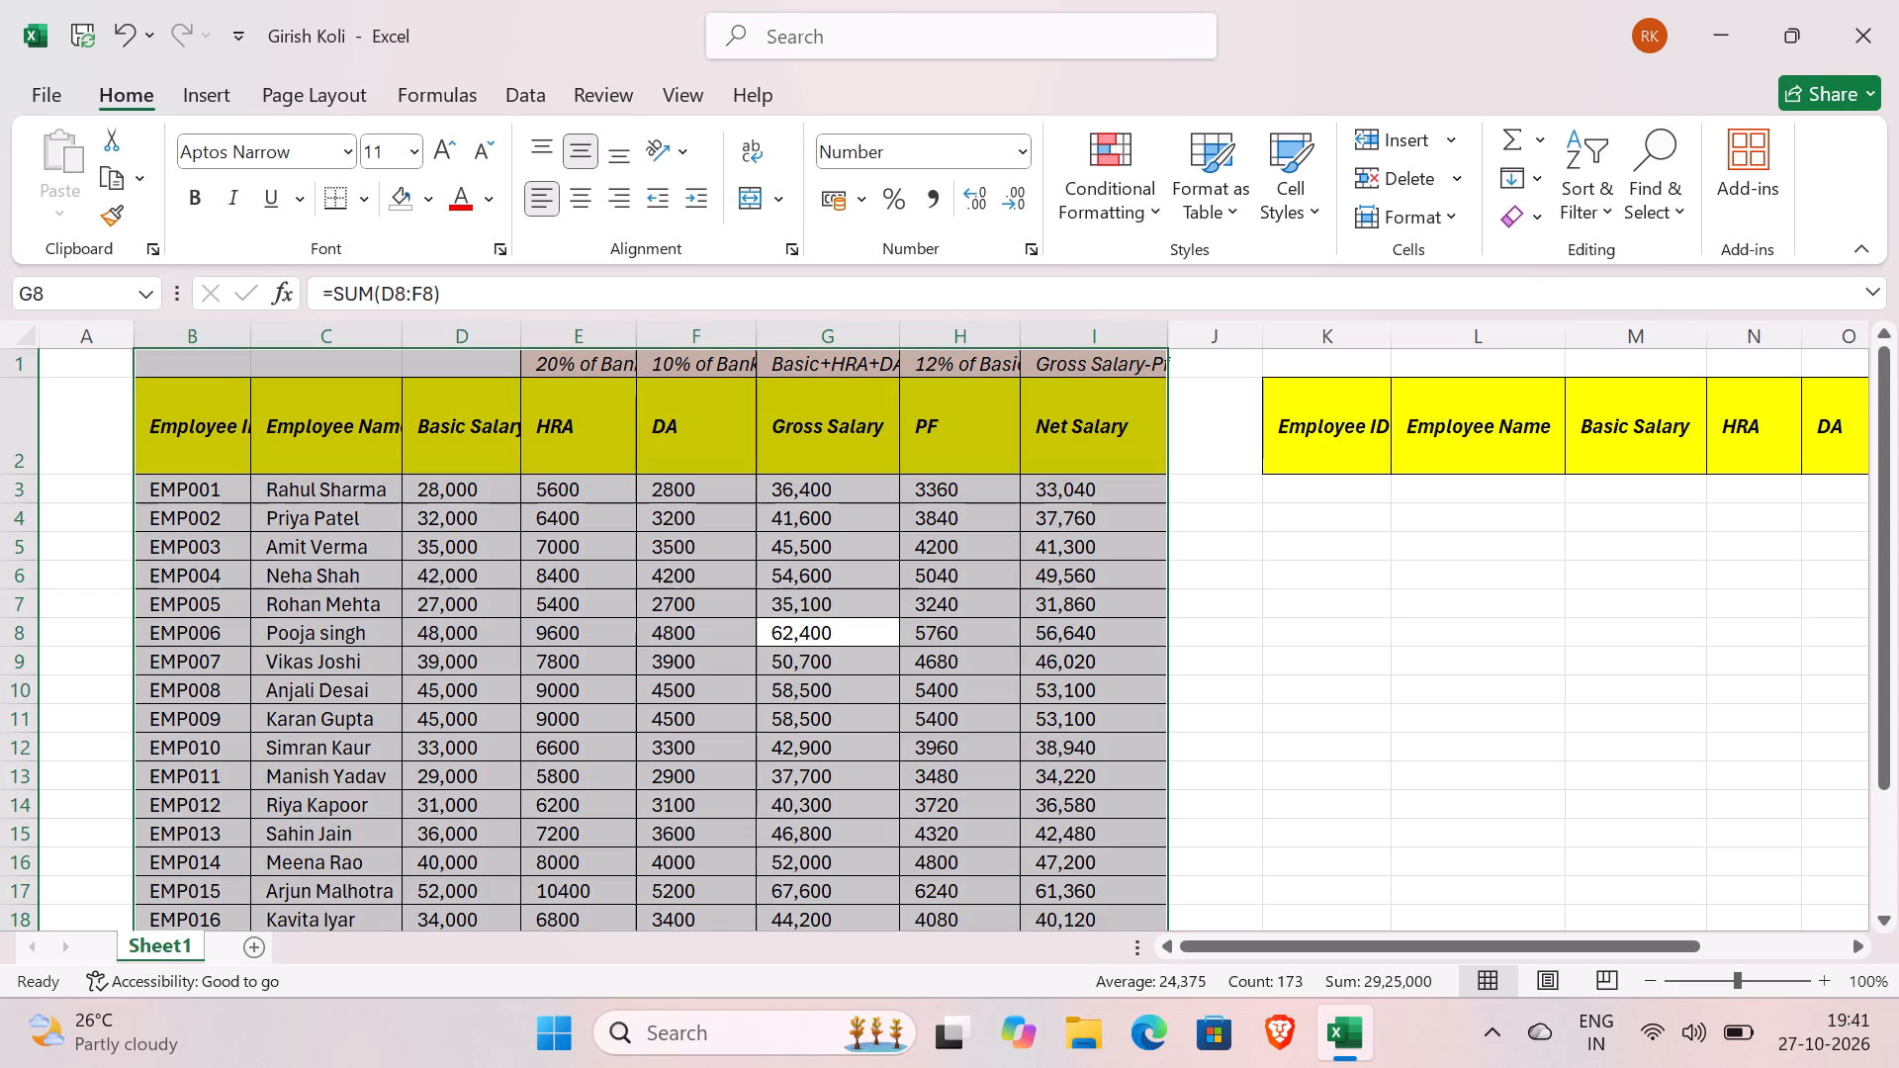
{"action": "type", "text": "h65"}
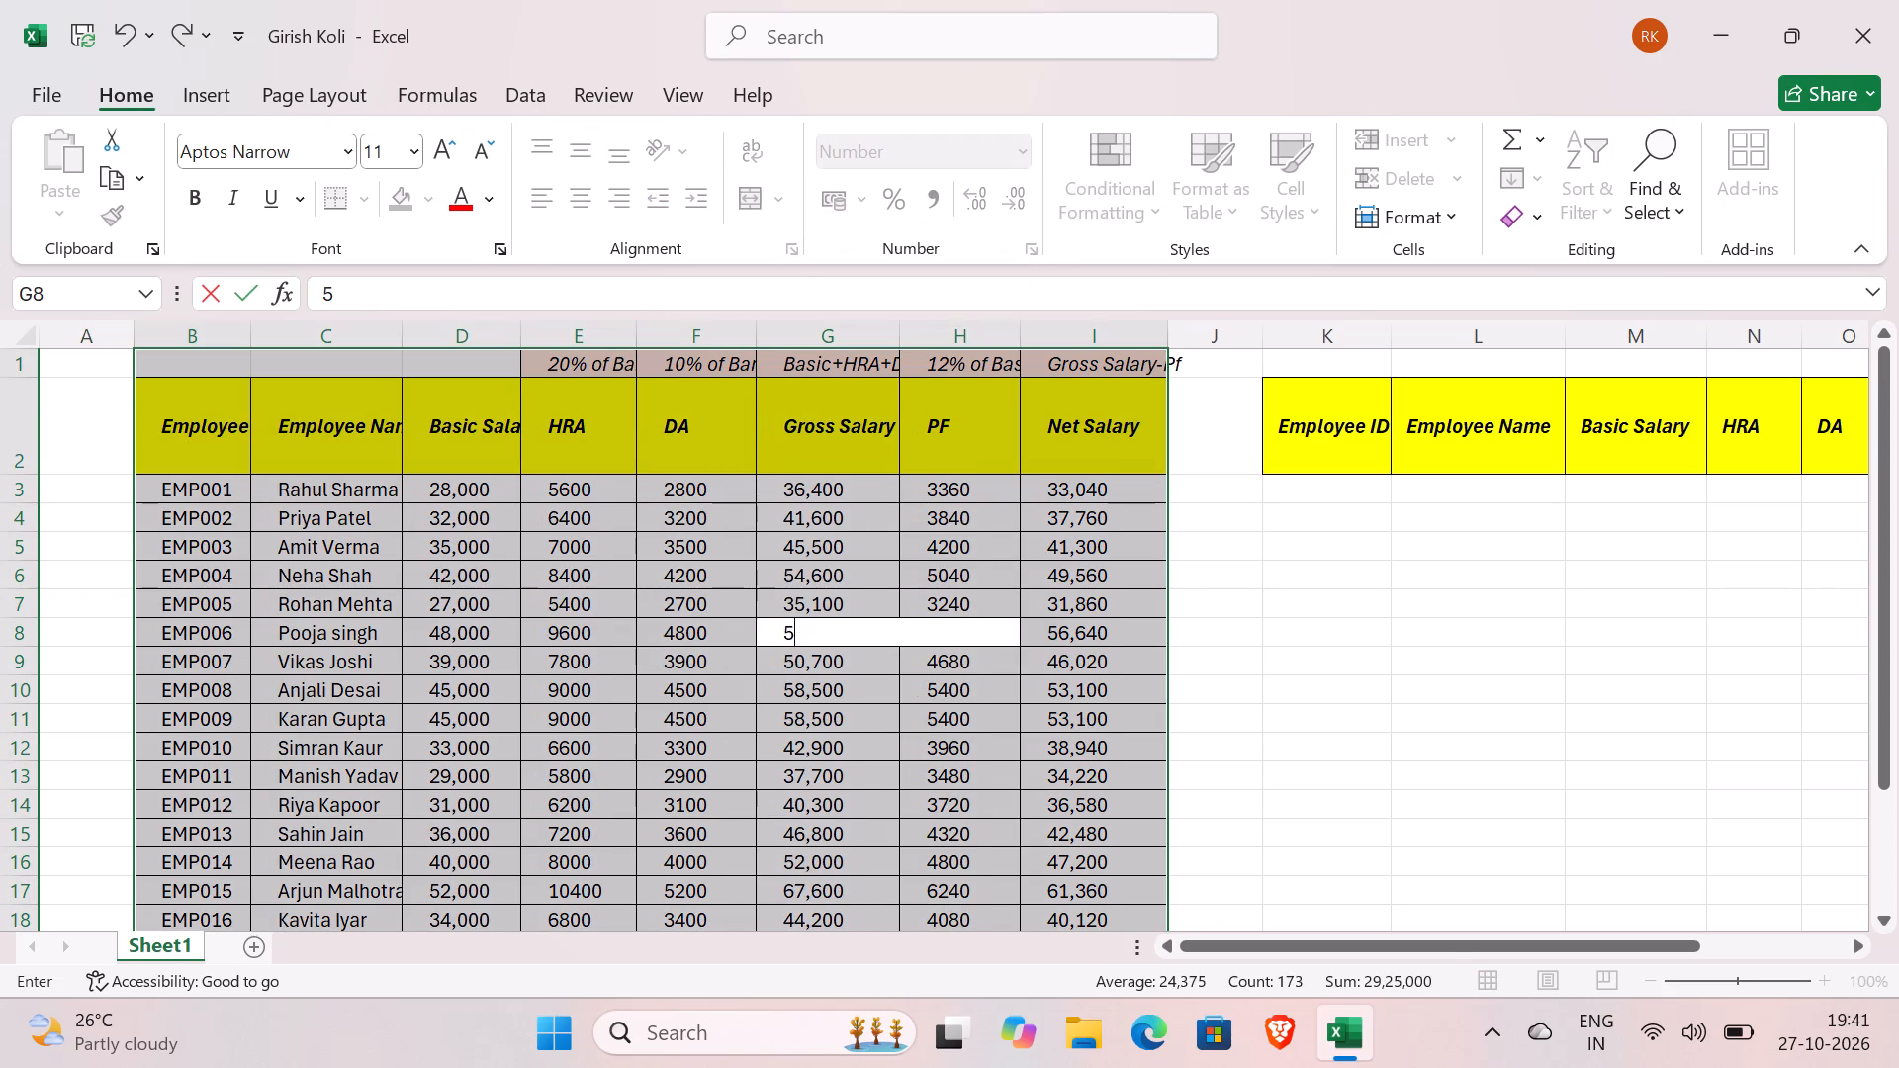
{"action": "key", "text": "BackSpace"}
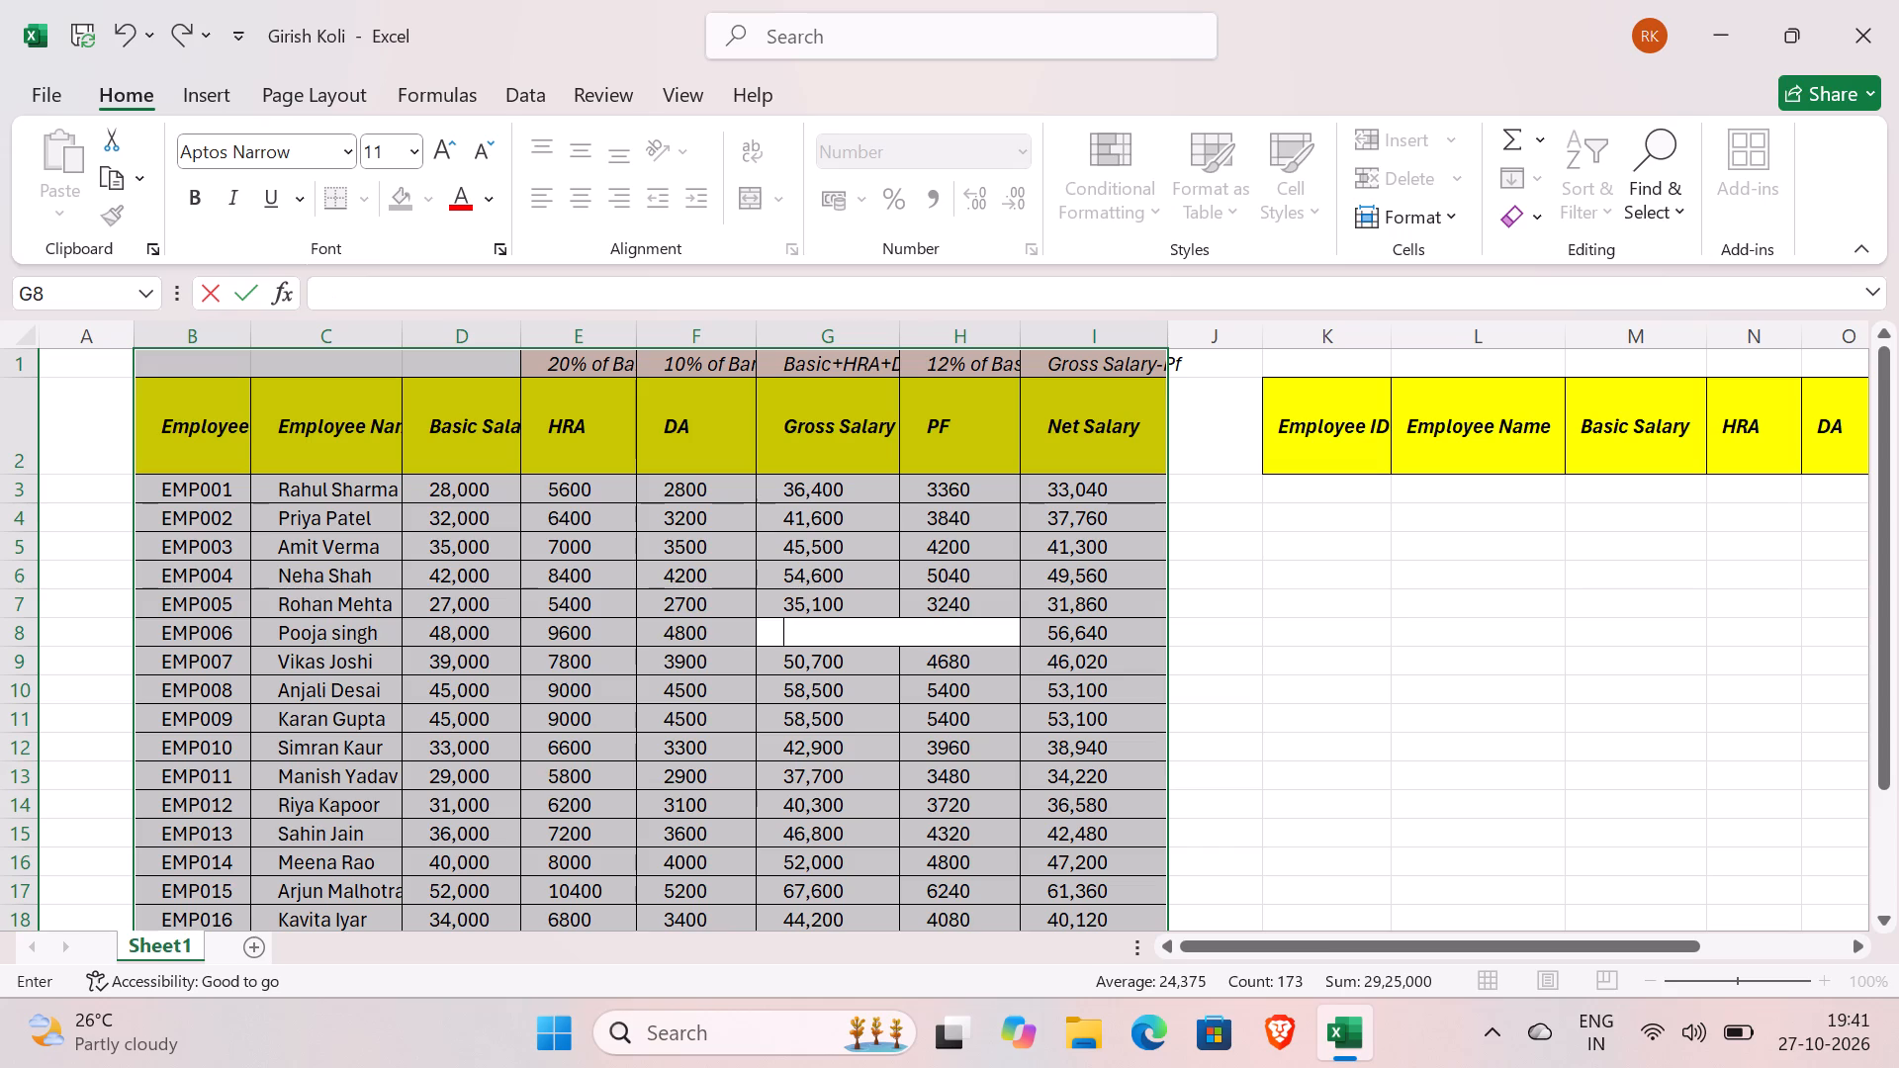
{"action": "key", "text": "ctrl+z"}
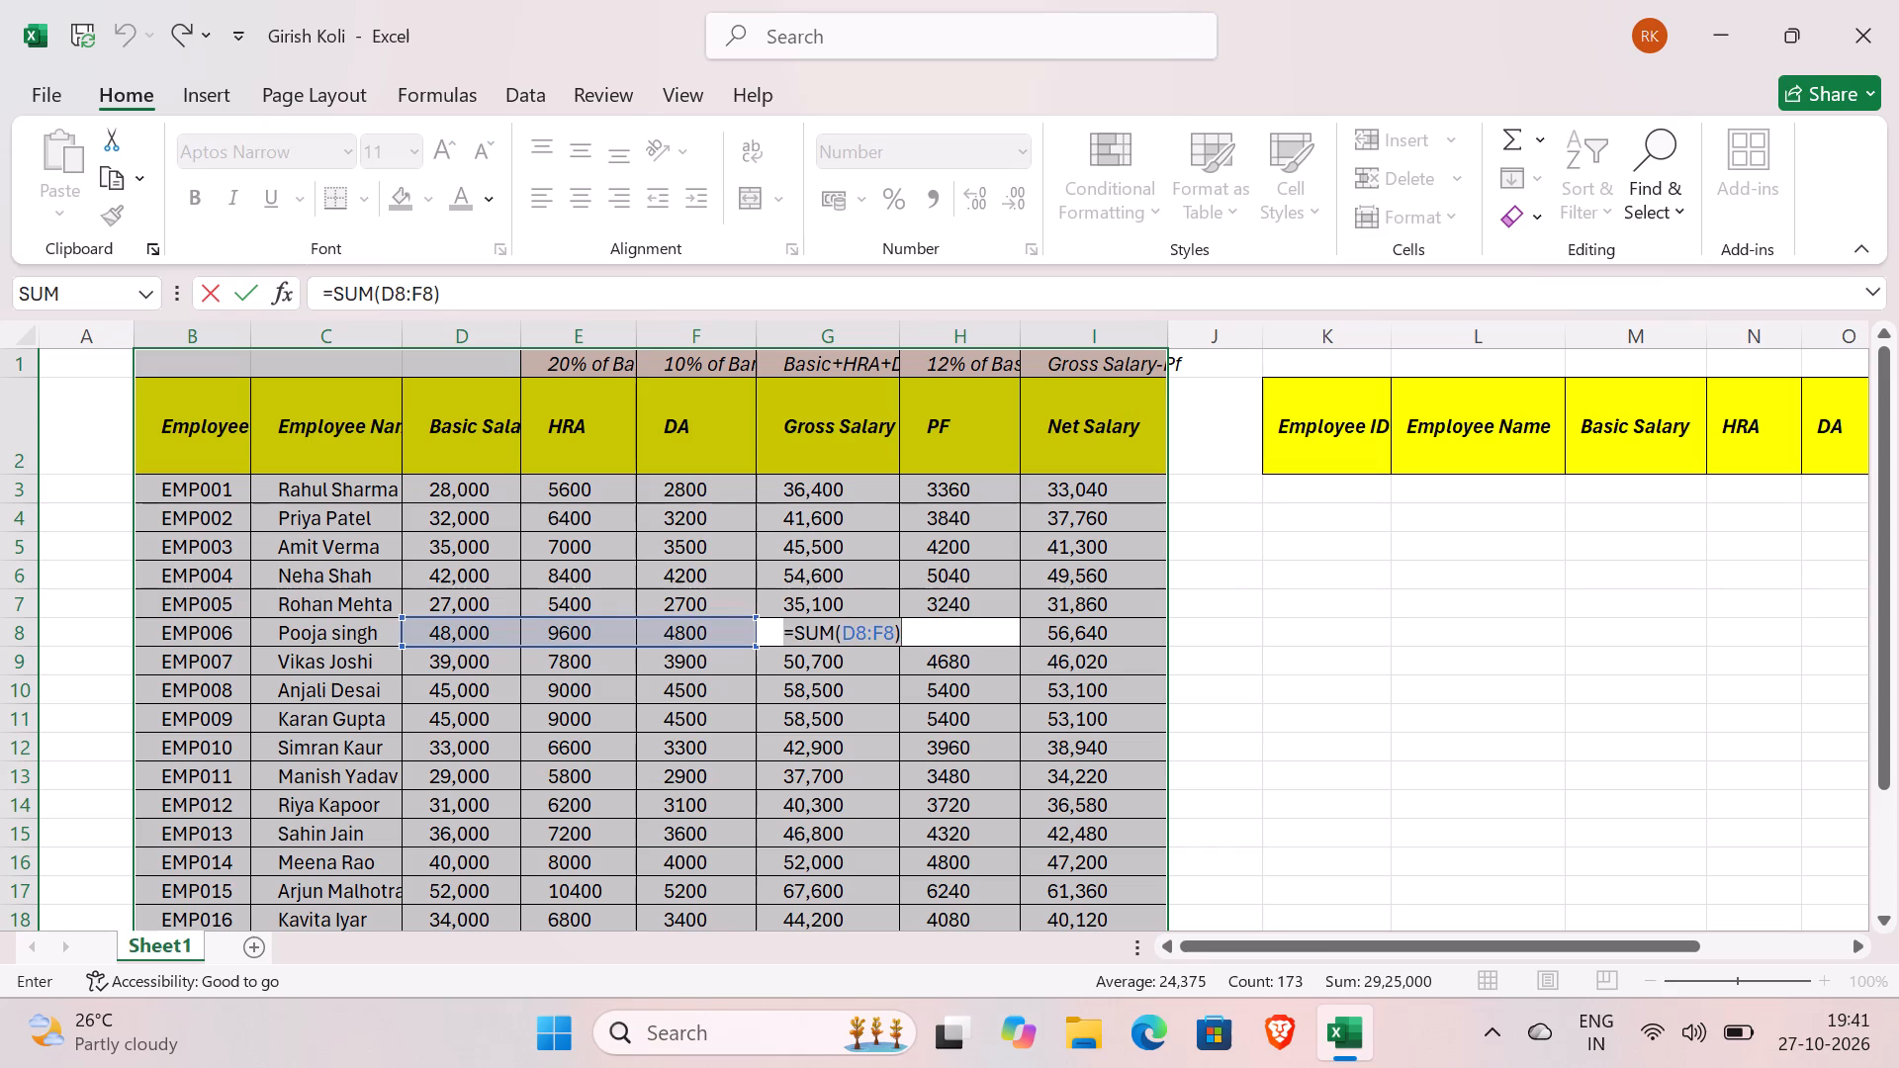
{"action": "key", "text": "ctrl+z"}
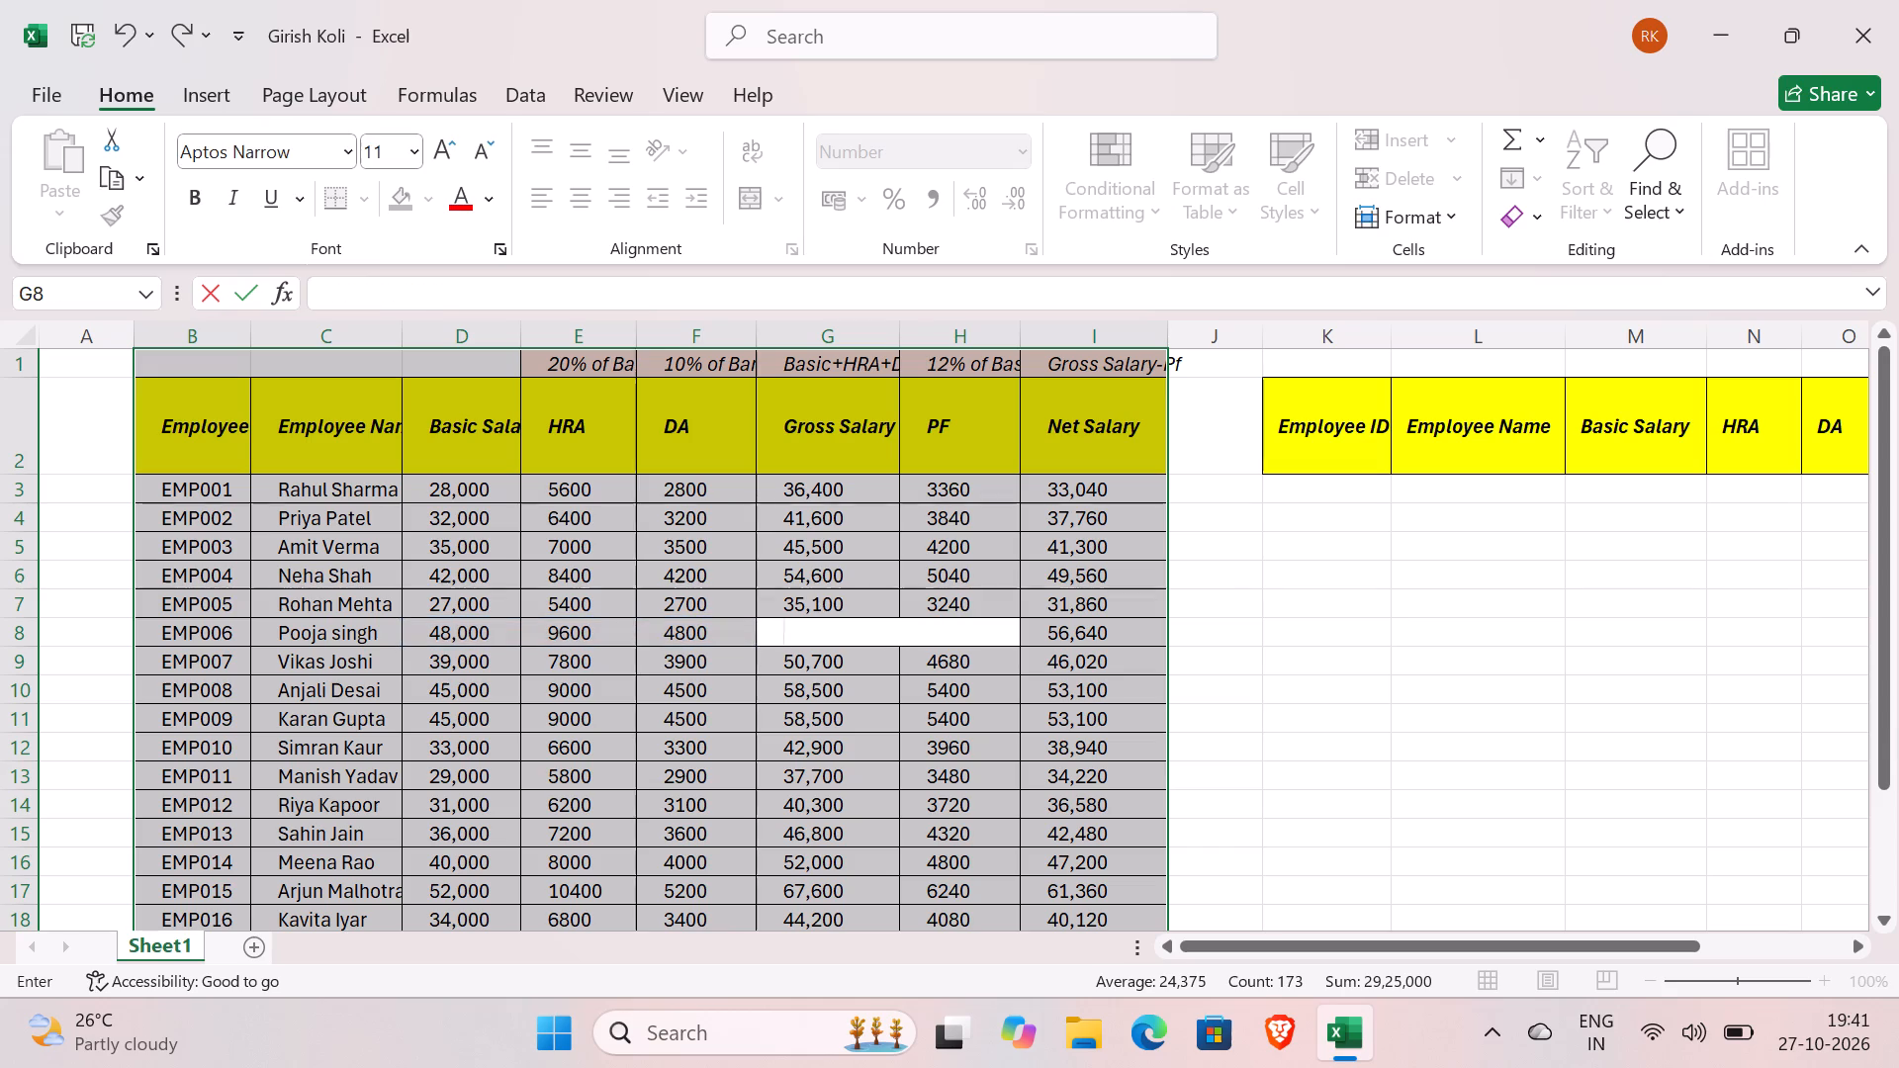
{"action": "left_click", "coordinate": [1494, 638]}
{"action": "key", "text": "ctrl+z"}
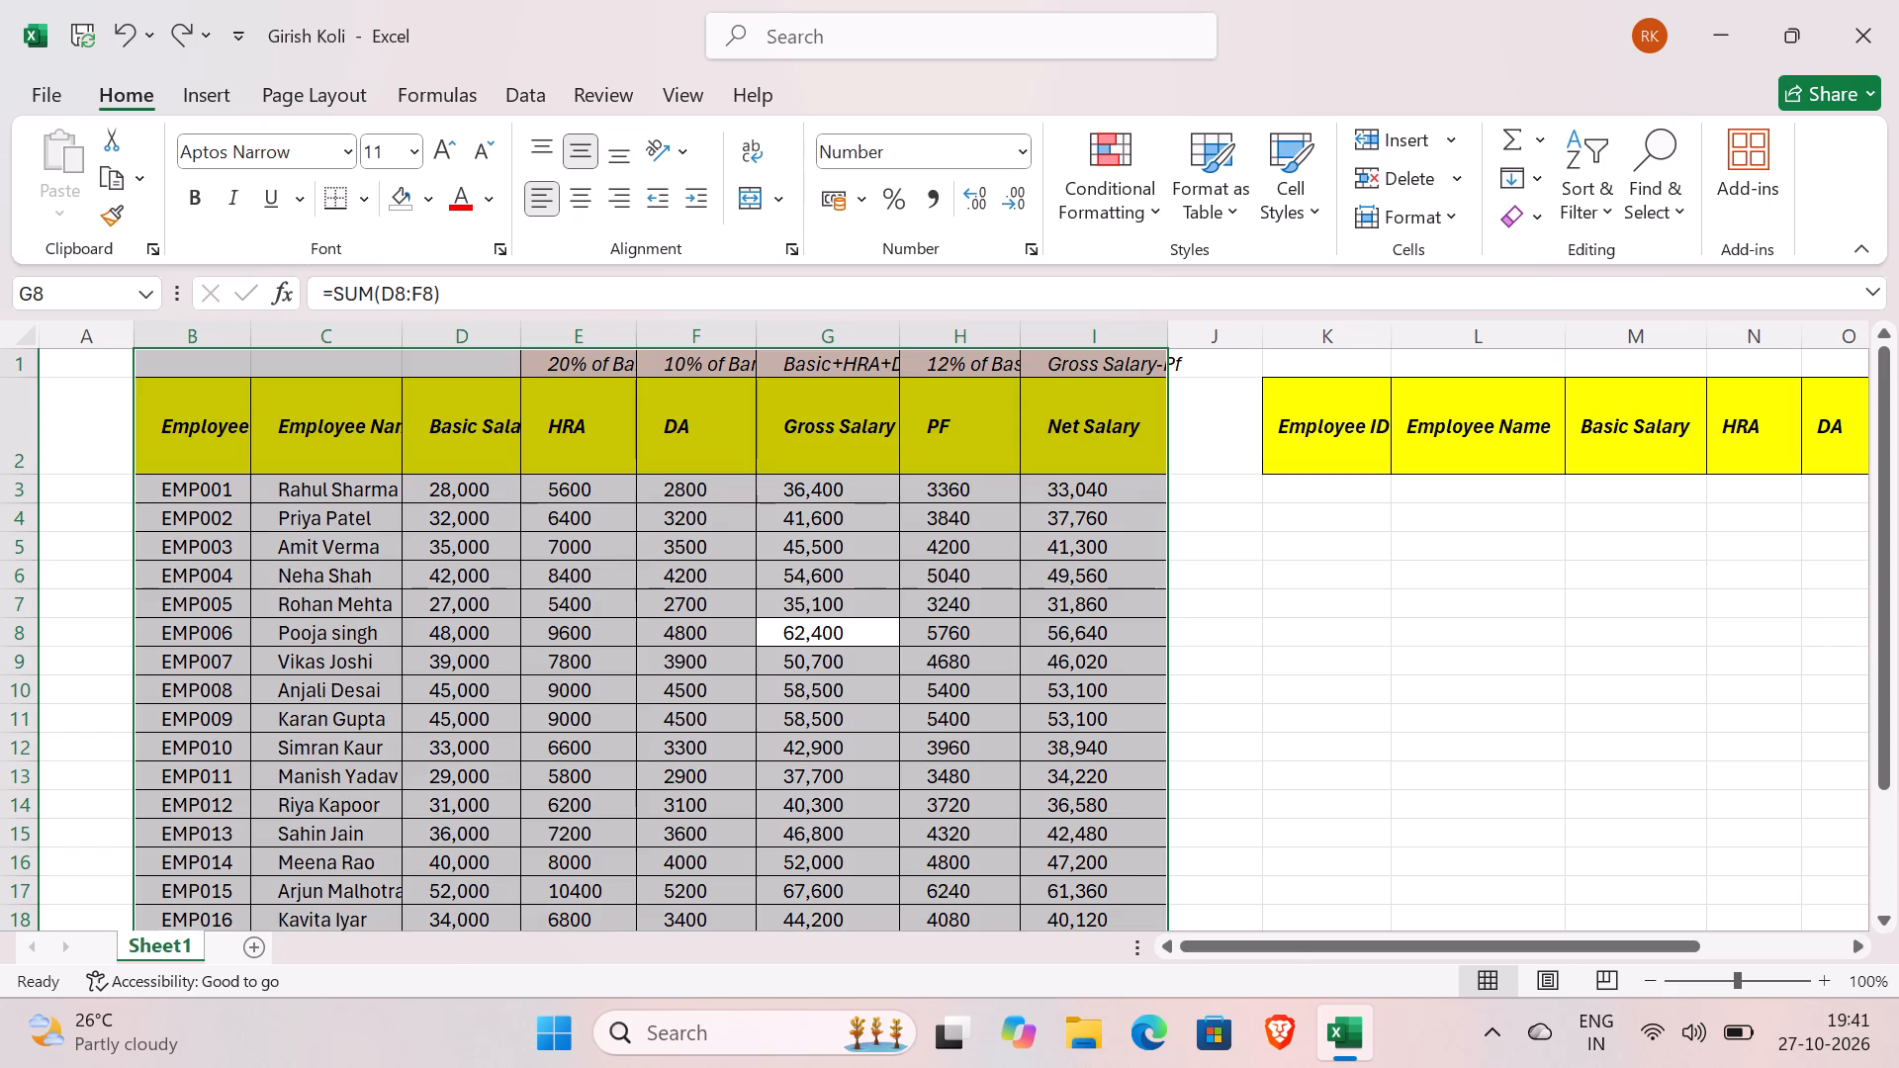
Autofit the height of heading row 2 to its contents.
{"action": "left_click", "coordinate": [1494, 638]}
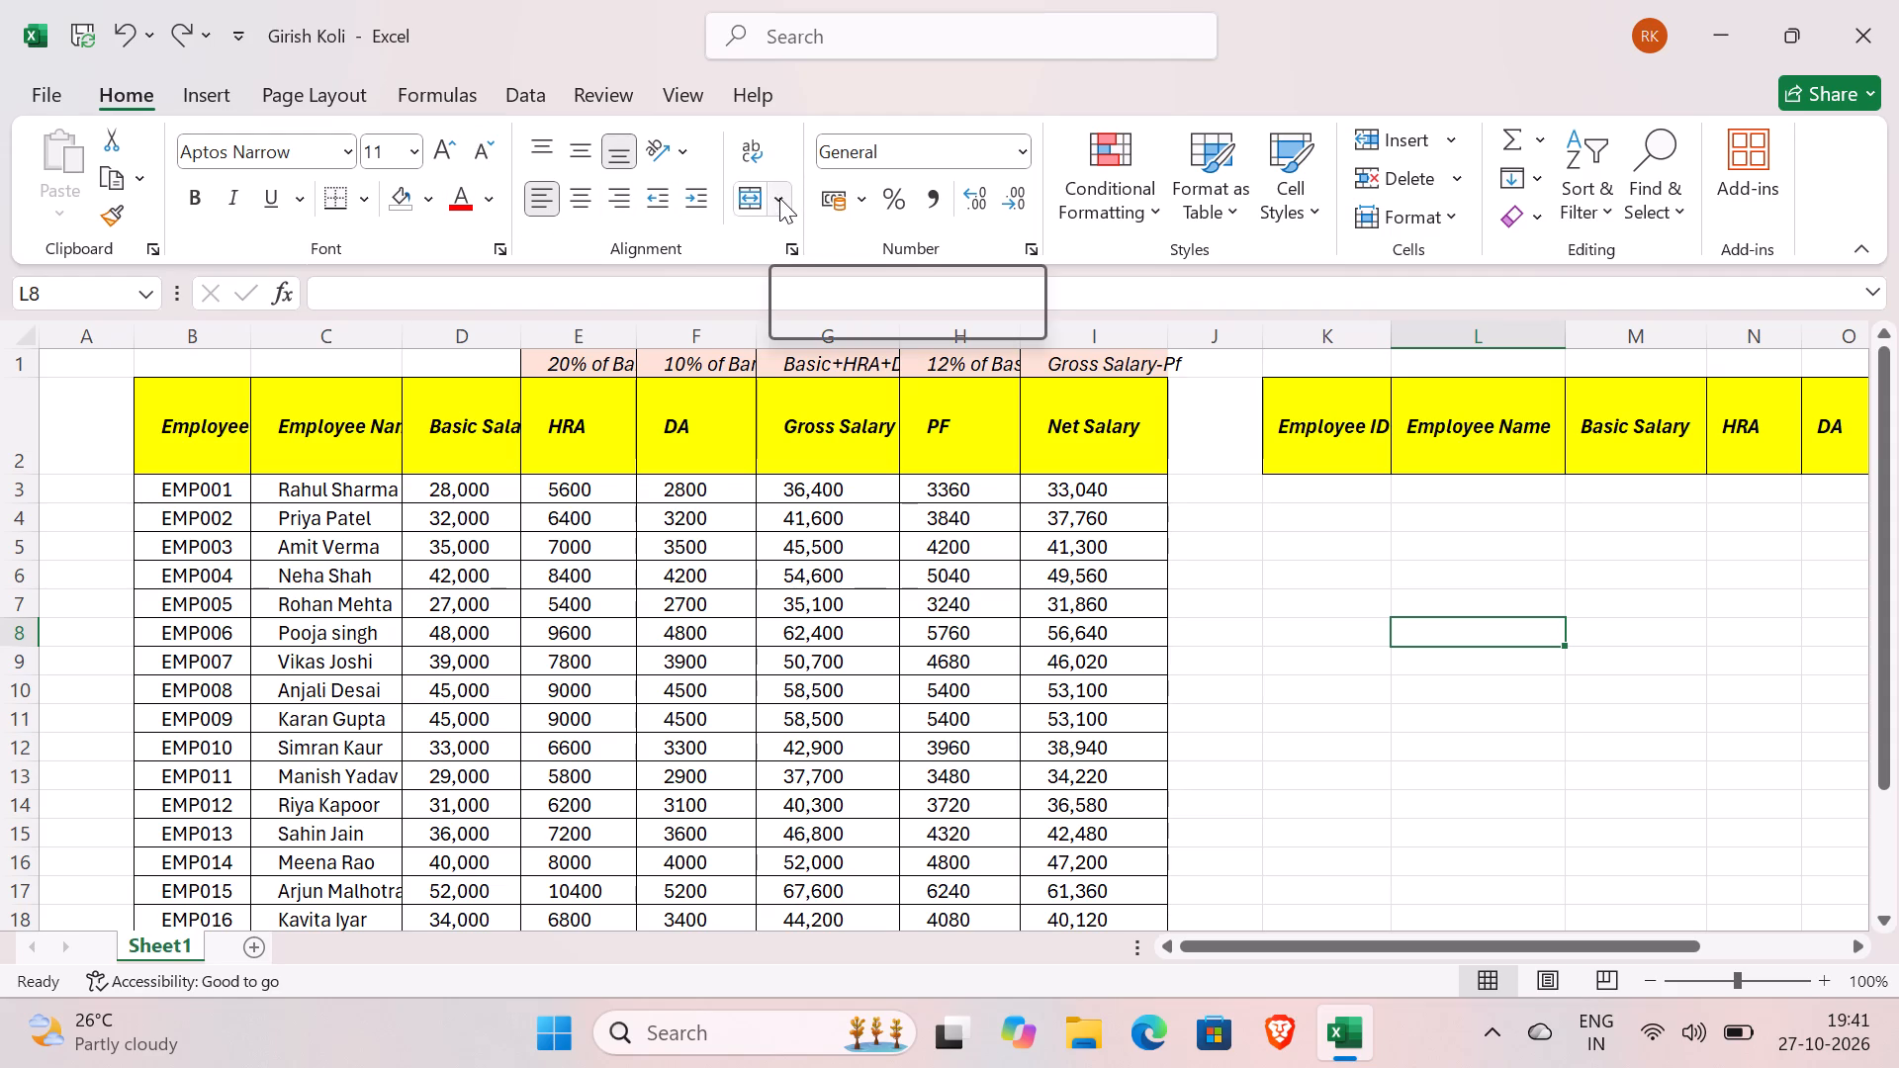
{"action": "double_click", "coordinate": [23, 469]}
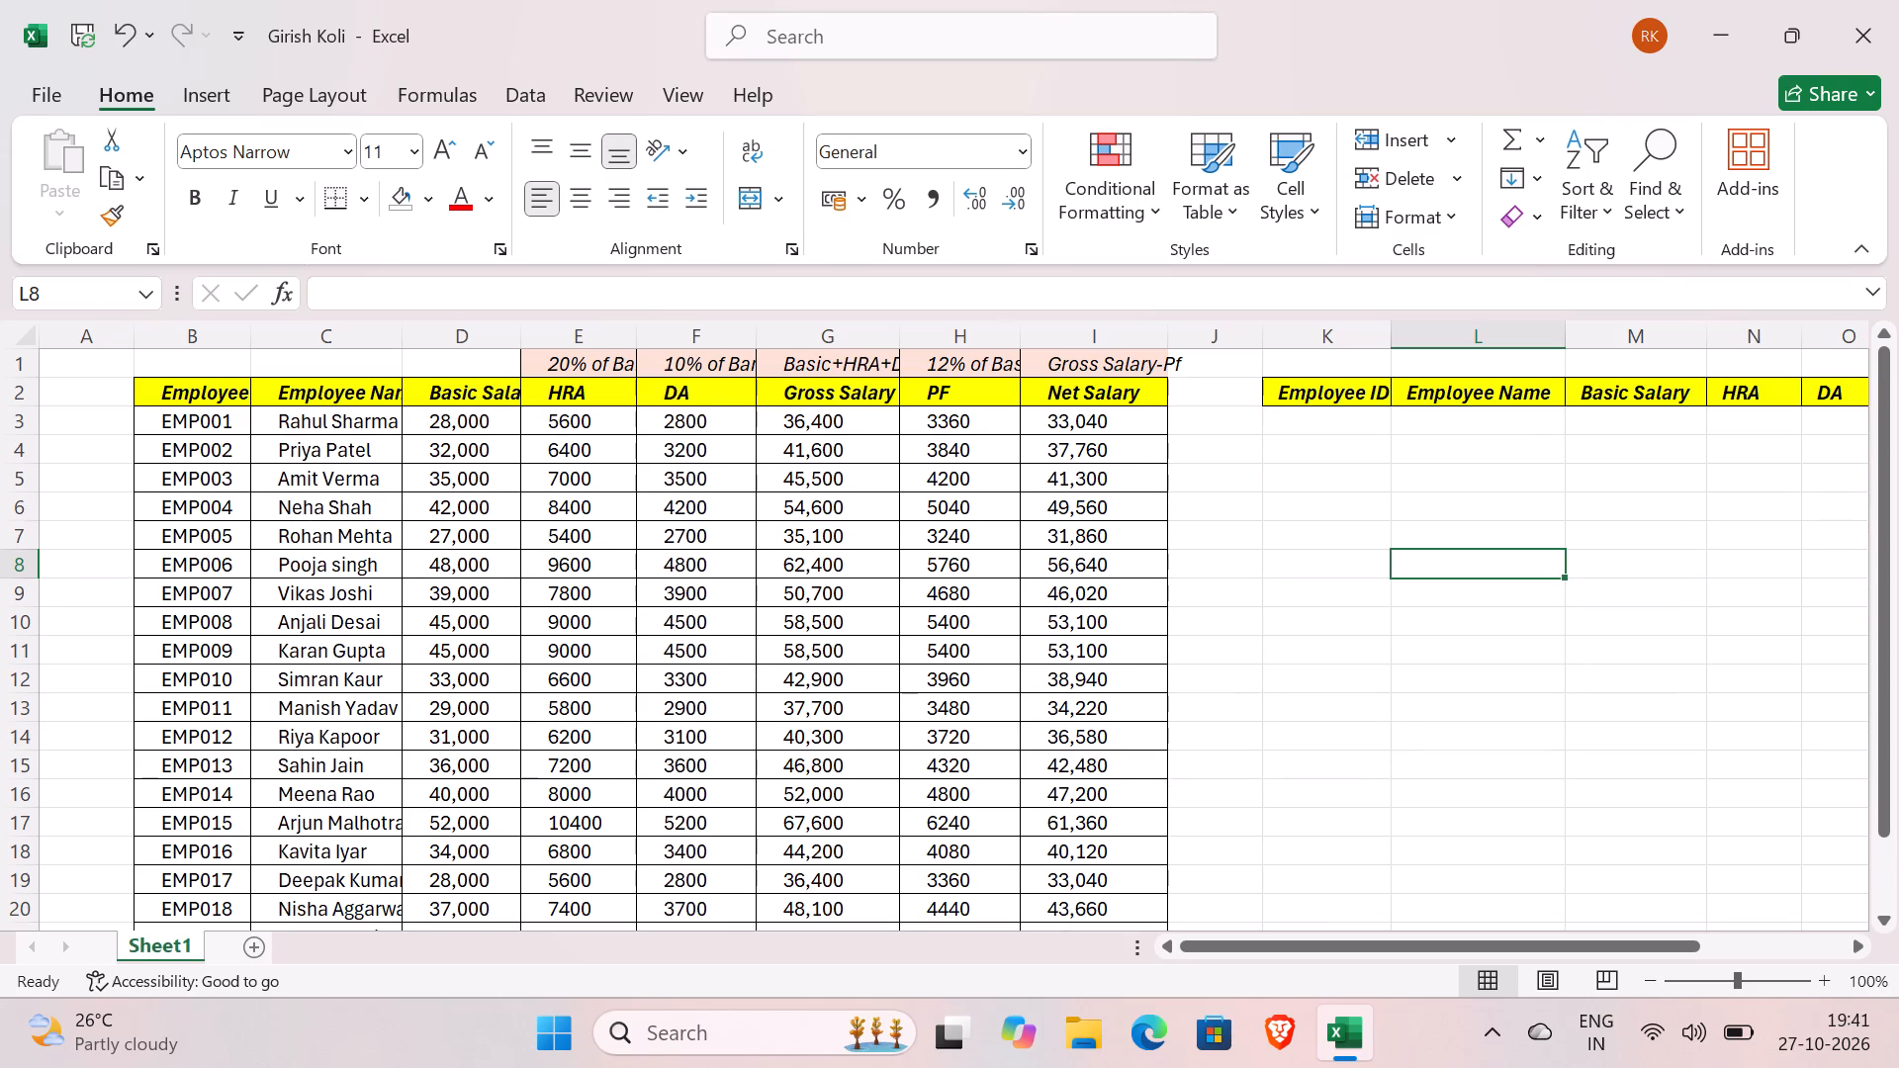
Add list data validation to cell K3 under Employee ID, using the employee IDs in =$B$3:$B$22 as the source.
{"action": "left_click", "coordinate": [1317, 432]}
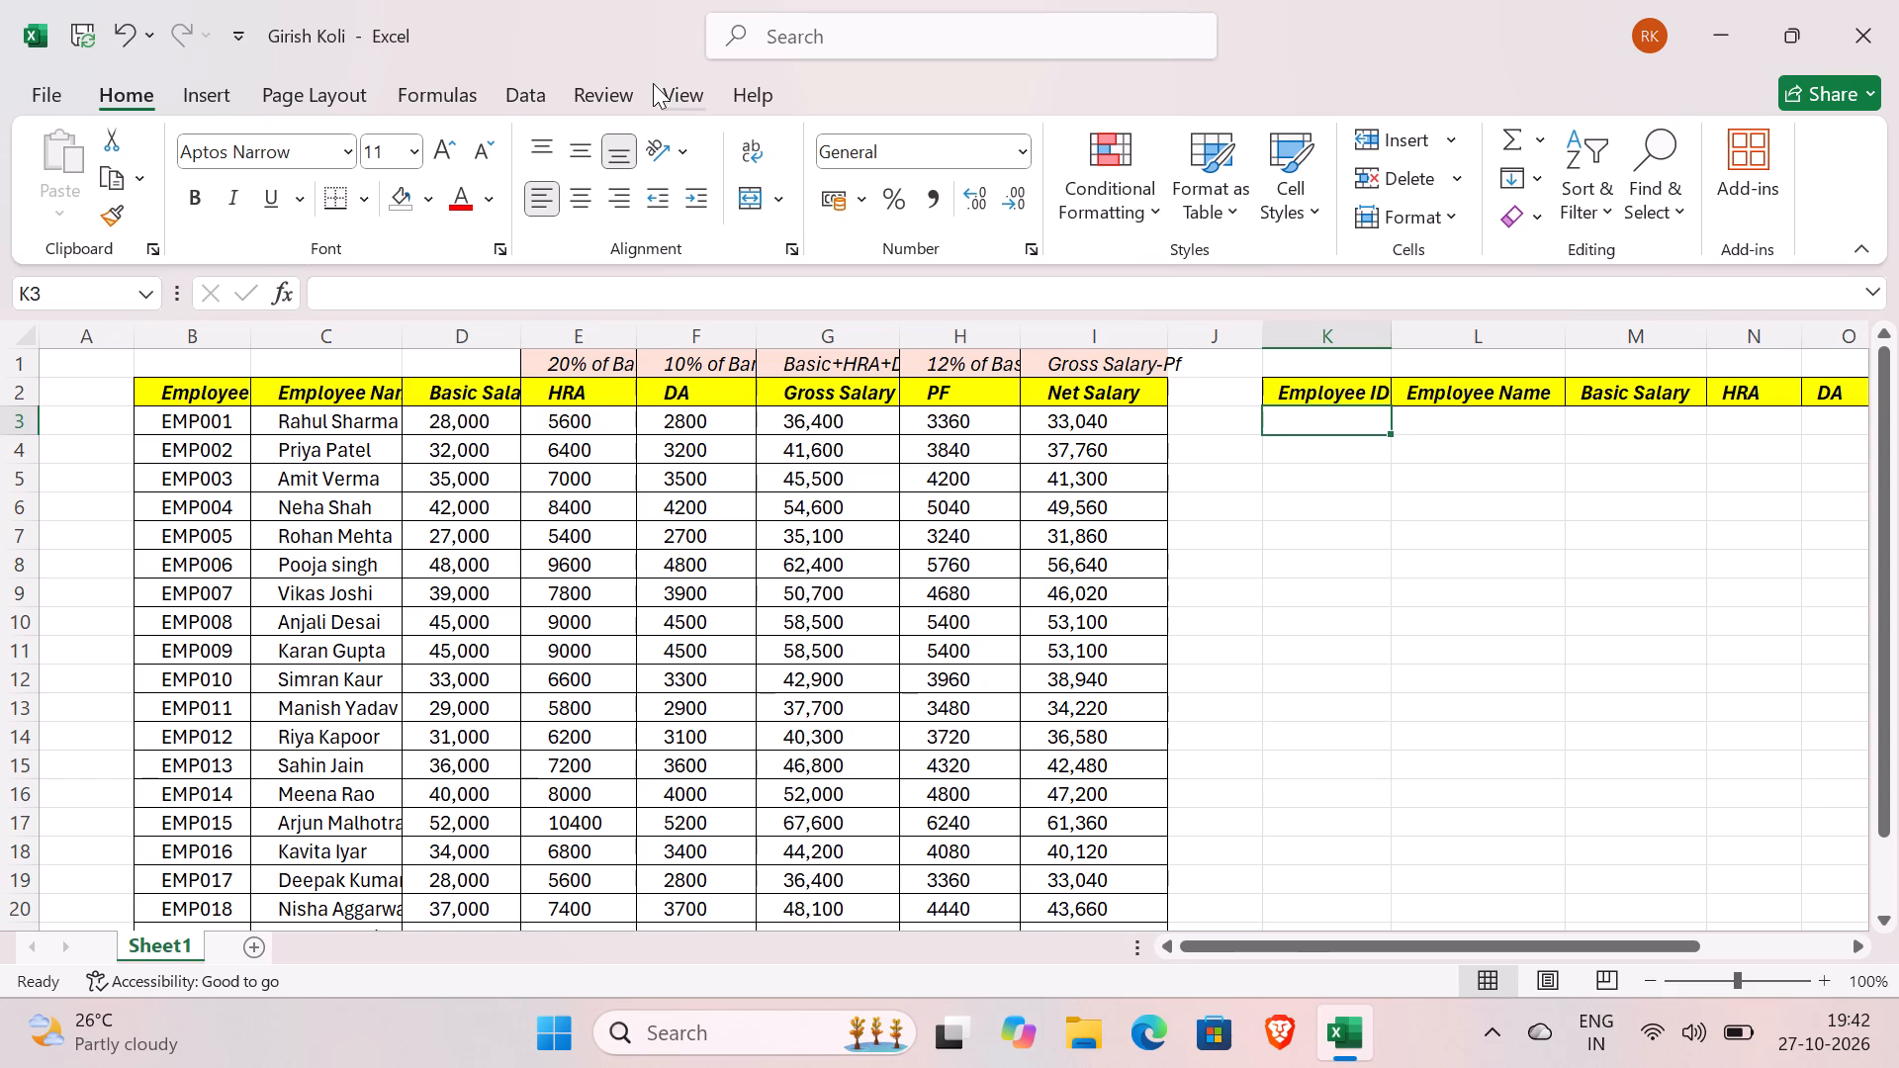
{"action": "left_click", "coordinate": [501, 106]}
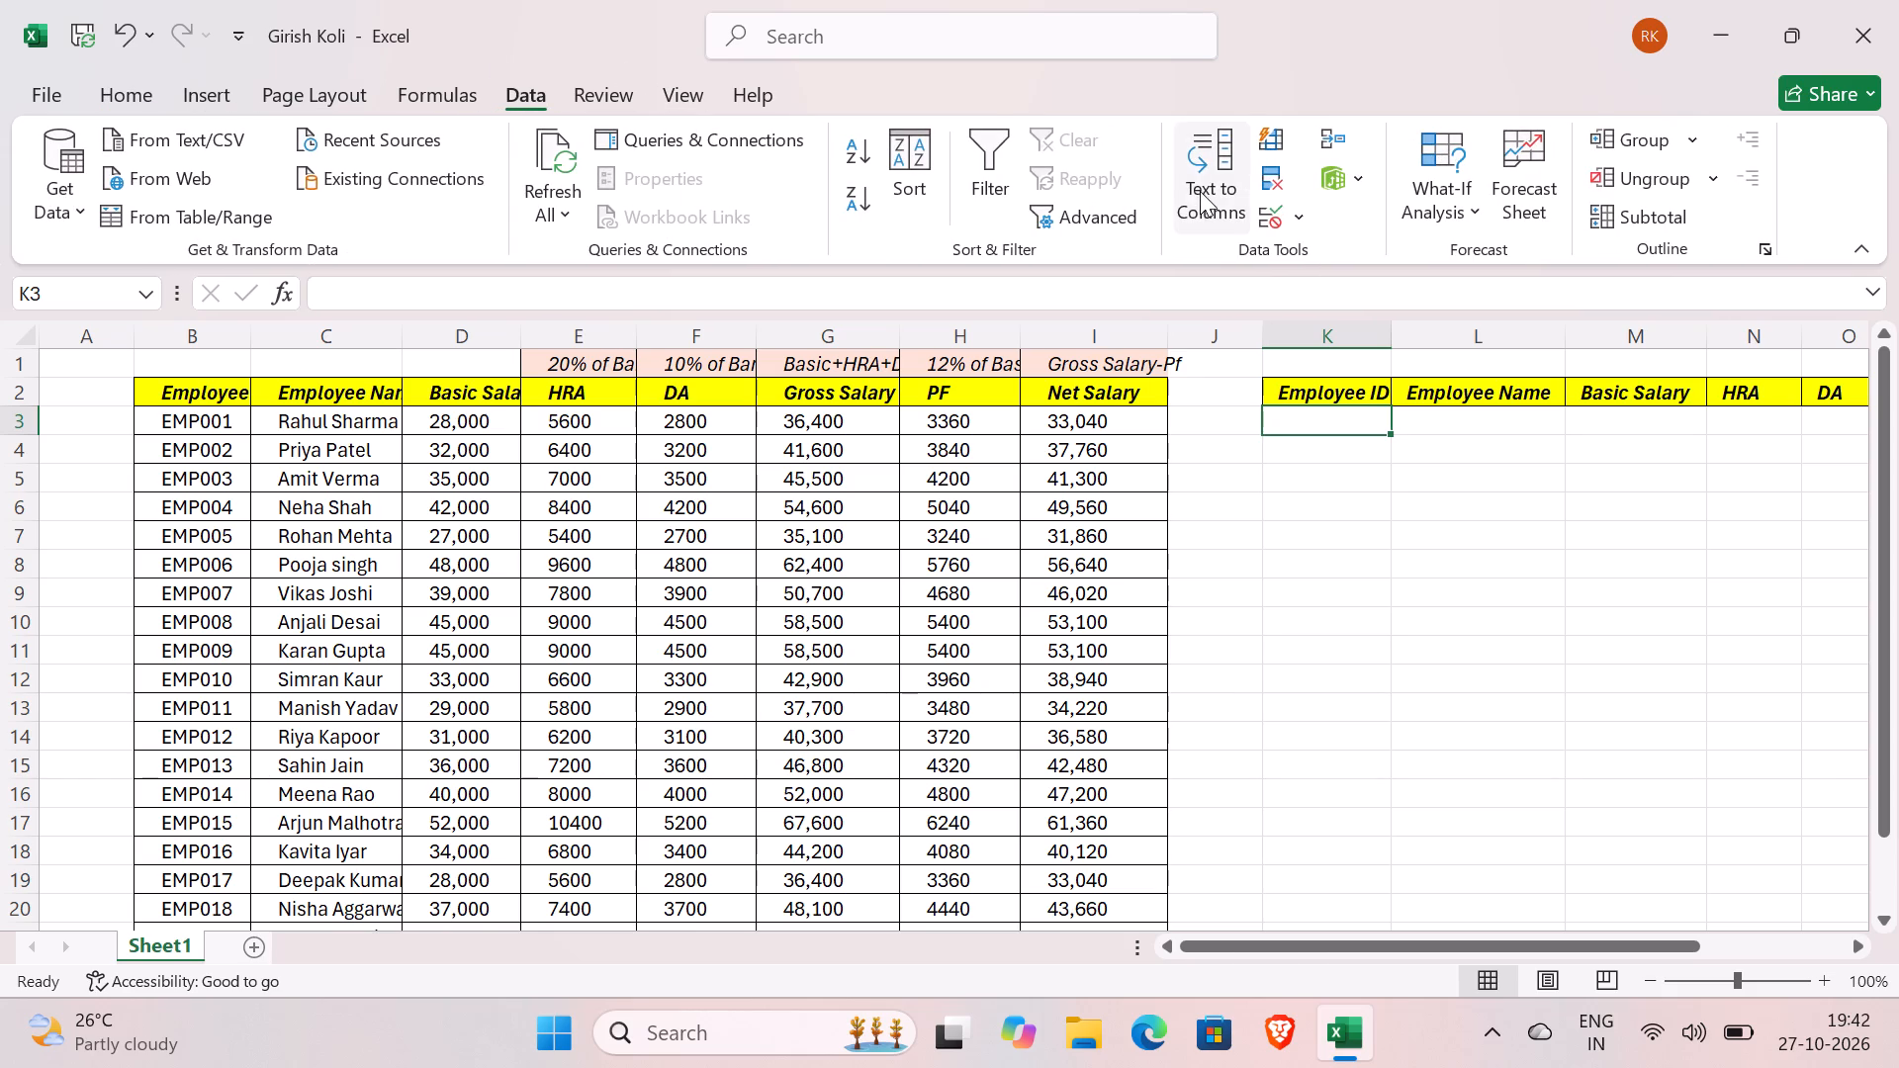
{"action": "left_click", "coordinate": [1290, 228]}
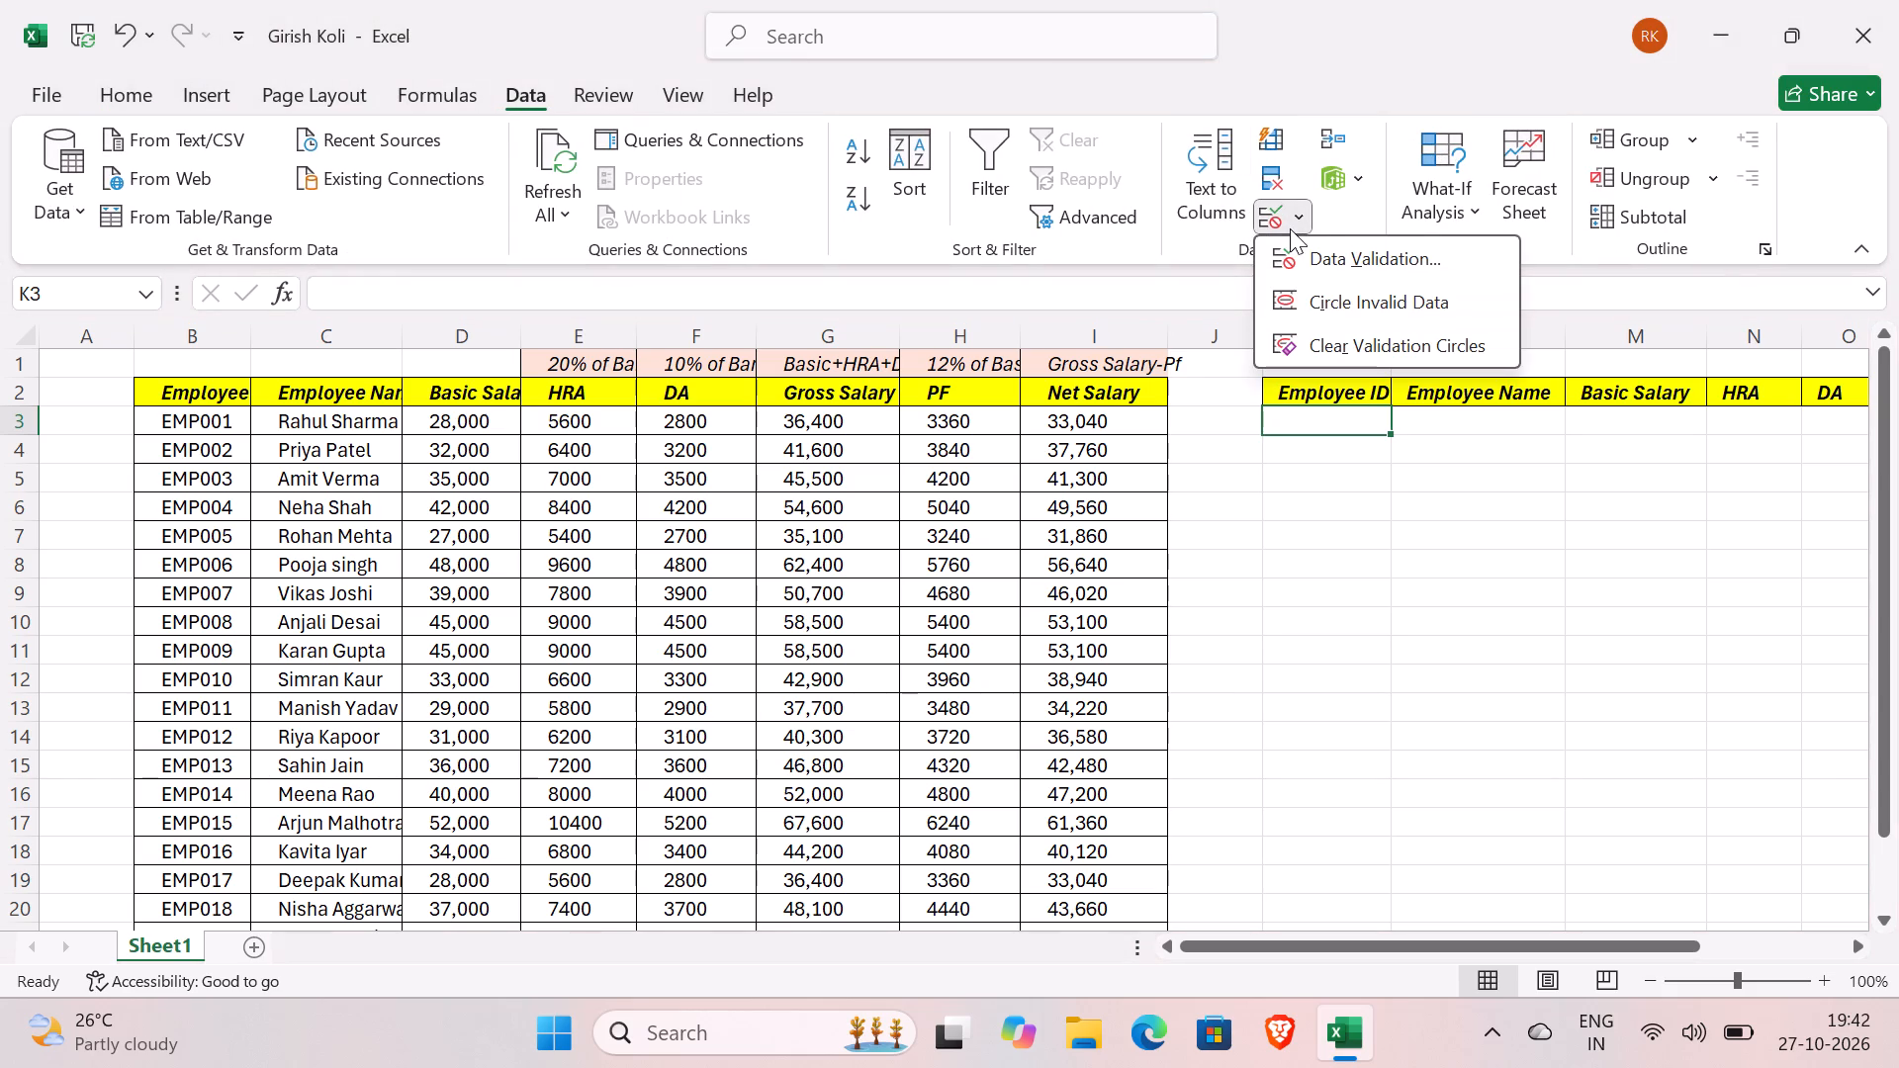
{"action": "left_click", "coordinate": [1314, 250]}
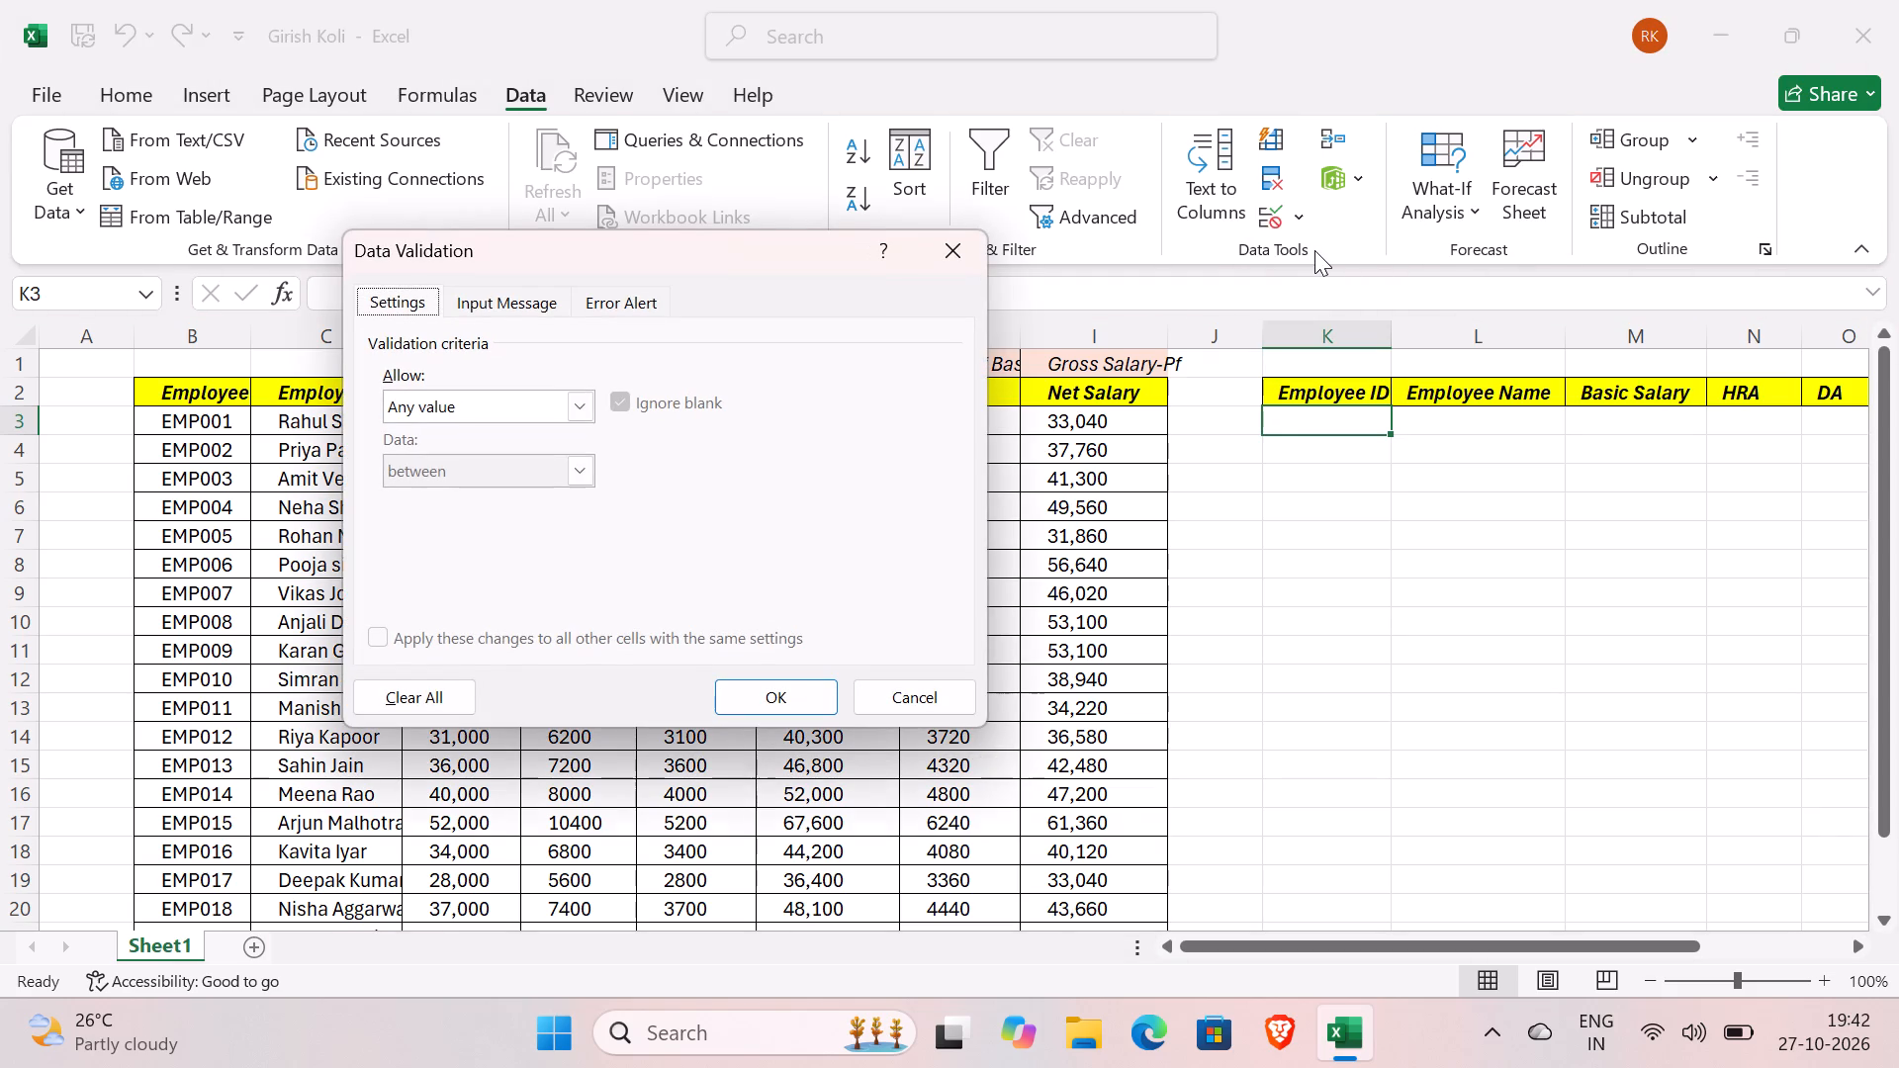
{"action": "left_click", "coordinate": [452, 393]}
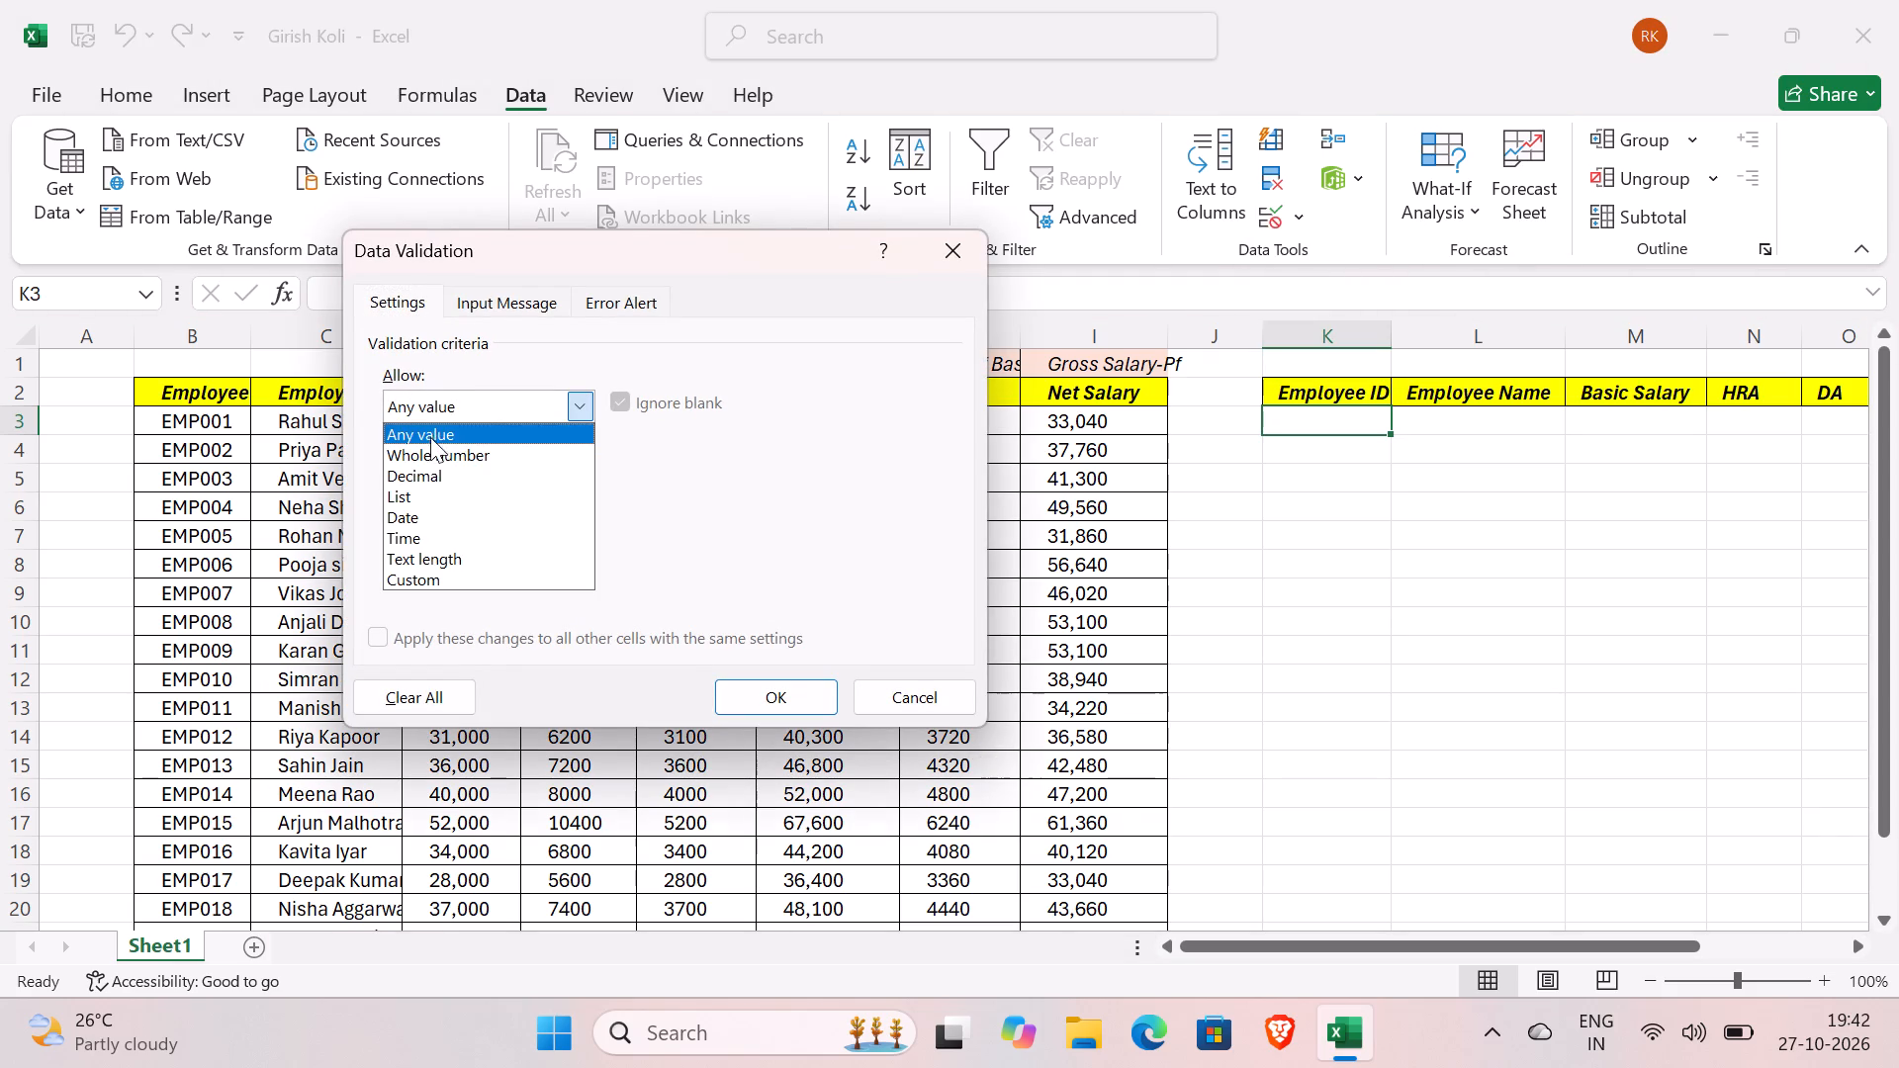
{"action": "left_click", "coordinate": [433, 500]}
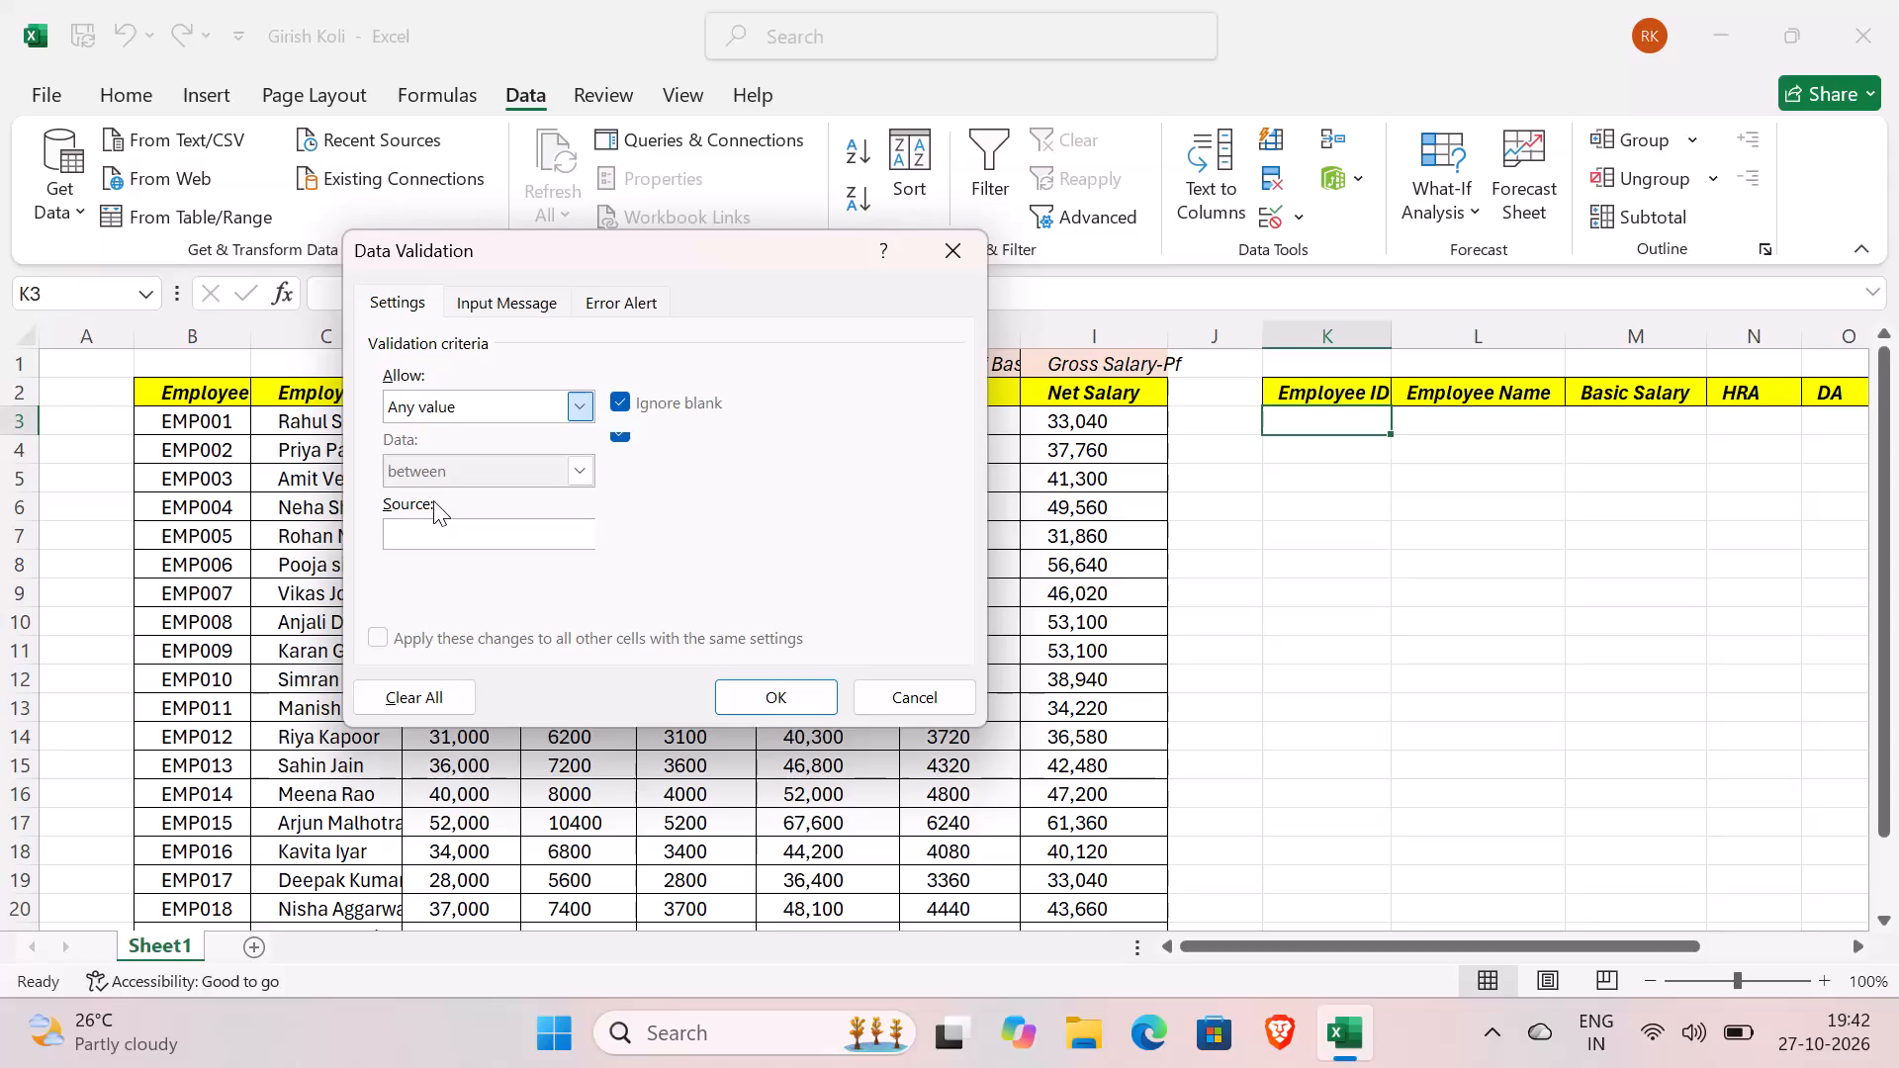
{"action": "left_click", "coordinate": [199, 414]}
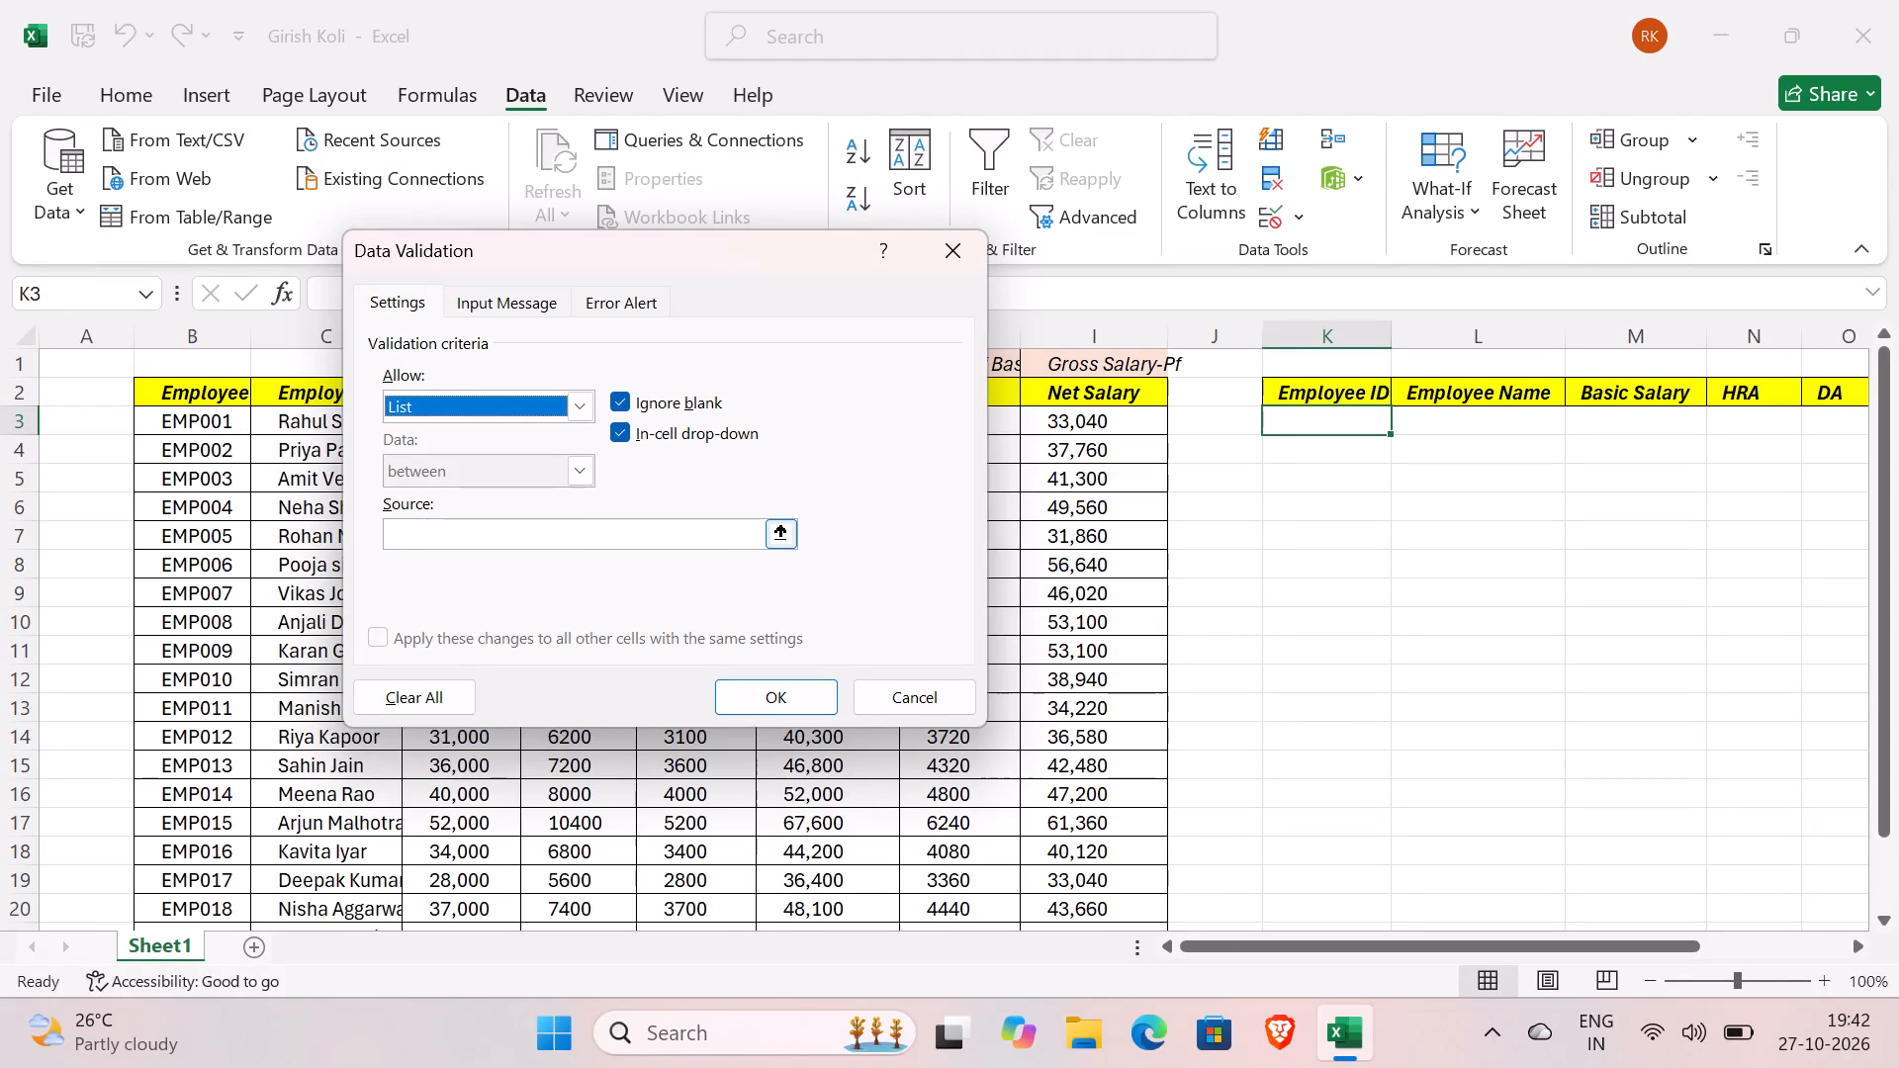
{"action": "left_click", "coordinate": [409, 534]}
{"action": "left_click", "coordinate": [224, 426]}
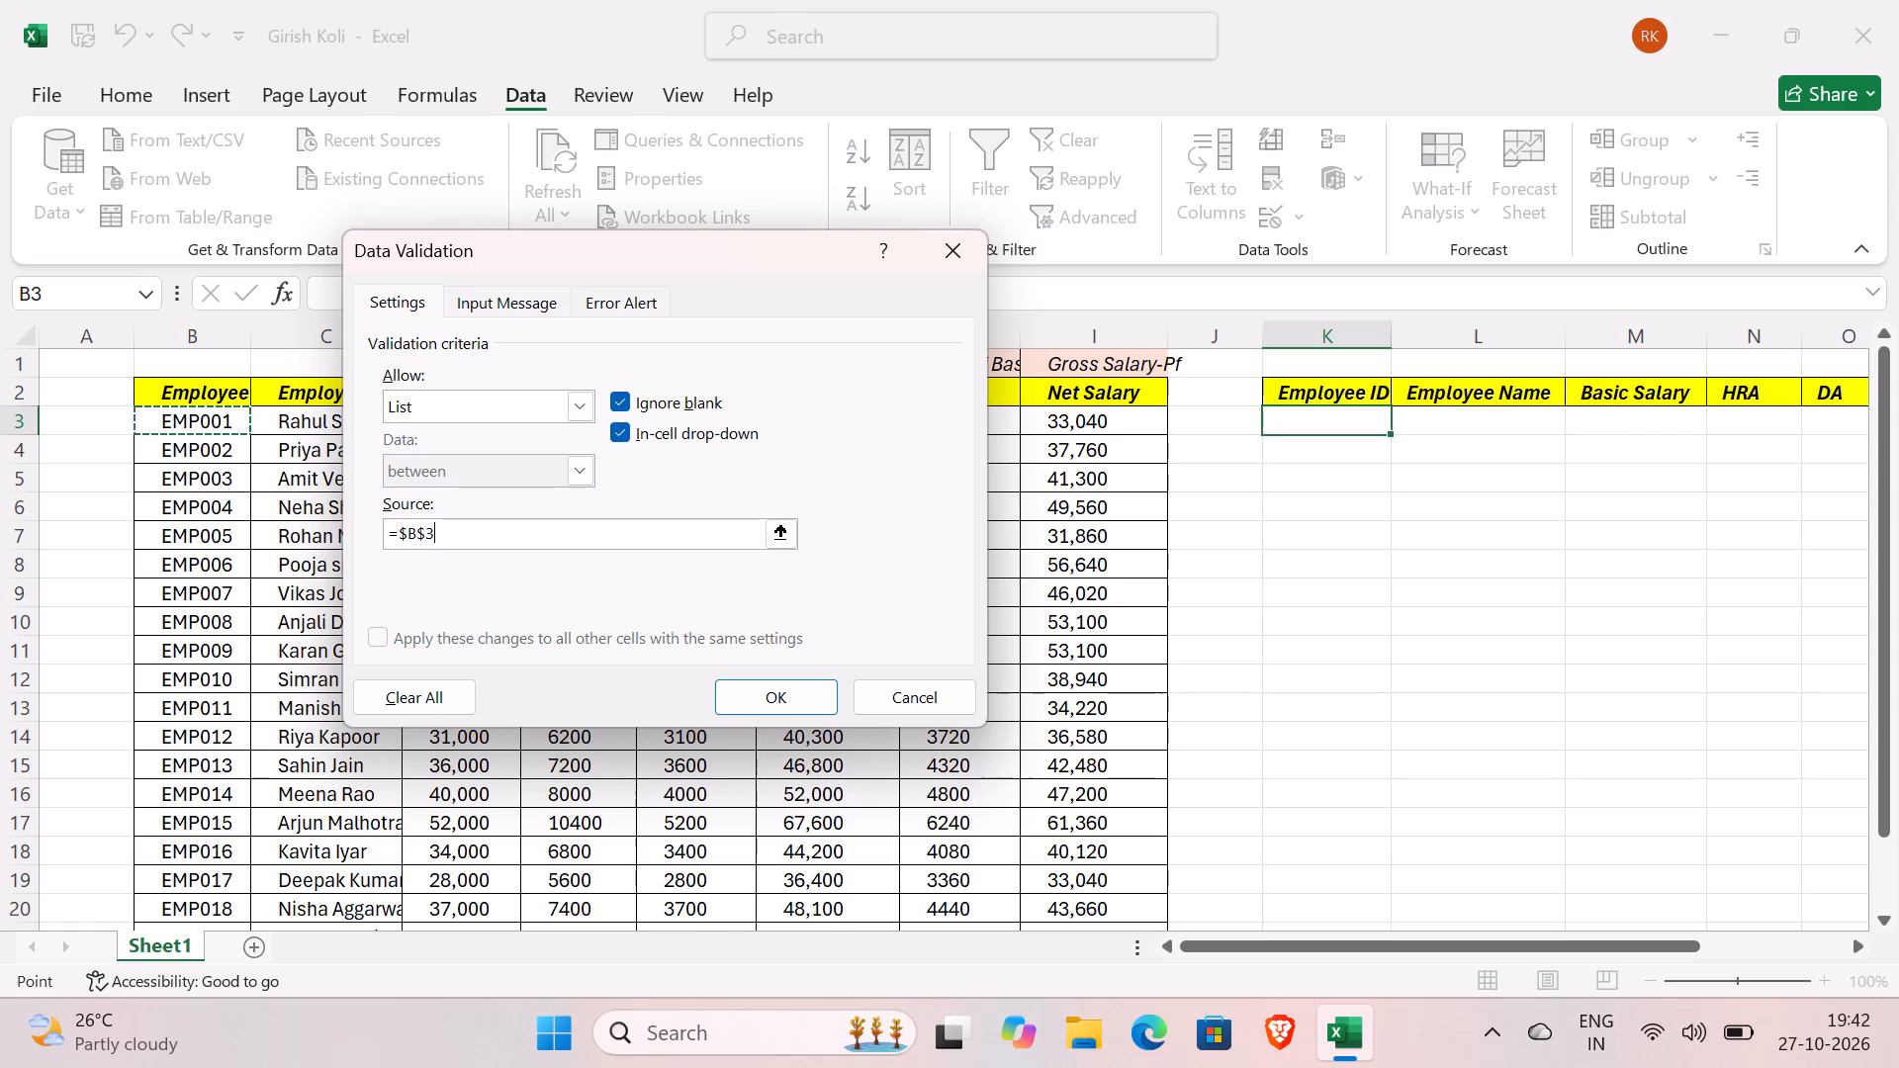
{"action": "key", "text": "ctrl+shift+Down"}
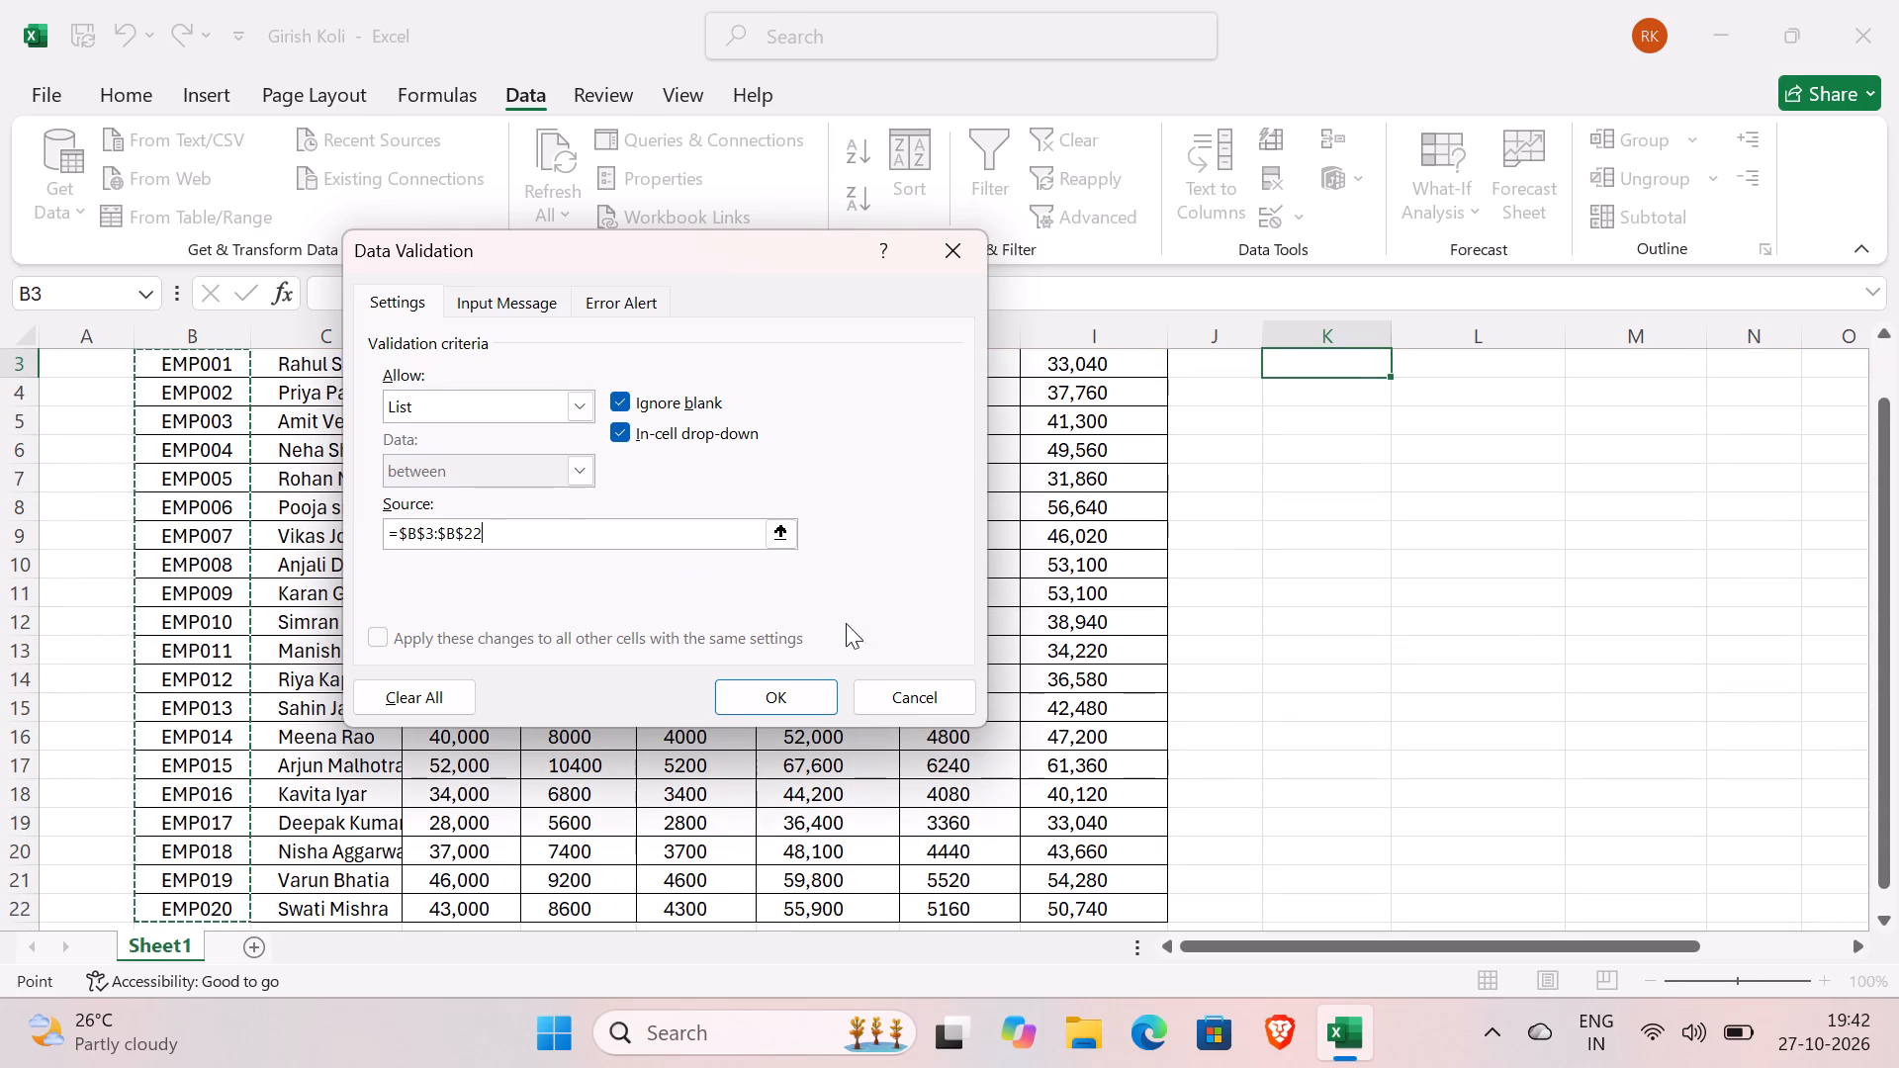
{"action": "left_click", "coordinate": [813, 706]}
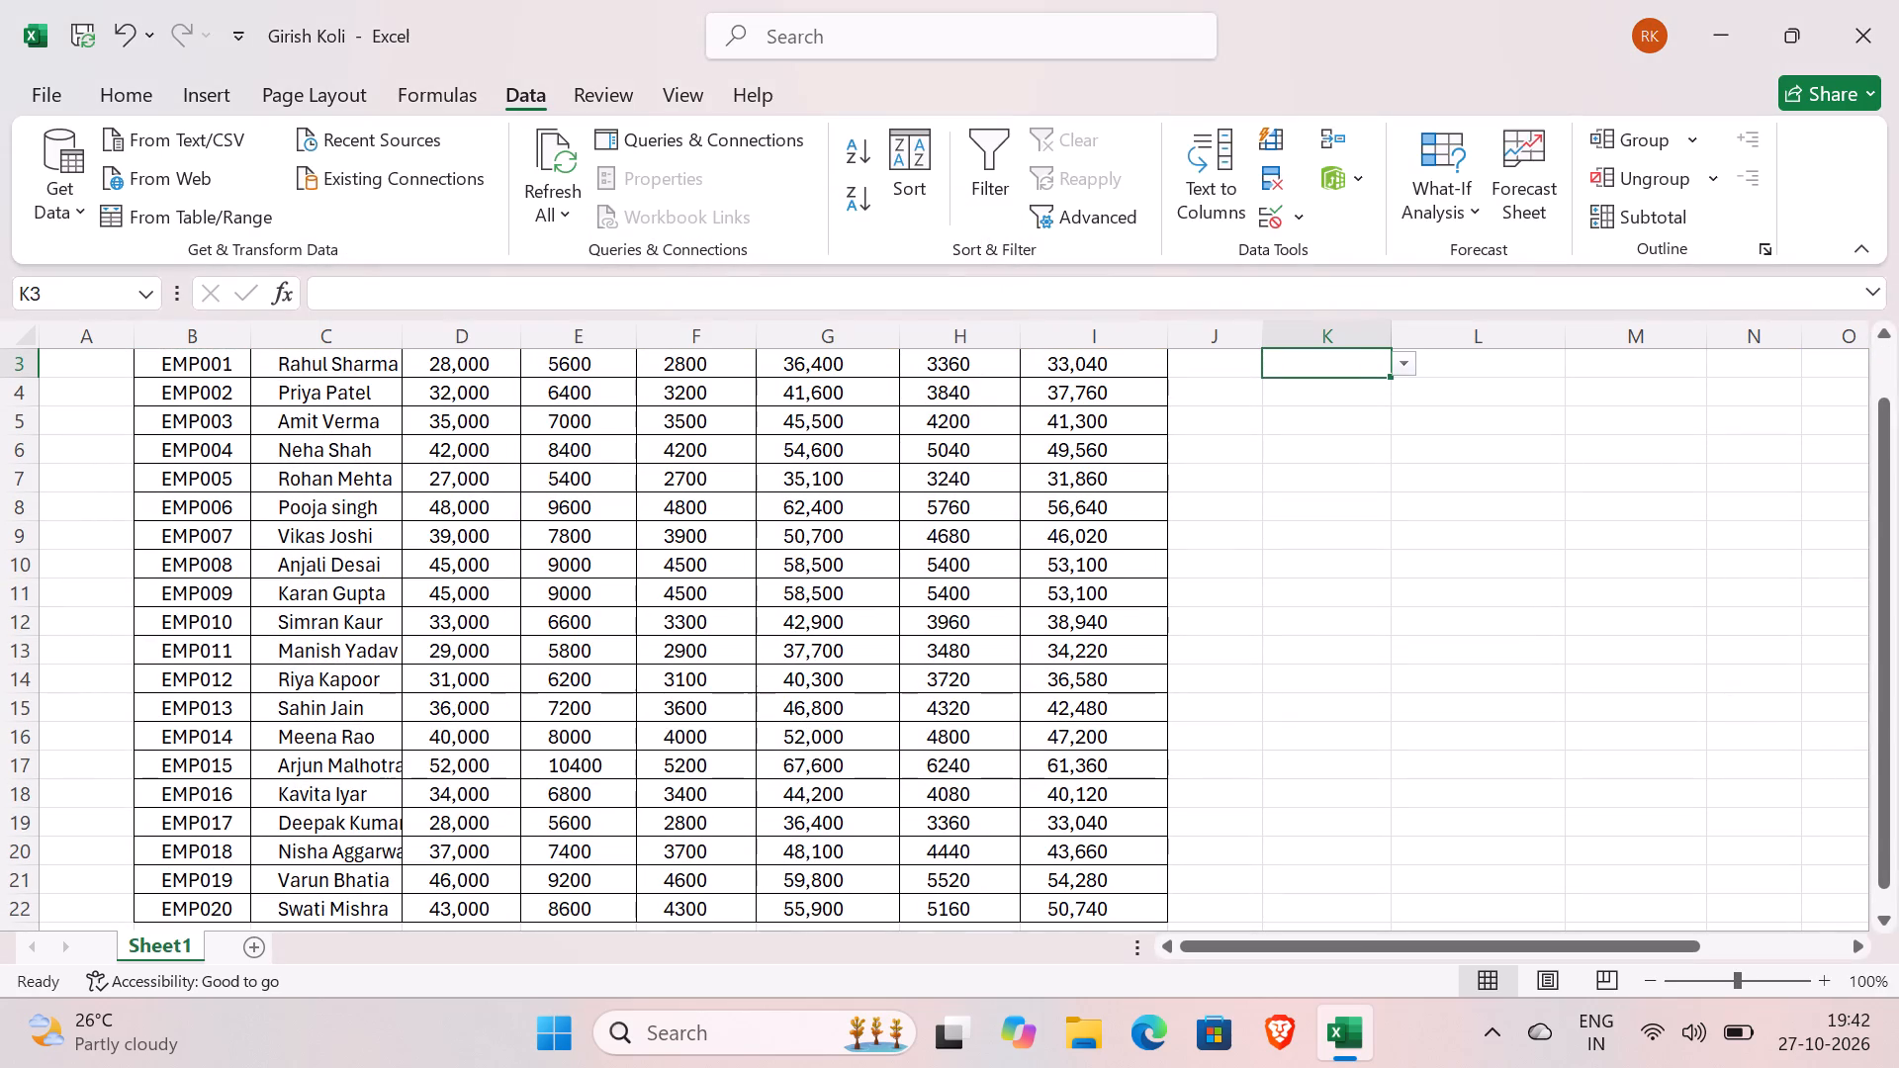
Begin a formula in cell L3 under the copied Employee Name heading with =v.
{"action": "key", "text": "Right"}
{"action": "key", "text": "Right"}
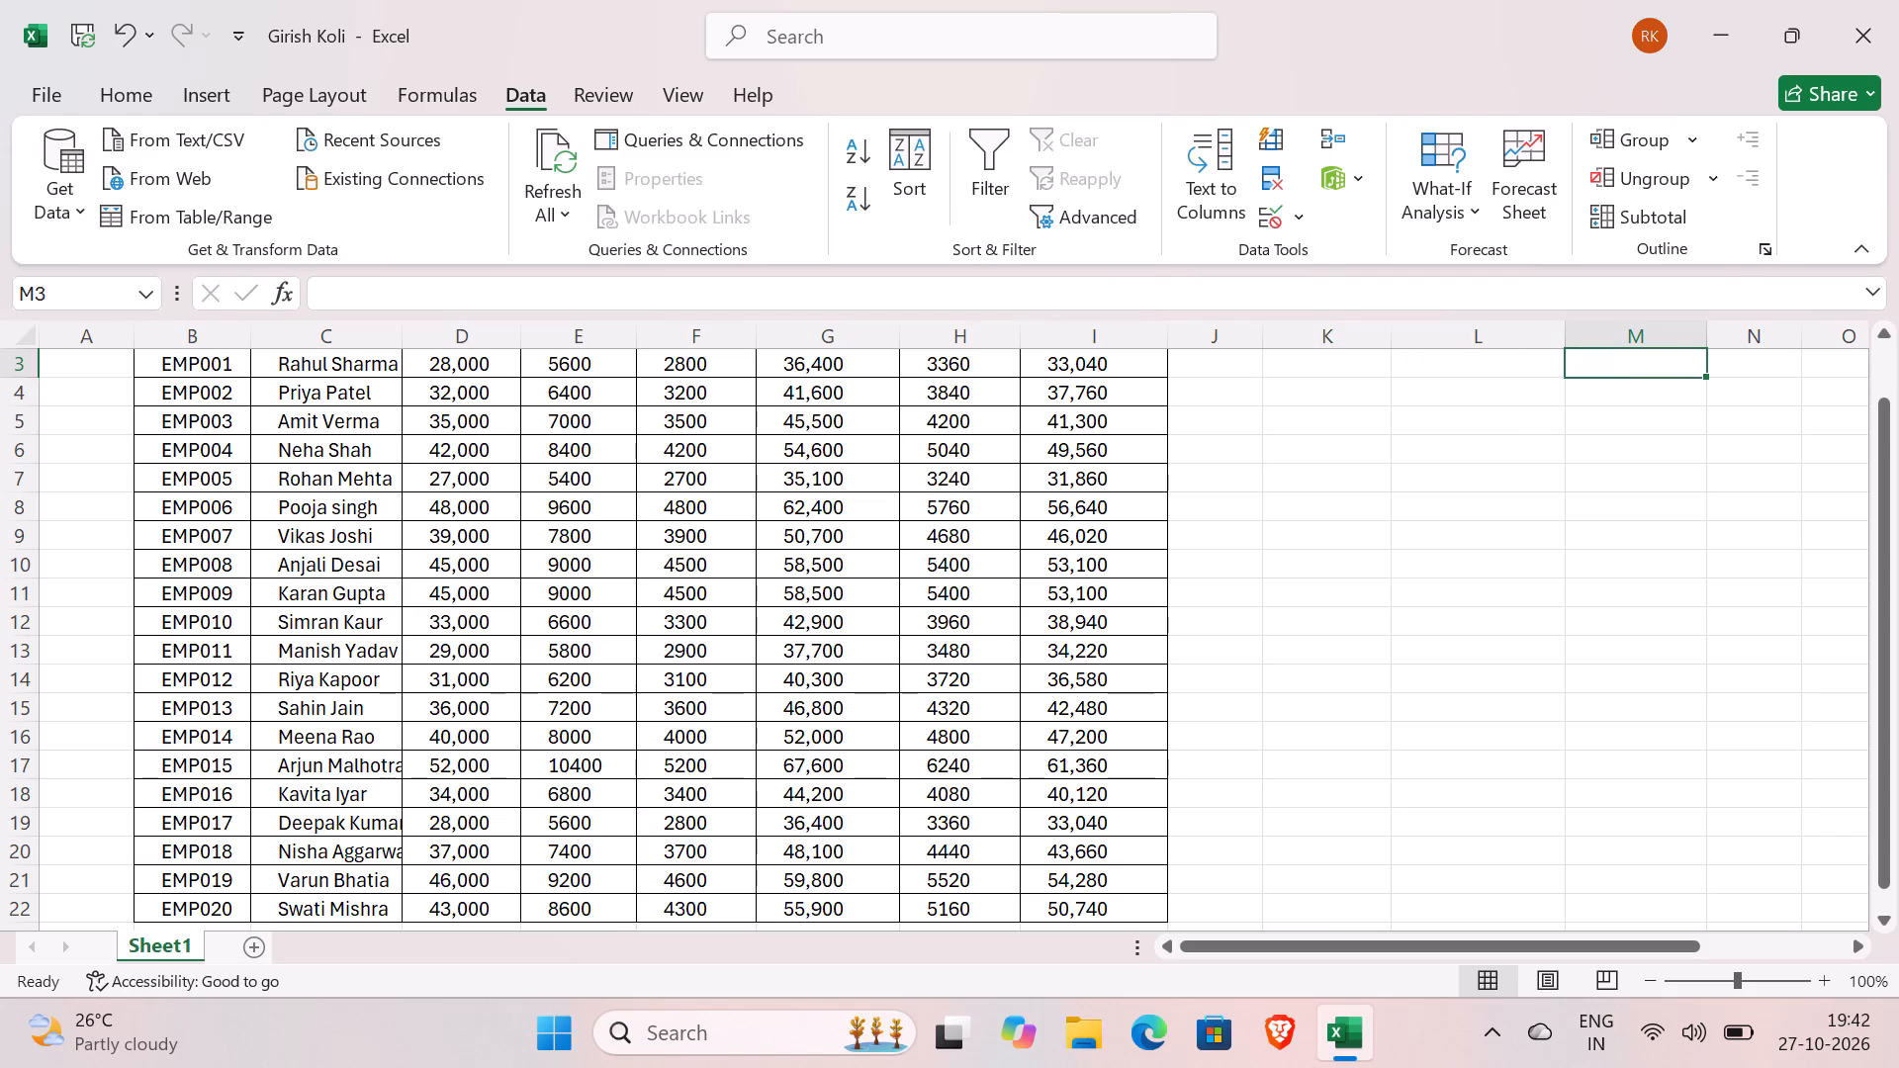
{"action": "key", "text": "Up"}
{"action": "key", "text": "Up"}
{"action": "key", "text": "Up"}
{"action": "key", "text": "Up"}
{"action": "key", "text": "Up"}
{"action": "key", "text": "Up"}
{"action": "key", "text": "Up"}
{"action": "key", "text": "Up"}
{"action": "key", "text": "Up"}
{"action": "key", "text": "Up"}
{"action": "key", "text": "Up"}
{"action": "key", "text": "Up"}
{"action": "key", "text": "Up"}
{"action": "key", "text": "Up"}
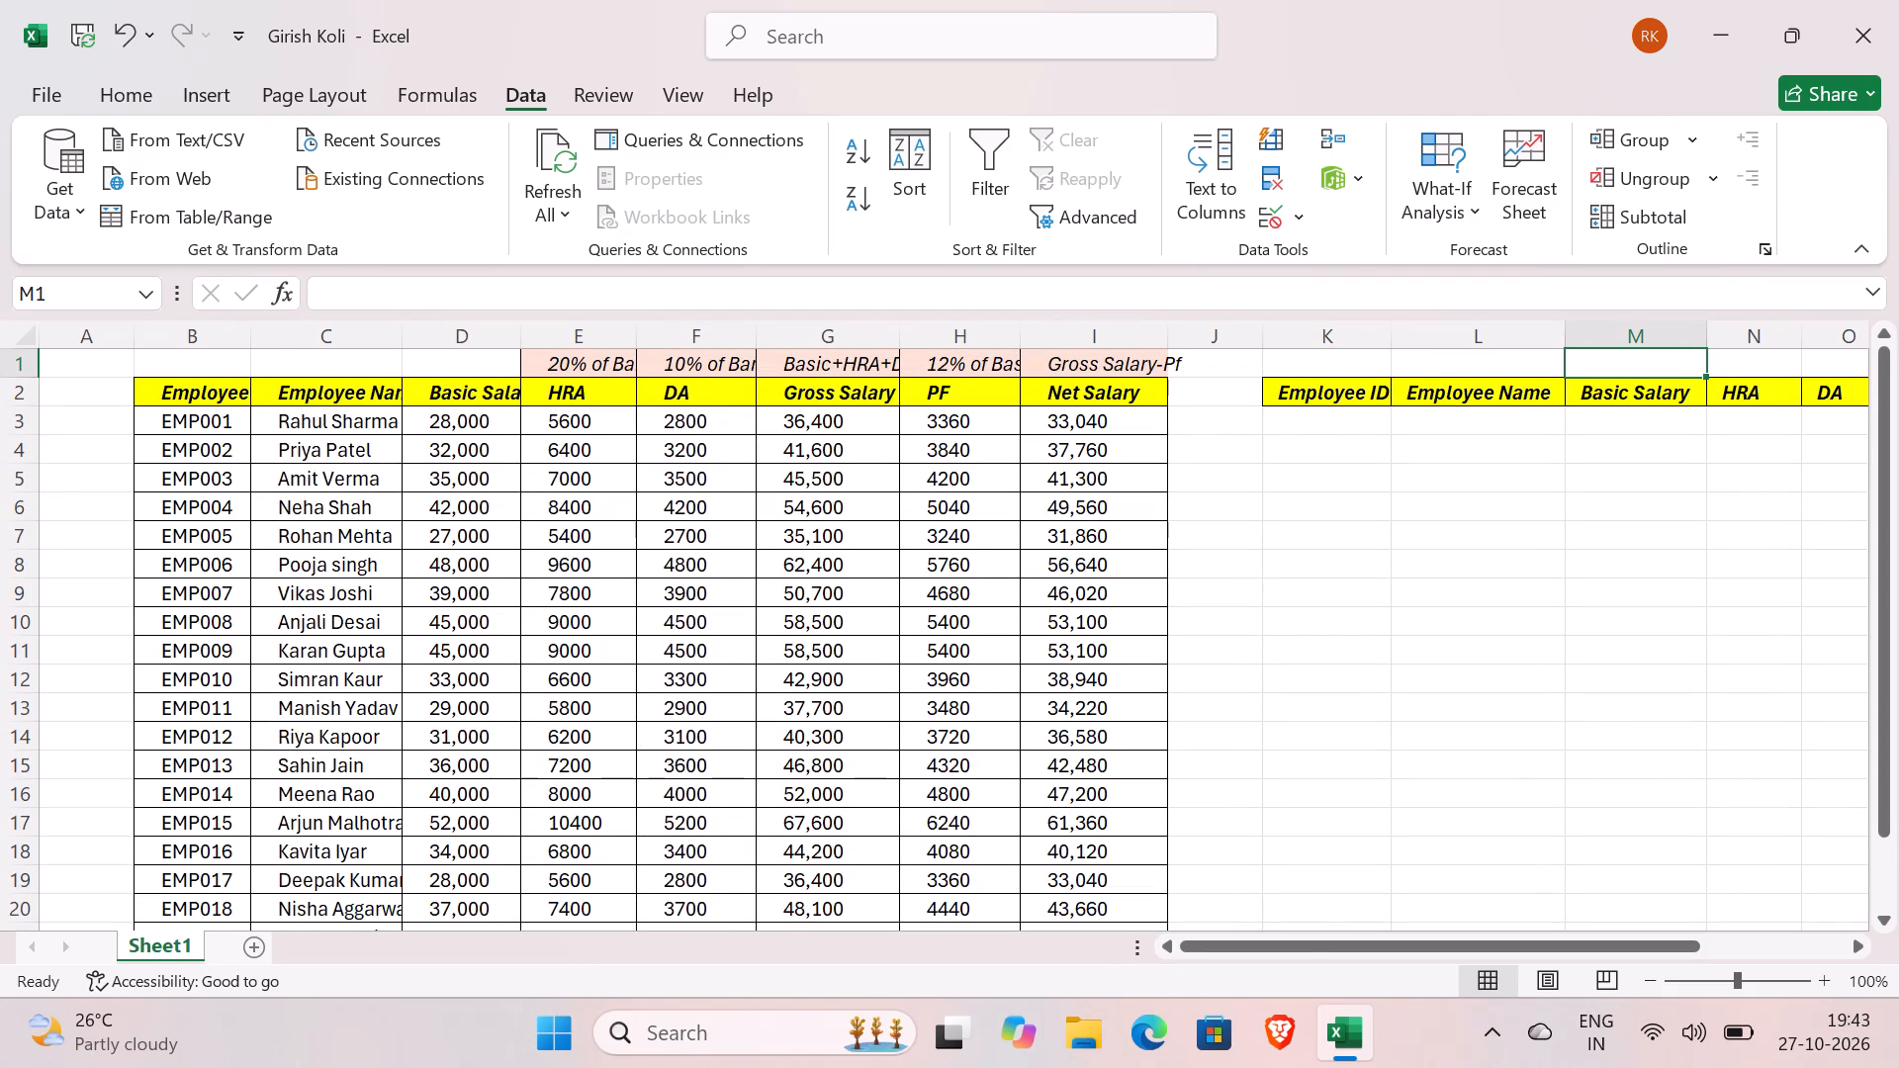
{"action": "left_click", "coordinate": [1474, 421]}
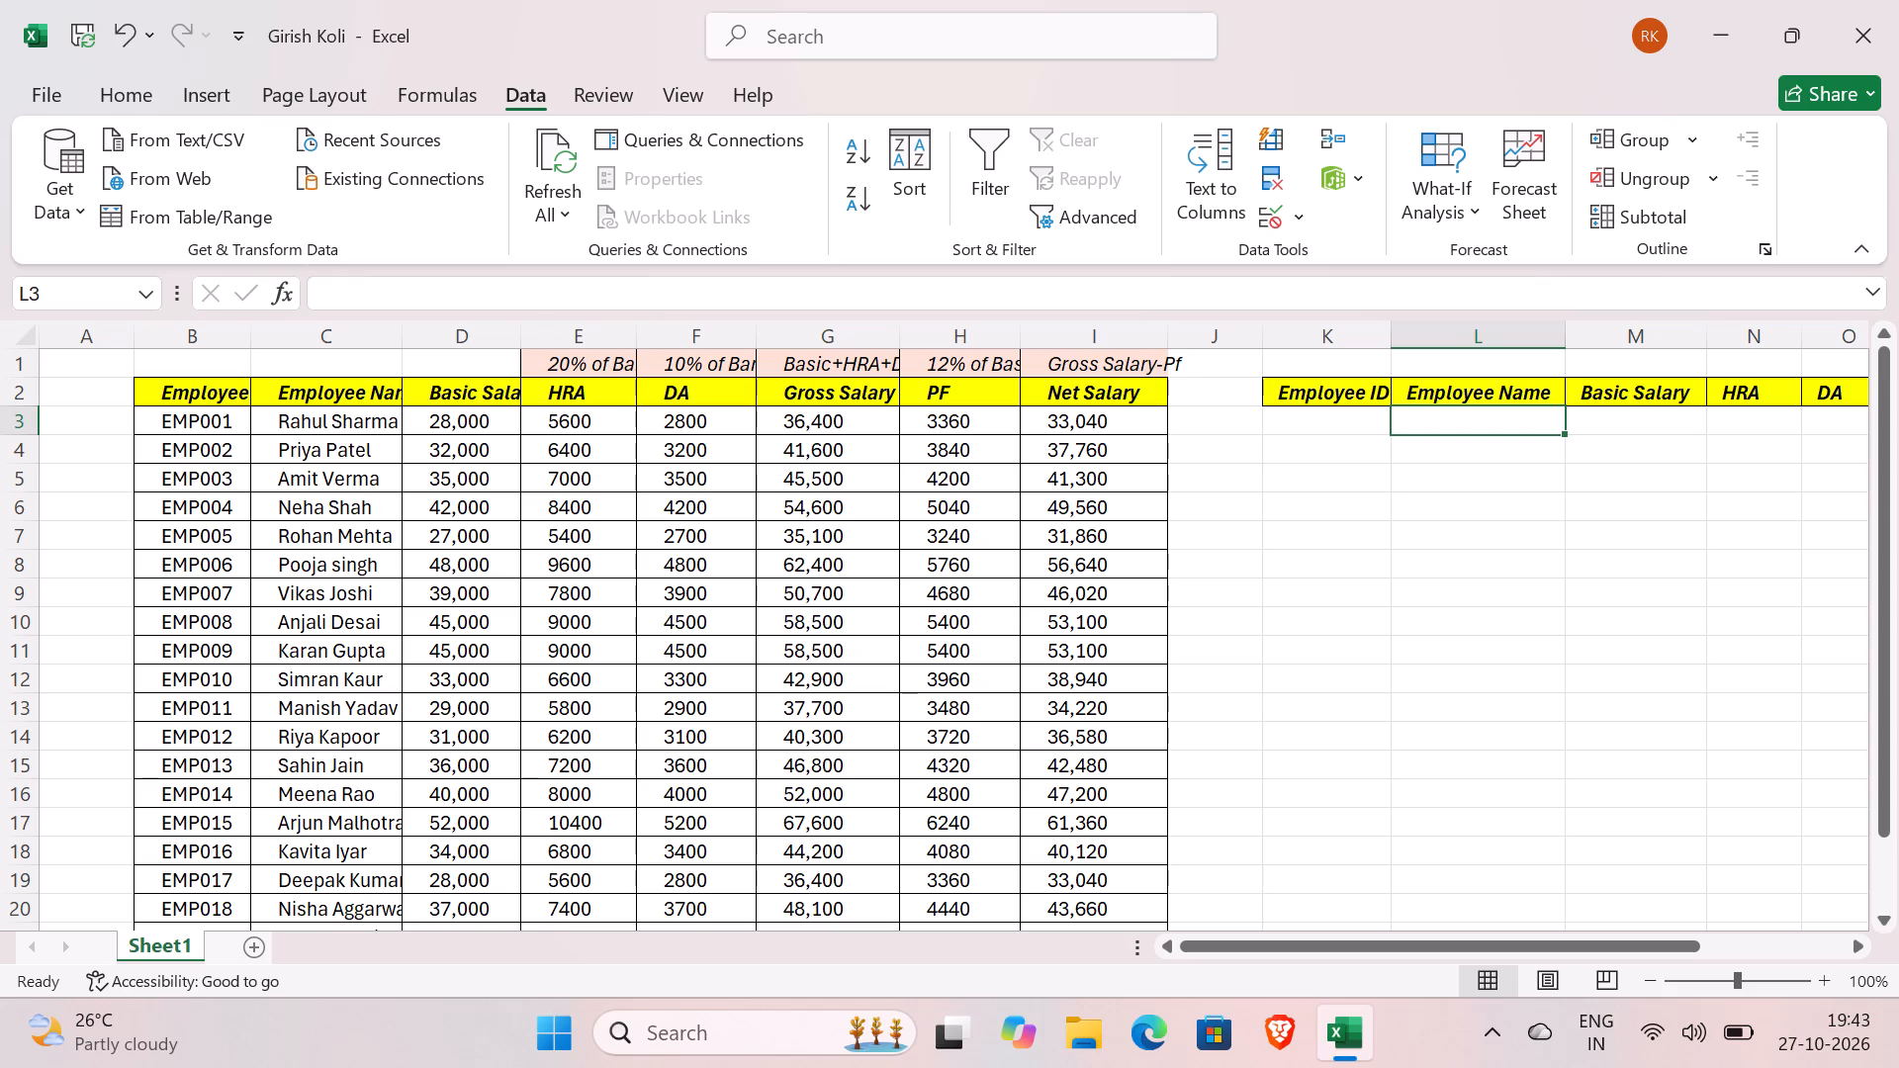
{"action": "key", "text": "equal"}
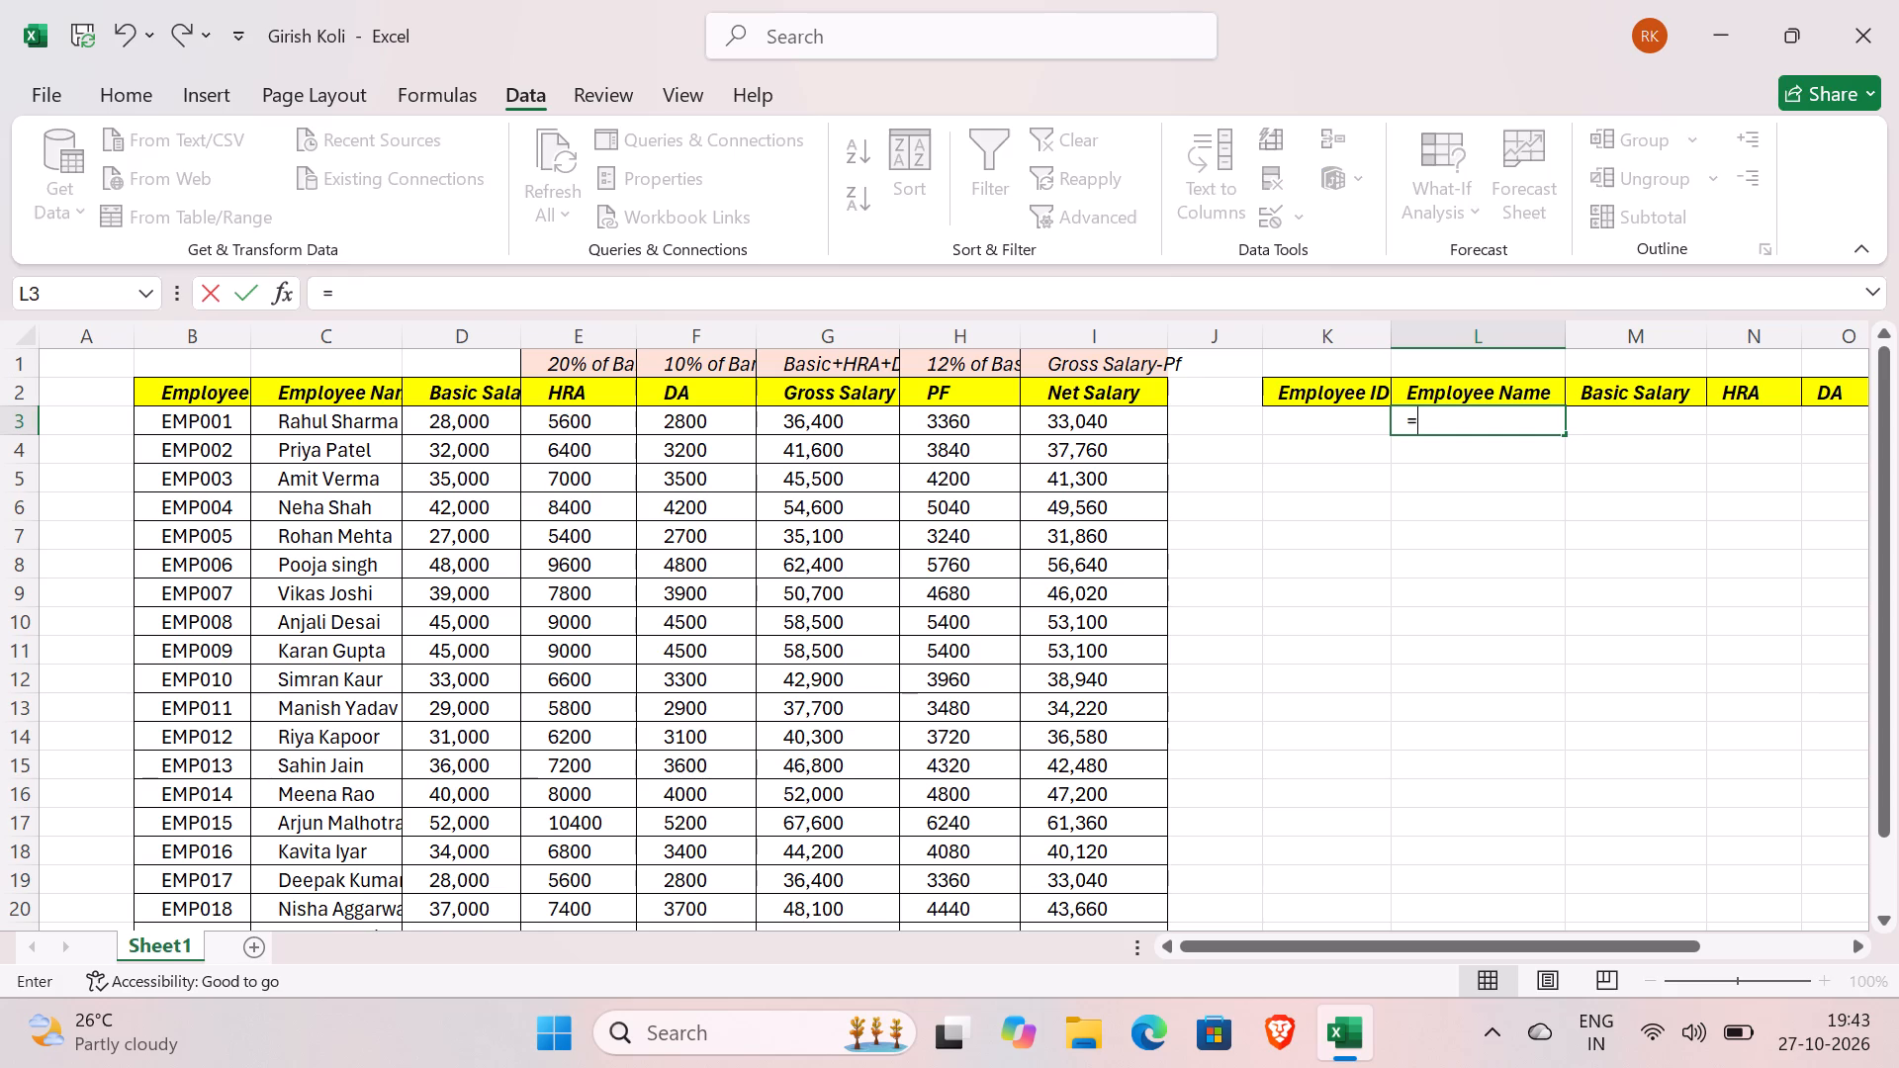
{"action": "type", "text": "v3"}
{"action": "key", "text": "BackSpace"}
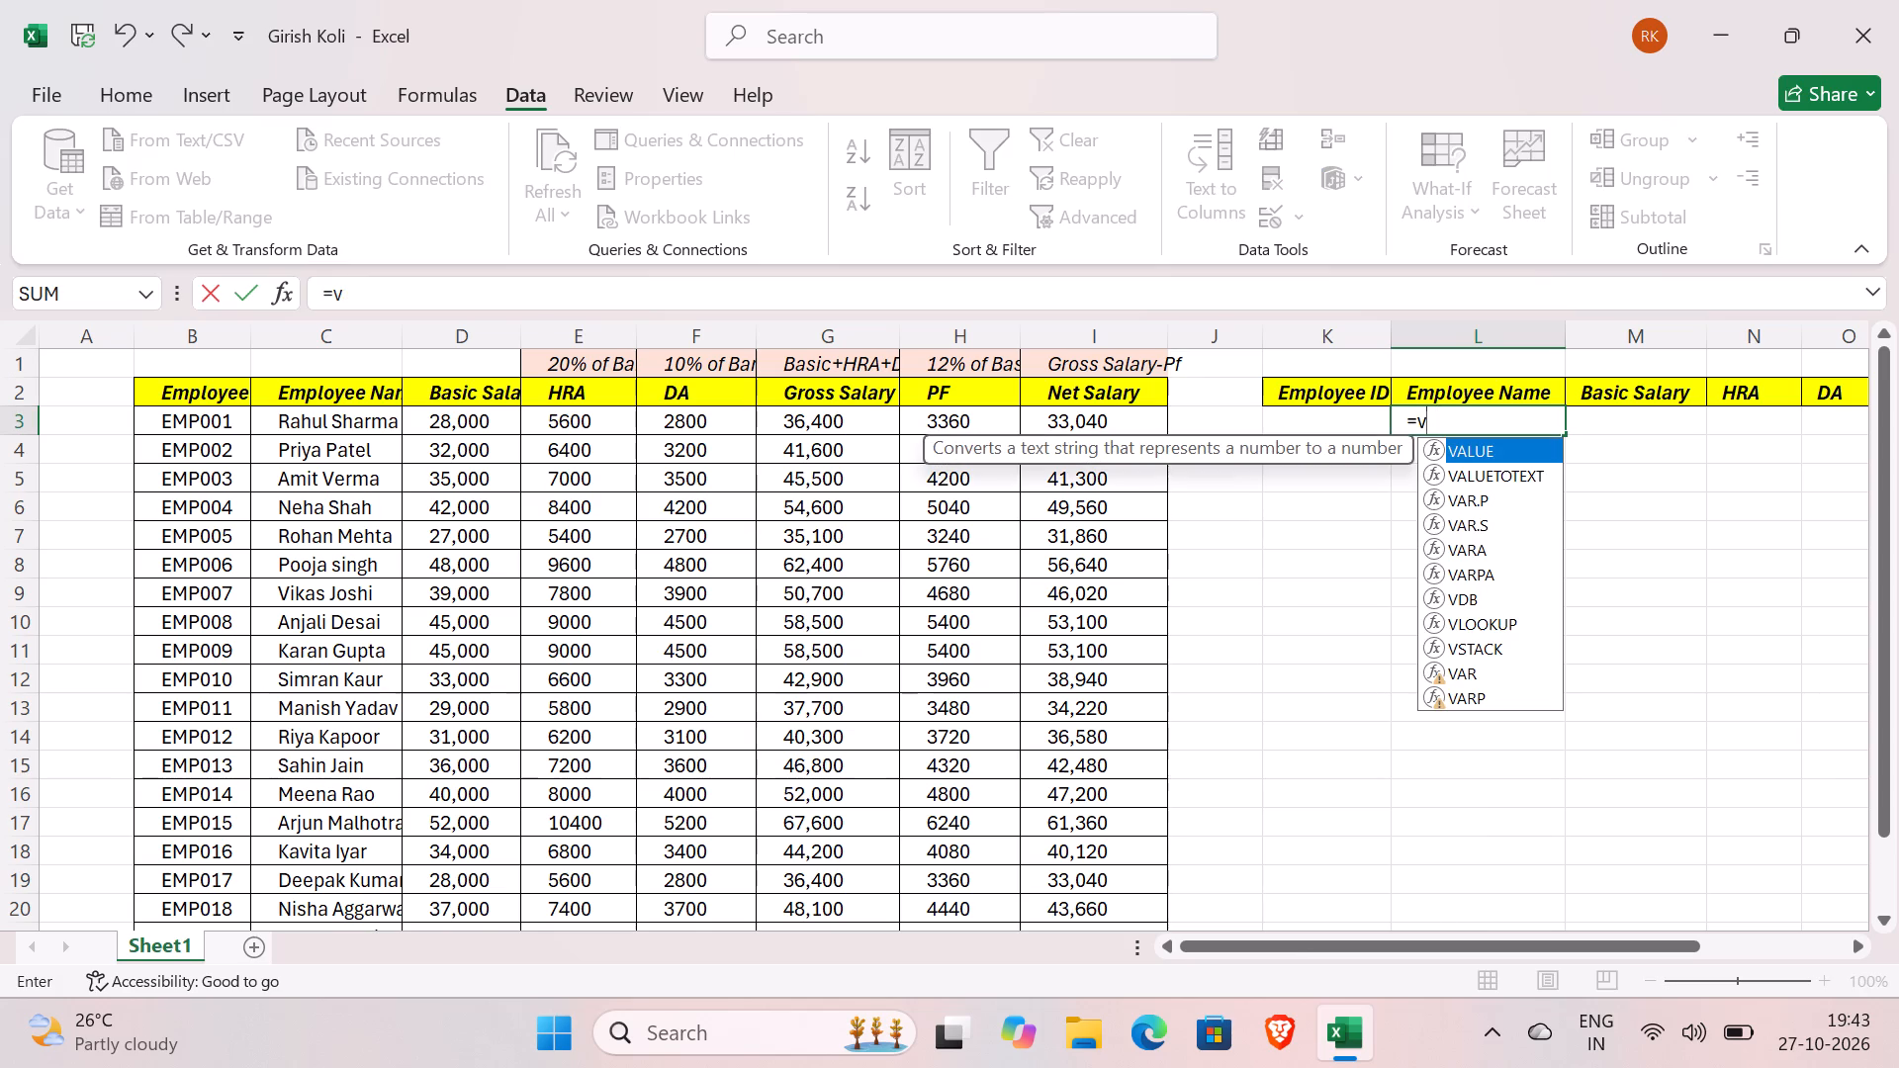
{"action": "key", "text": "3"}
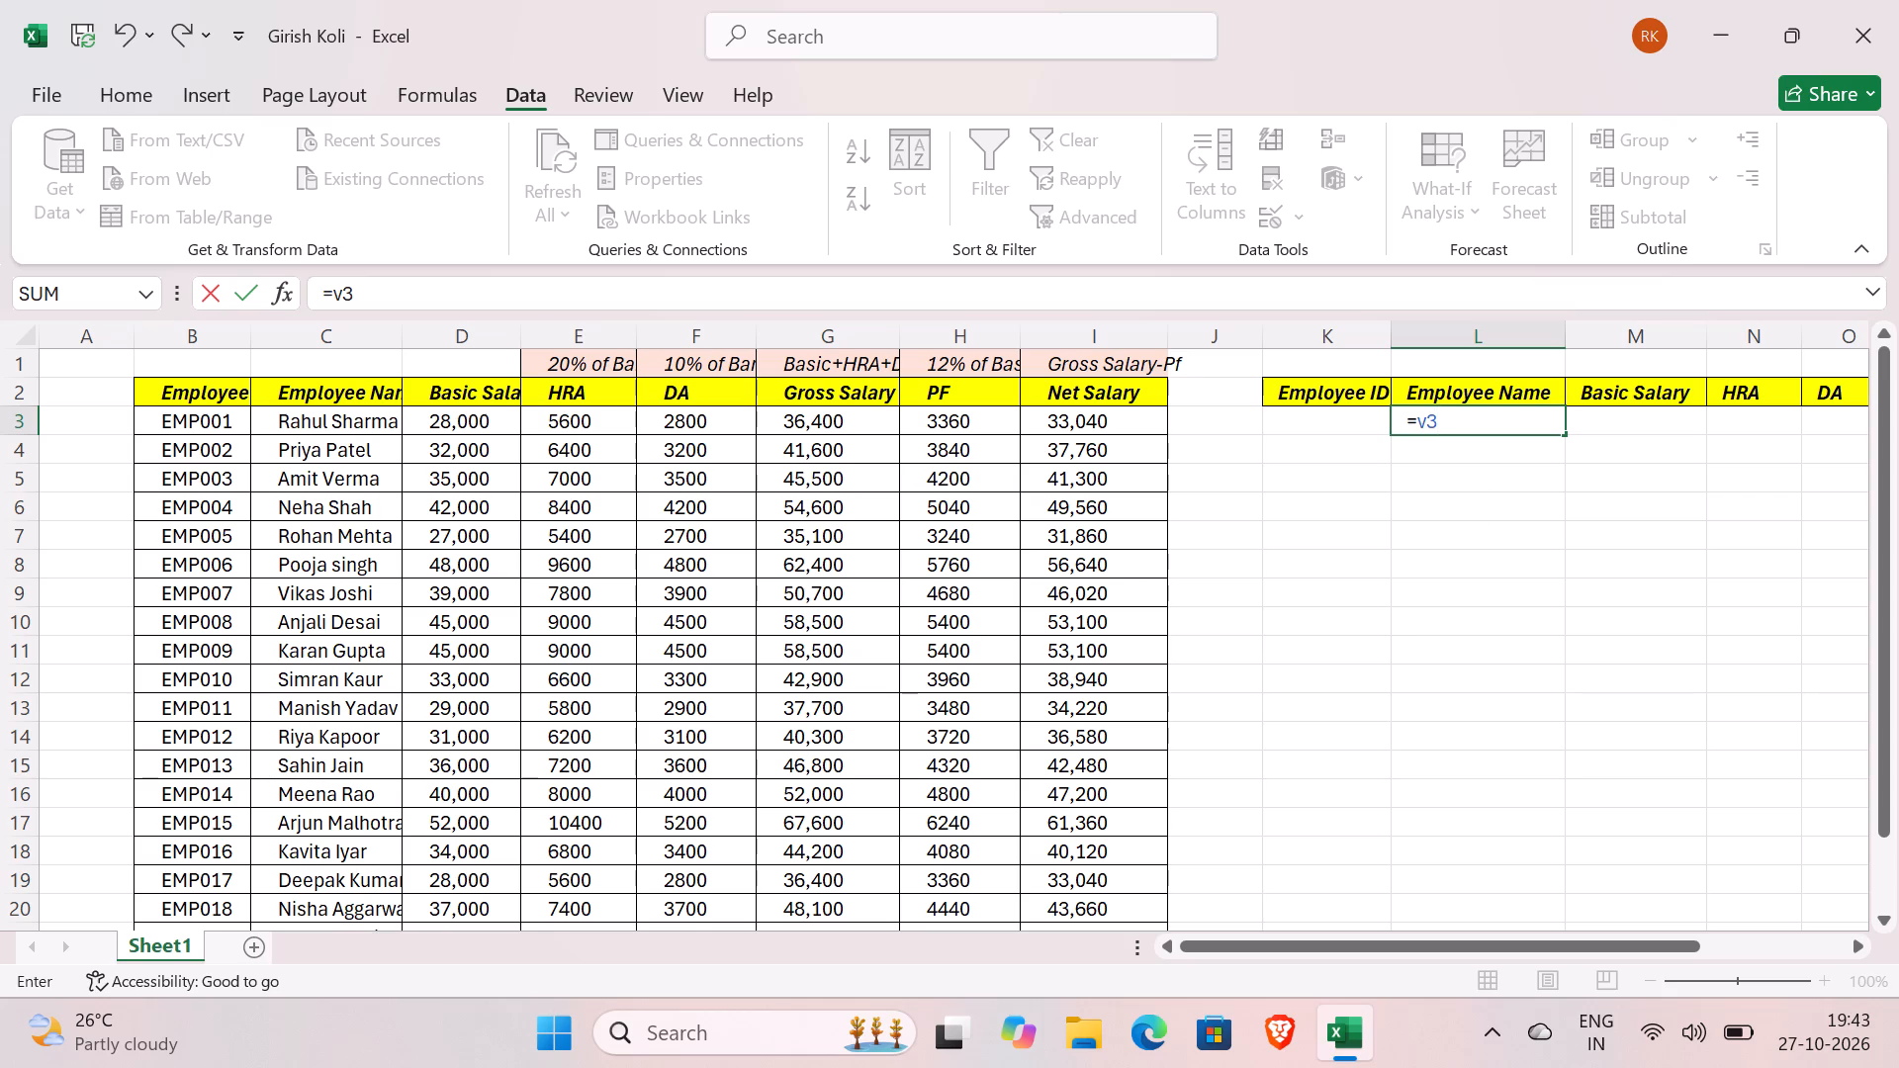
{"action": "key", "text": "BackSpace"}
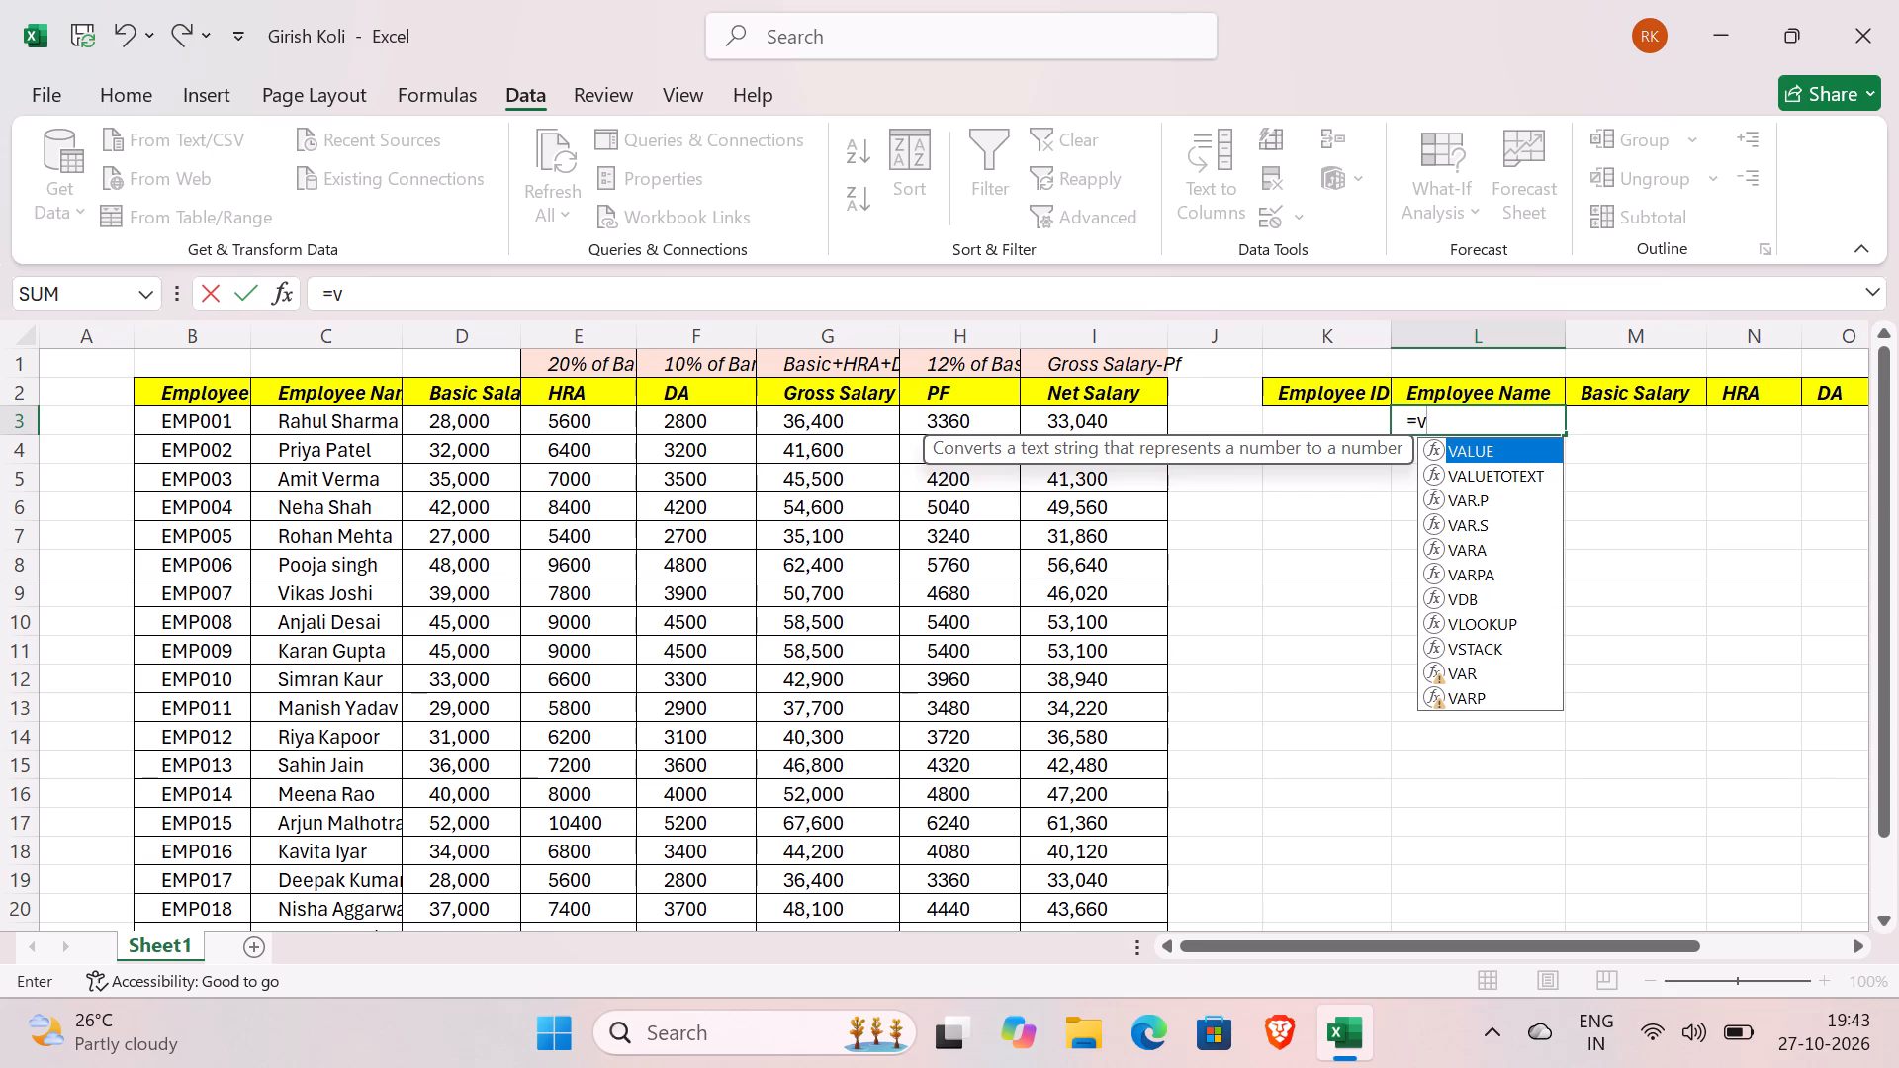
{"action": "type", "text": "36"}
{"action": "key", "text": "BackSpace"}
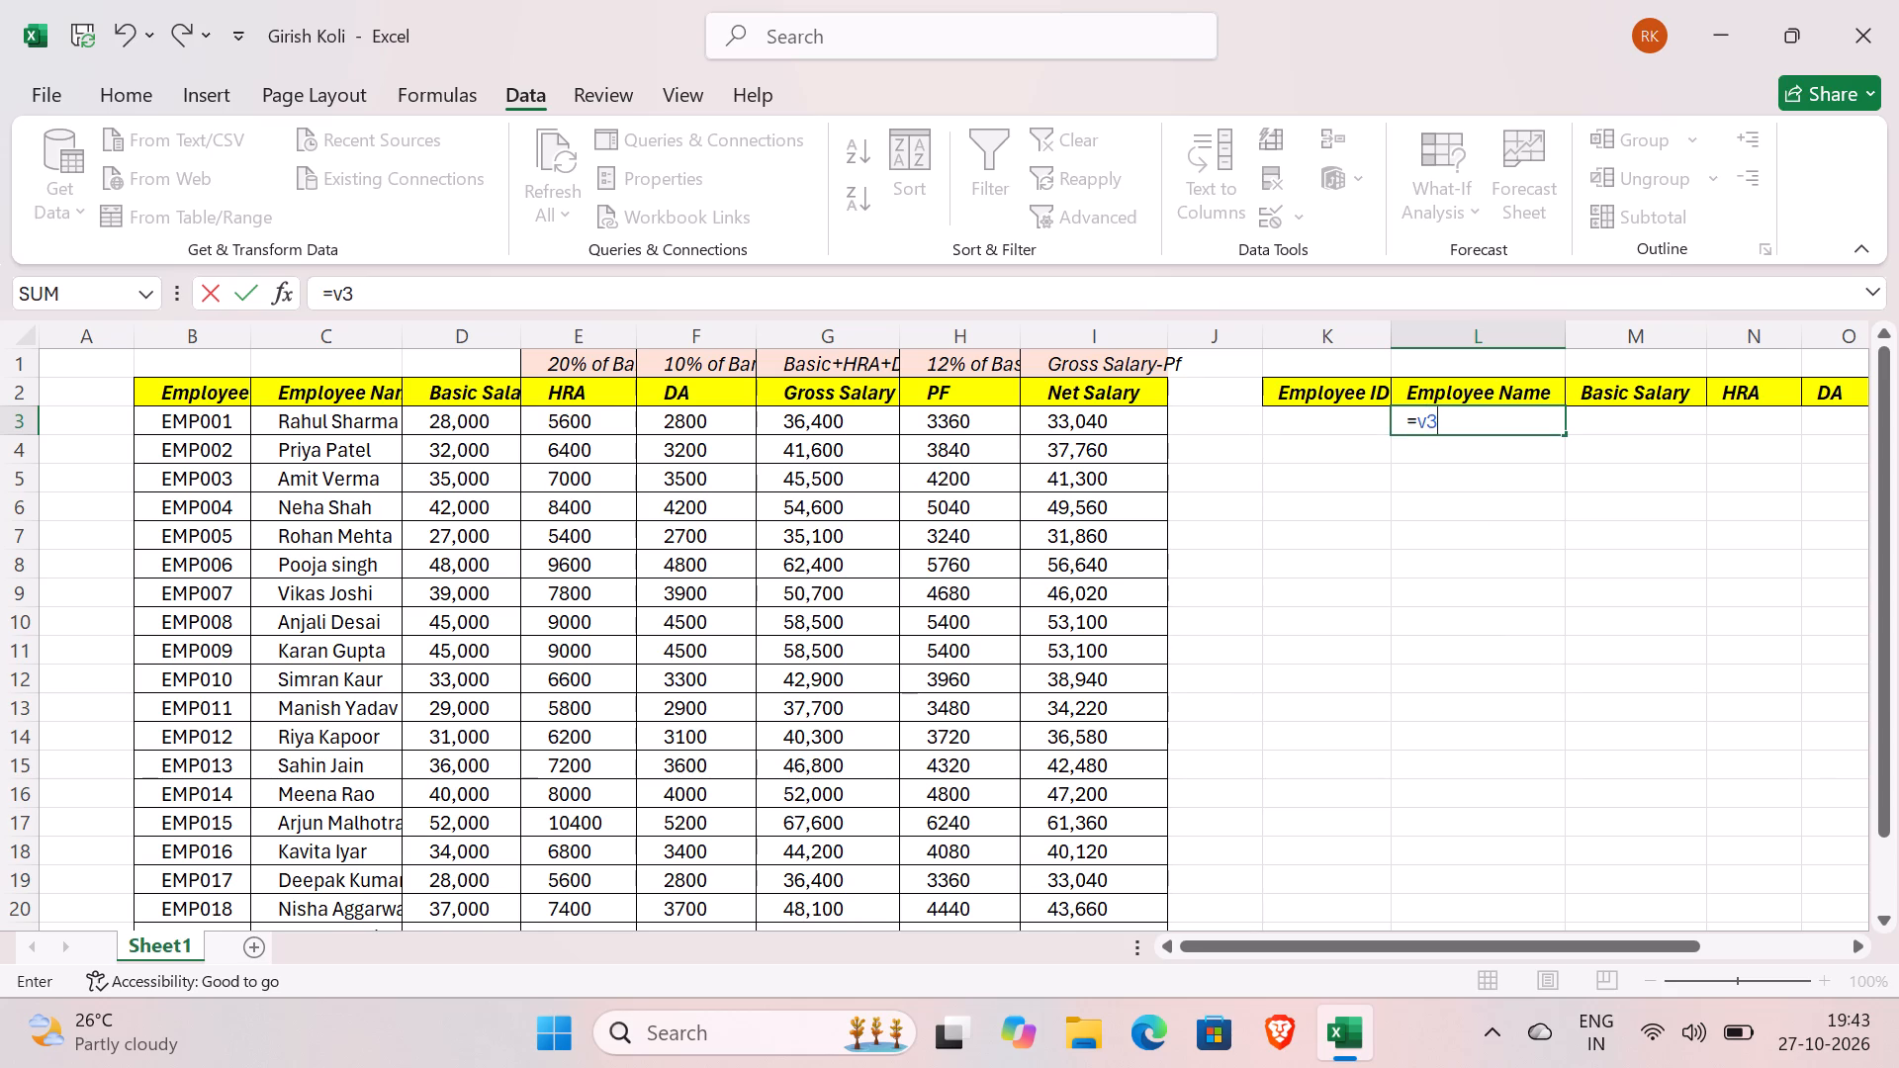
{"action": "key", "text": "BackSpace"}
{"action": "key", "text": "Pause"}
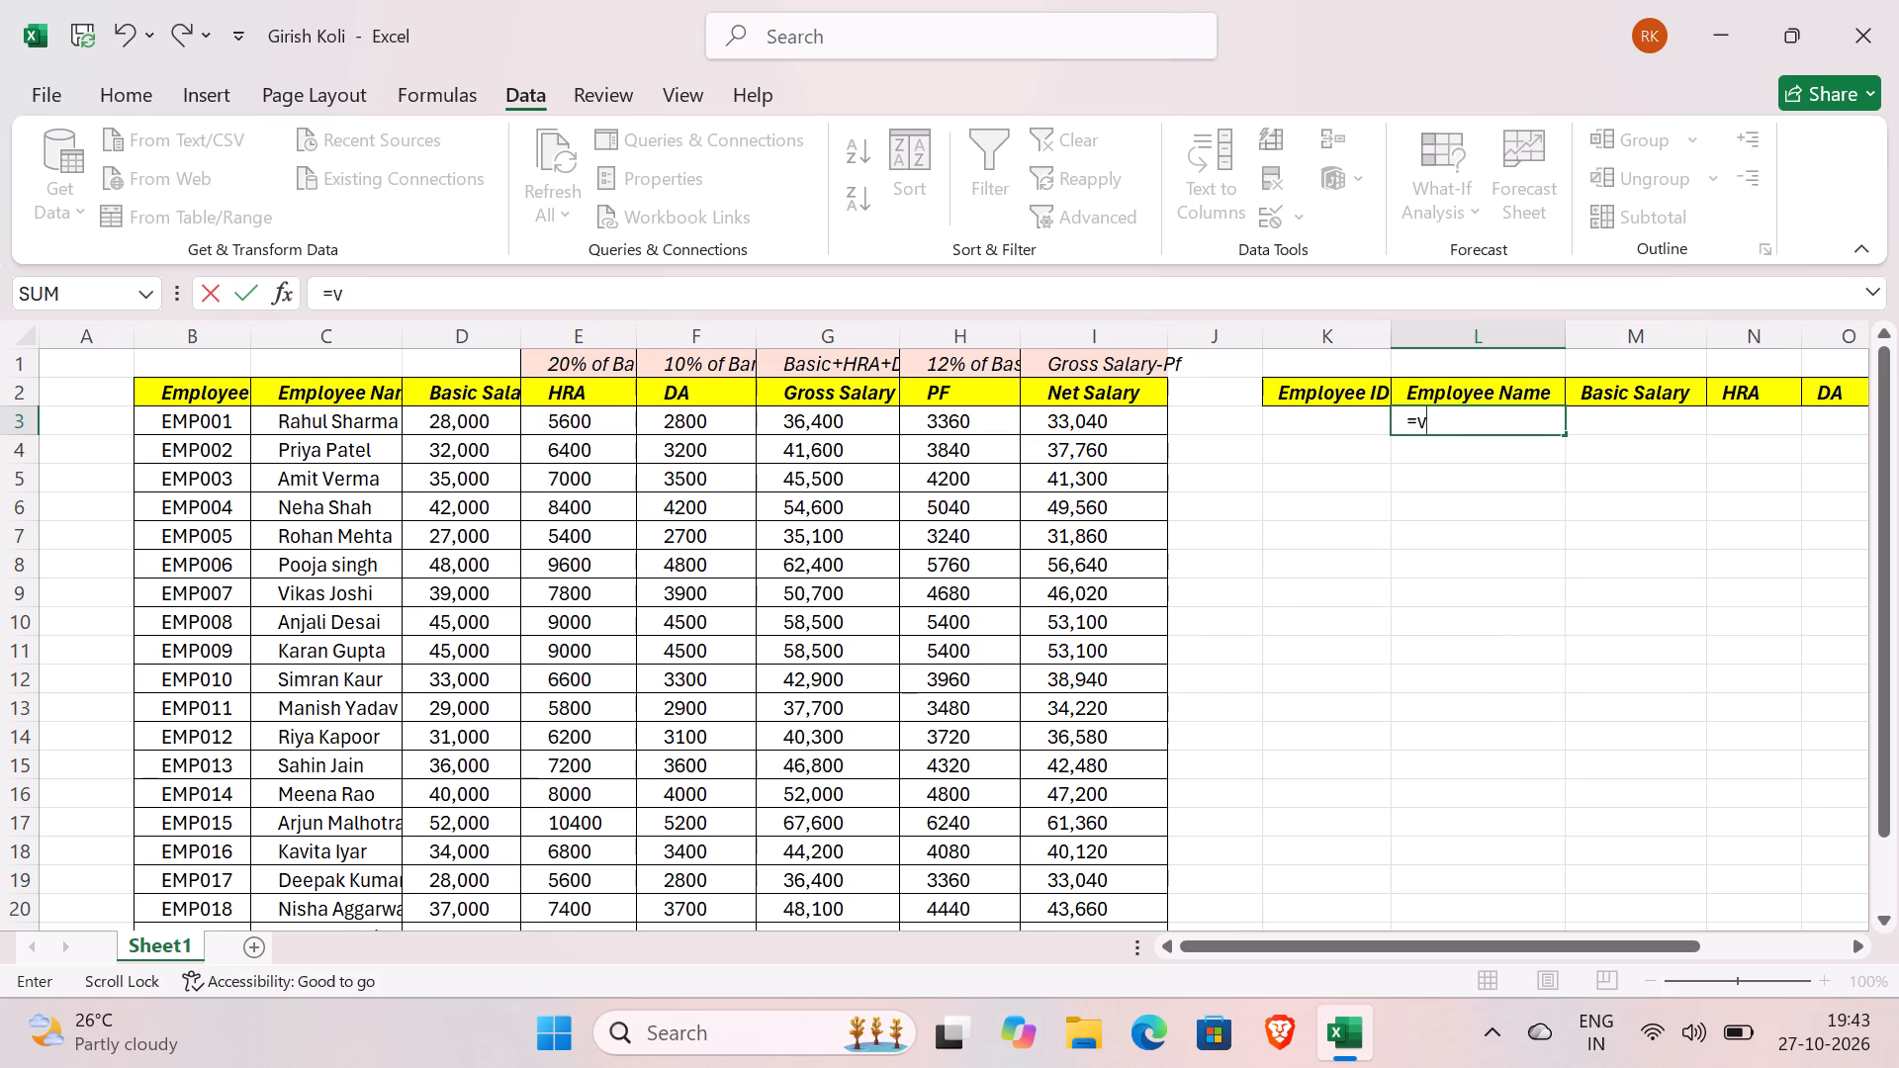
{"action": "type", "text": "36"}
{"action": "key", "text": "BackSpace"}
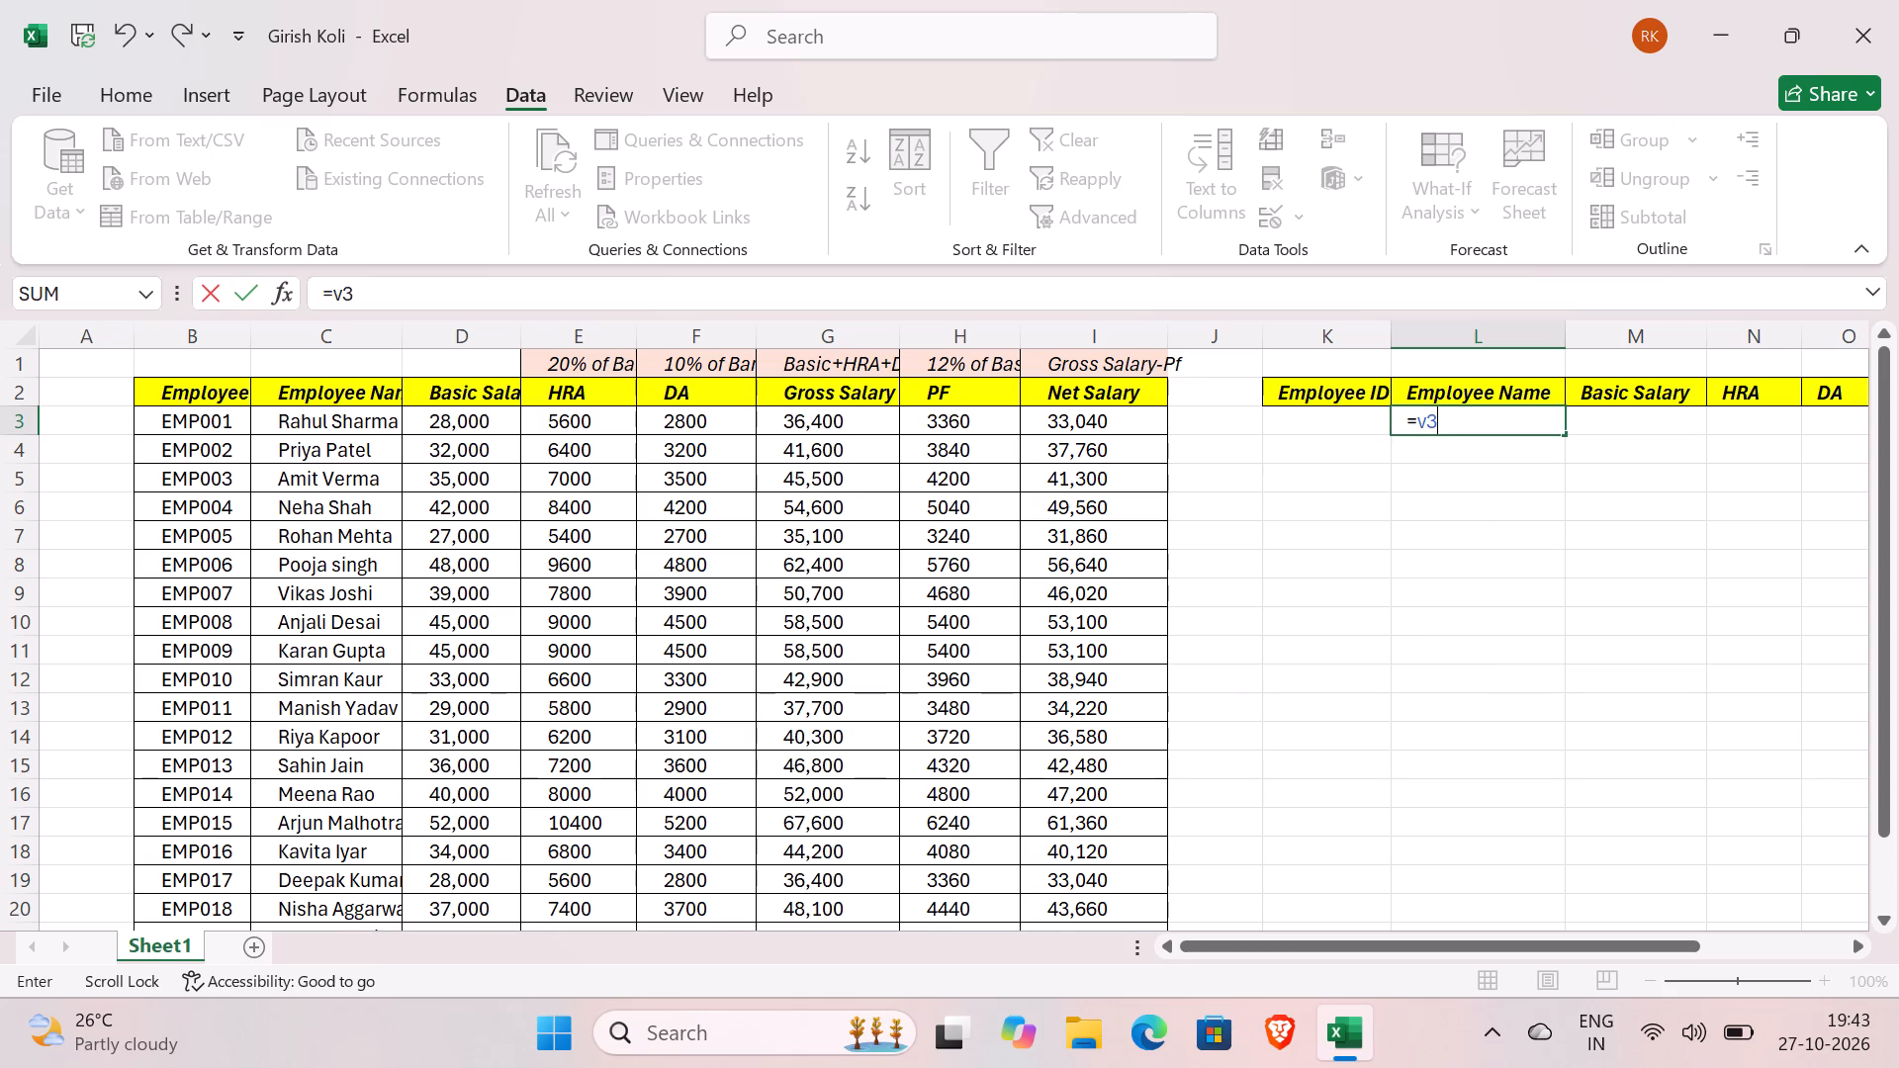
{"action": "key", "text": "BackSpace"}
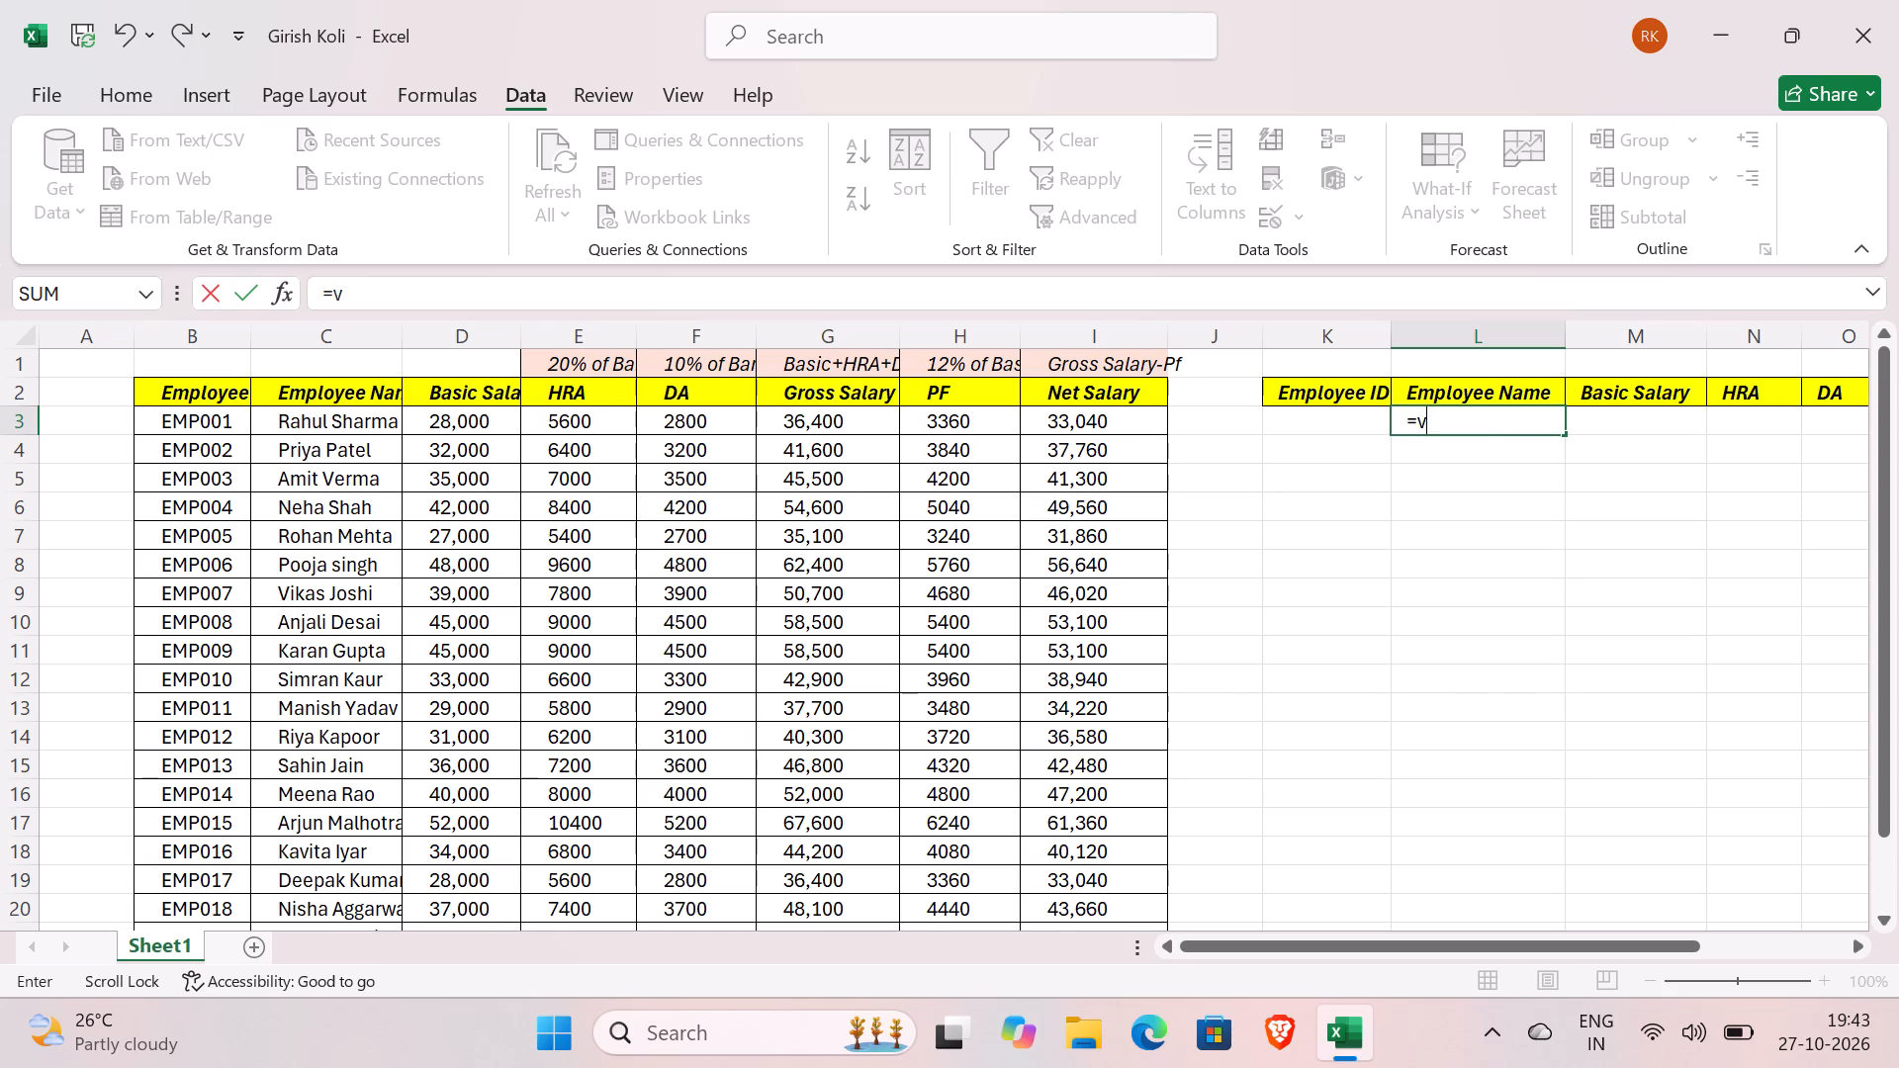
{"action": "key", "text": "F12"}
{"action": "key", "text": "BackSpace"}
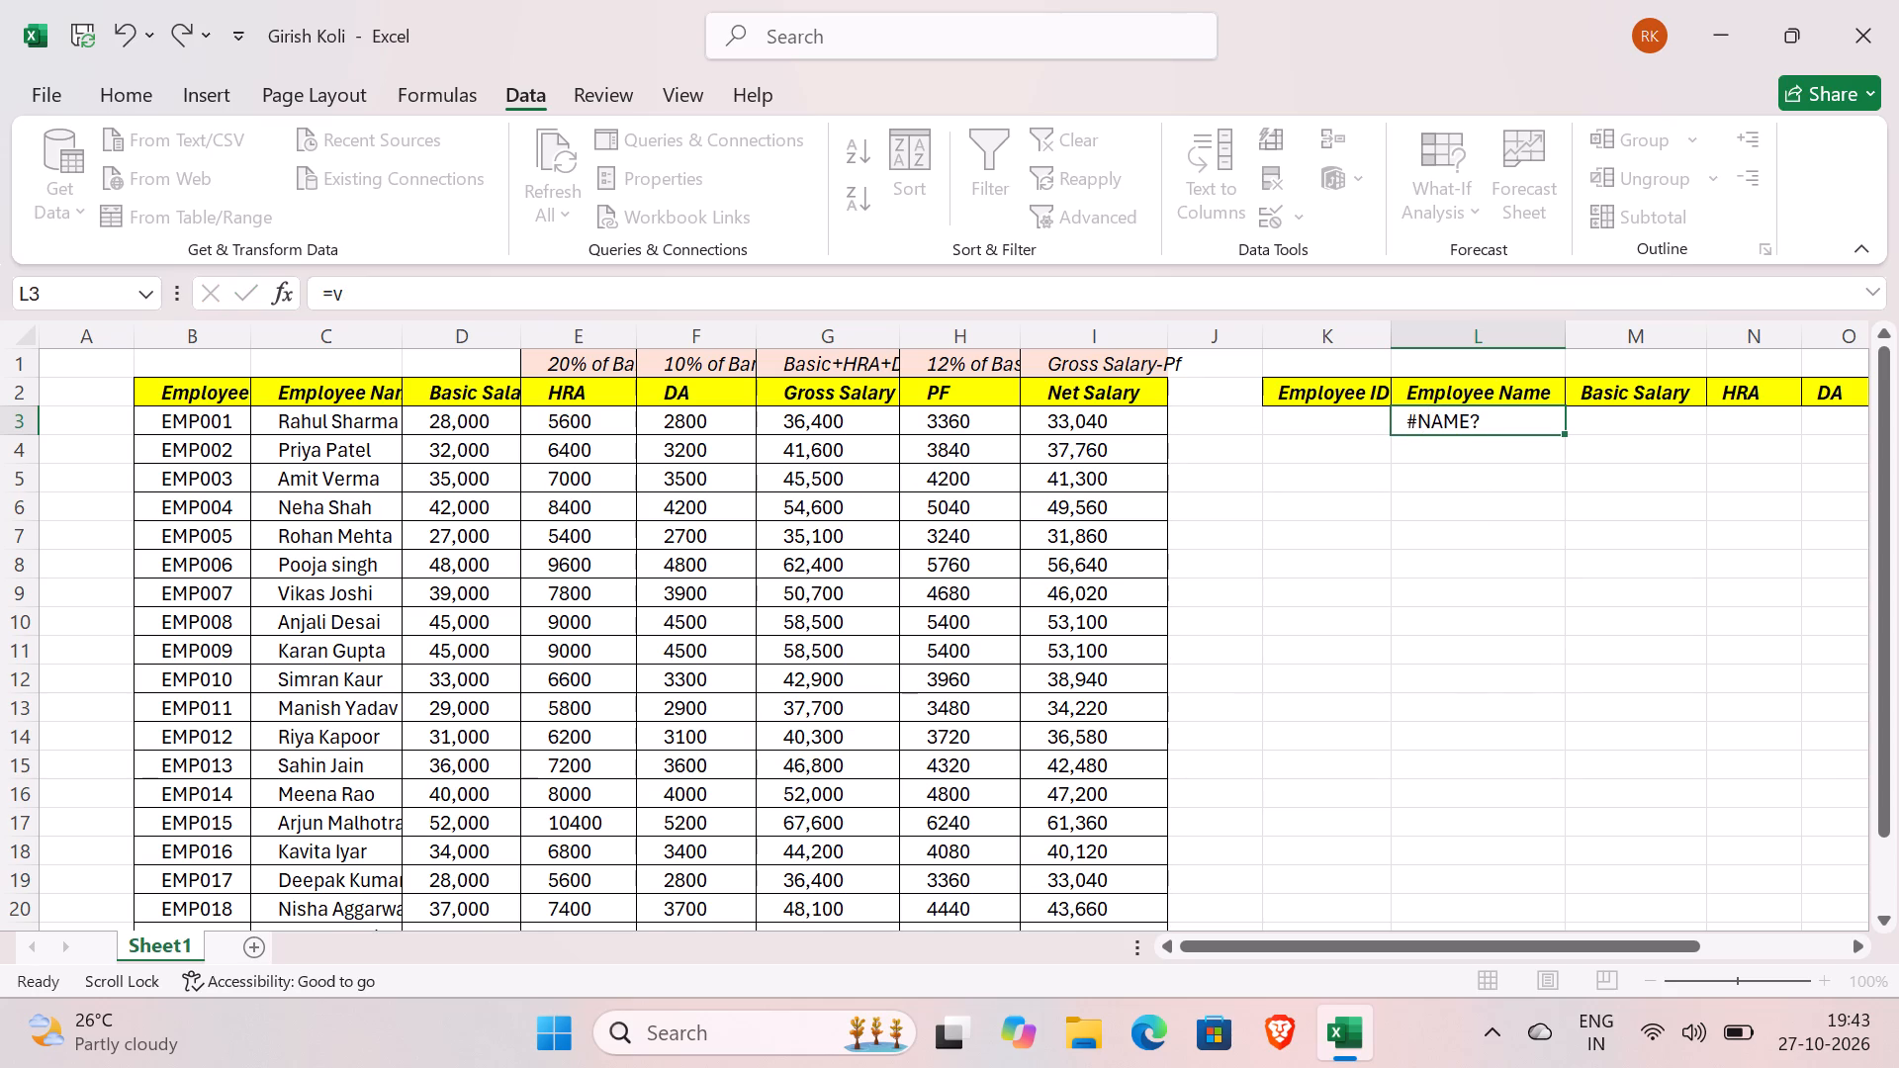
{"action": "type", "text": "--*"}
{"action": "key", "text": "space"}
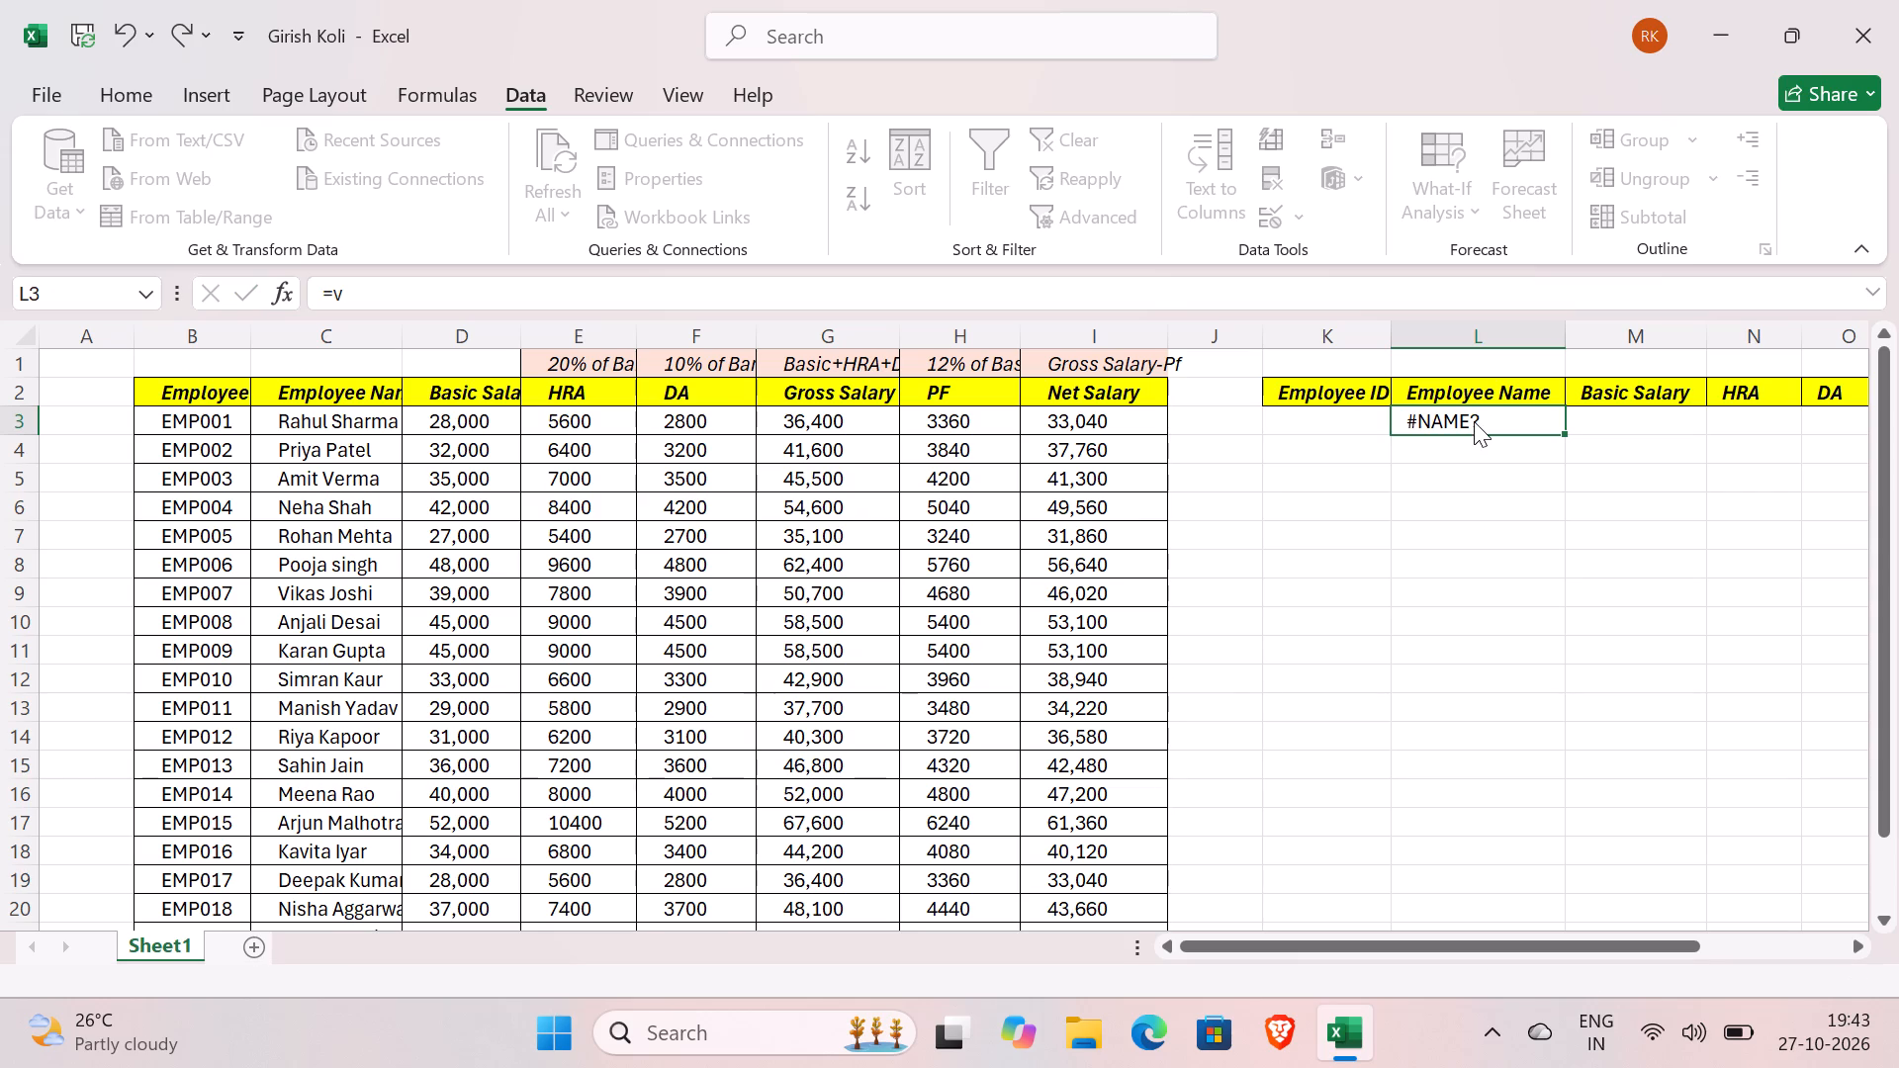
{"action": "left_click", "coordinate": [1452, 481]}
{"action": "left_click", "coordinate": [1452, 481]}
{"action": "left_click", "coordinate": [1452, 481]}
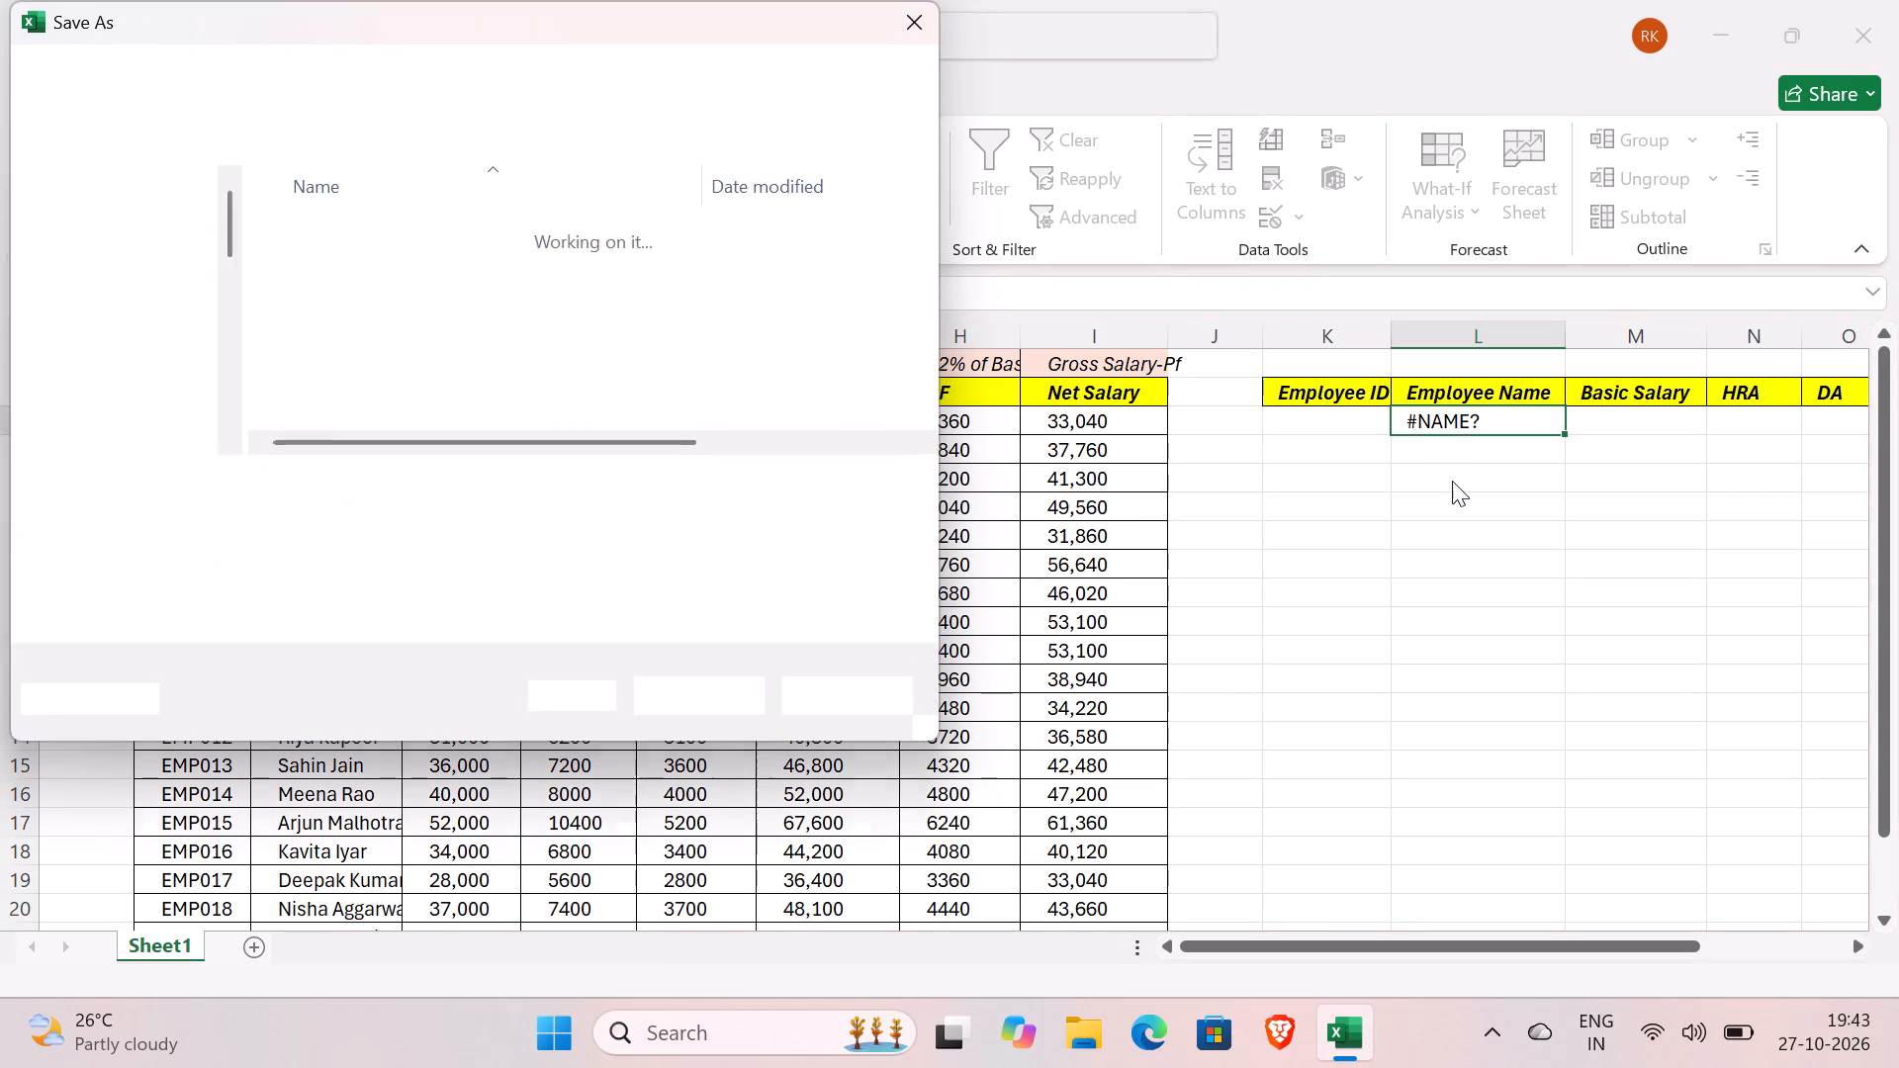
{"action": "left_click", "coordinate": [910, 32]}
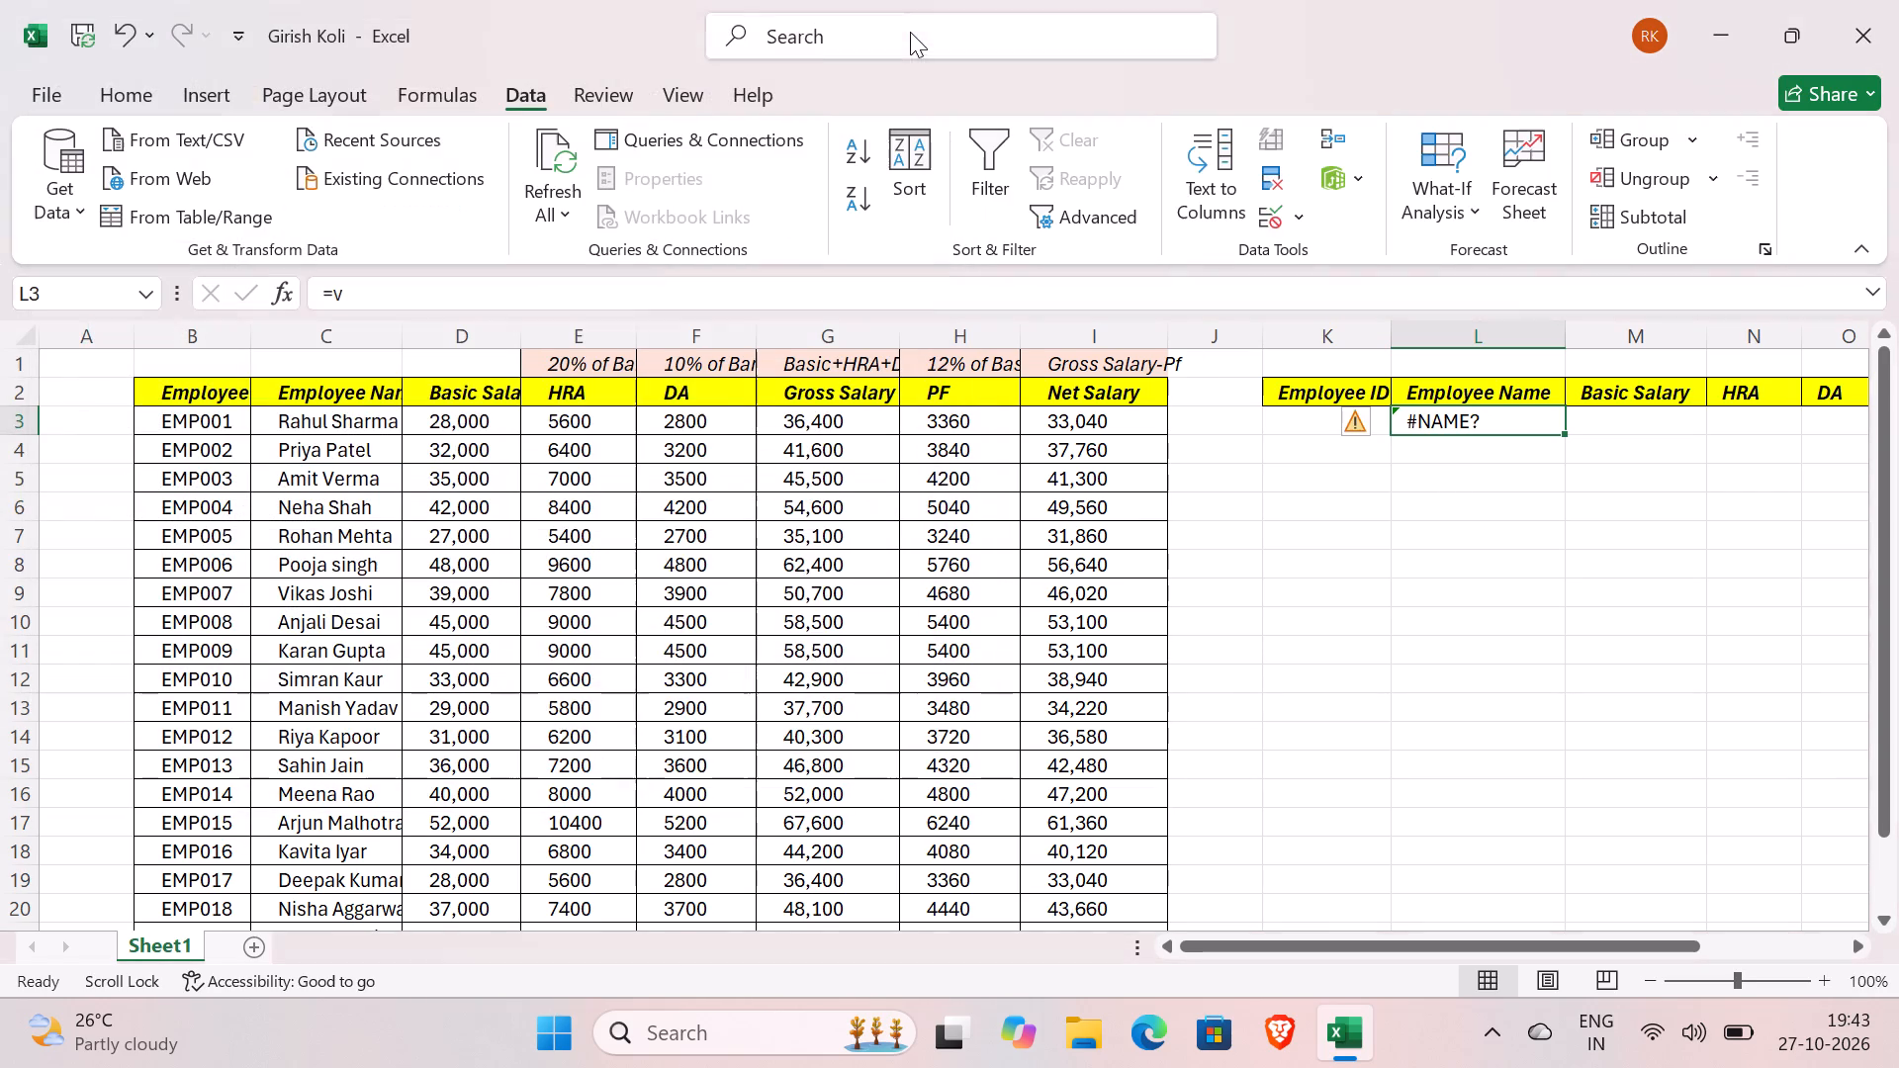
Reopen the formula in cell L3 for editing, keeping only =v and dismissing the screen capture overlay.
{"action": "left_click", "coordinate": [1496, 435]}
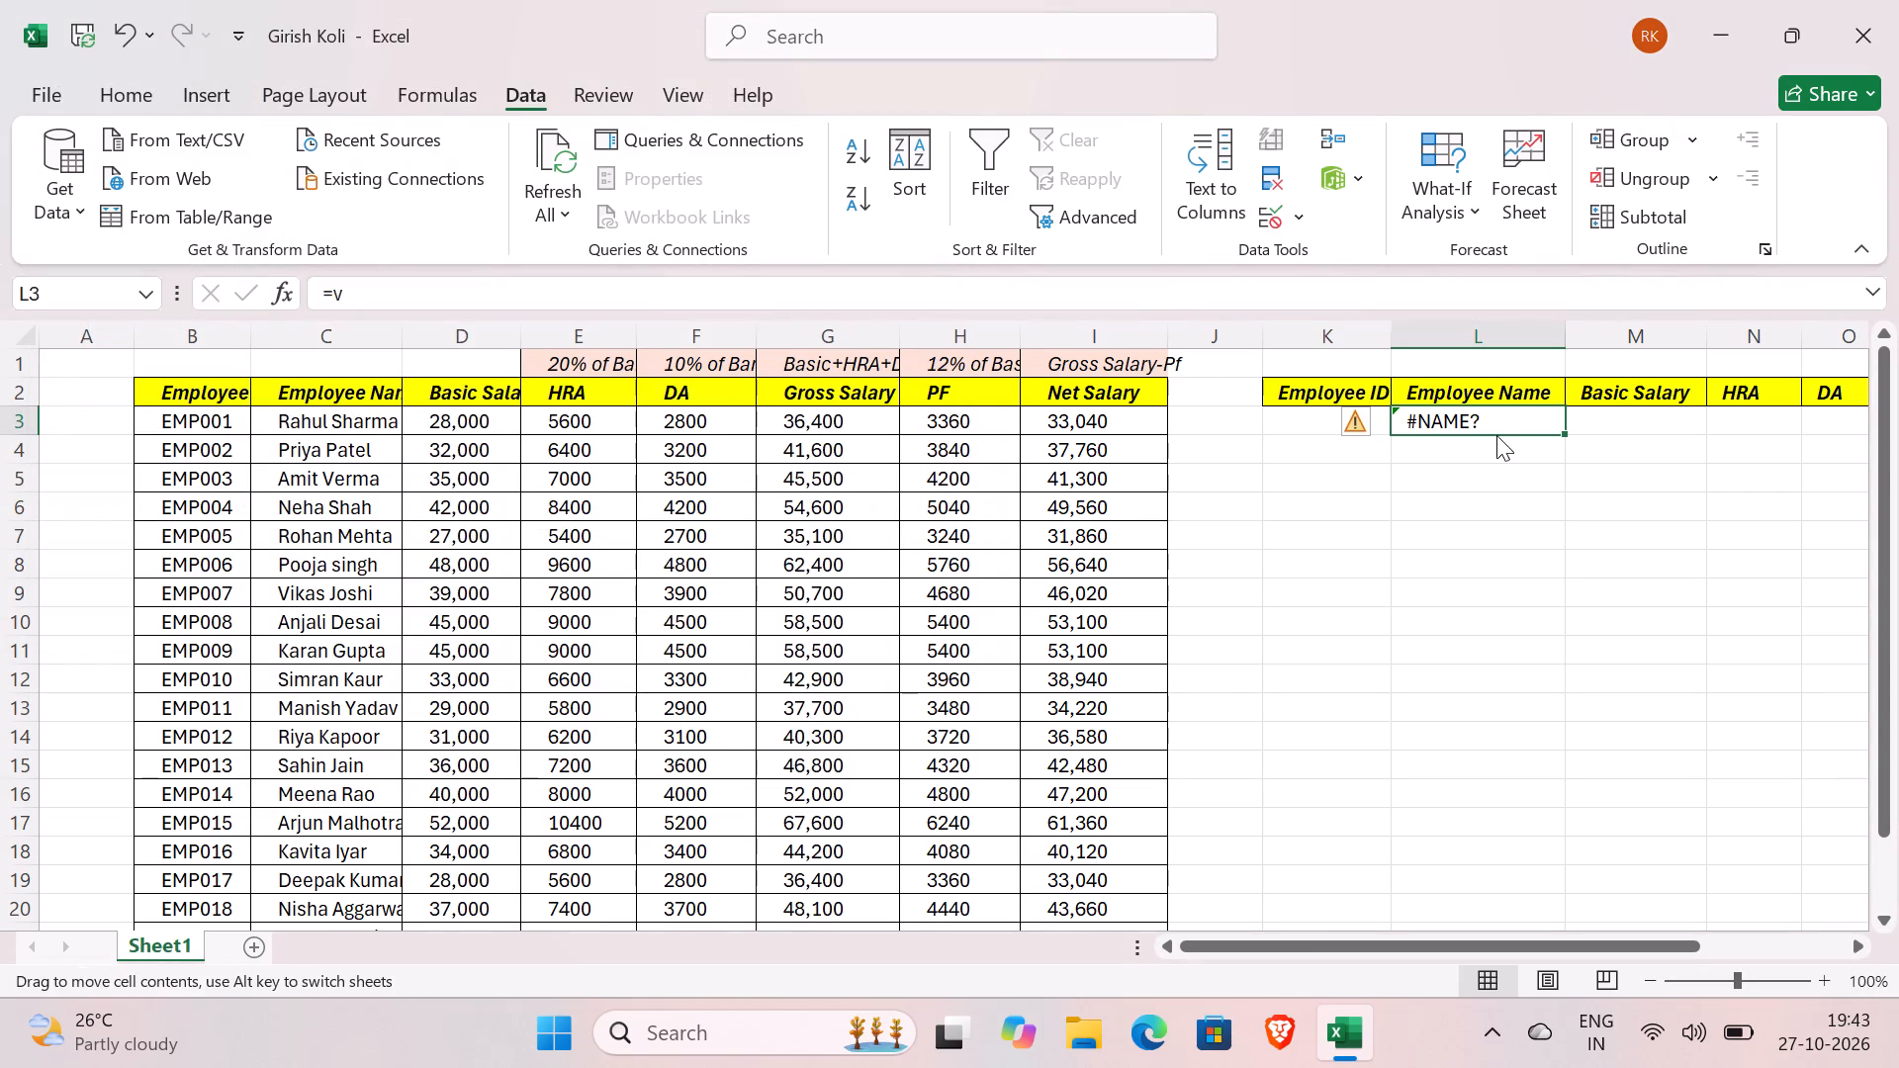
{"action": "double_click", "coordinate": [1496, 410]}
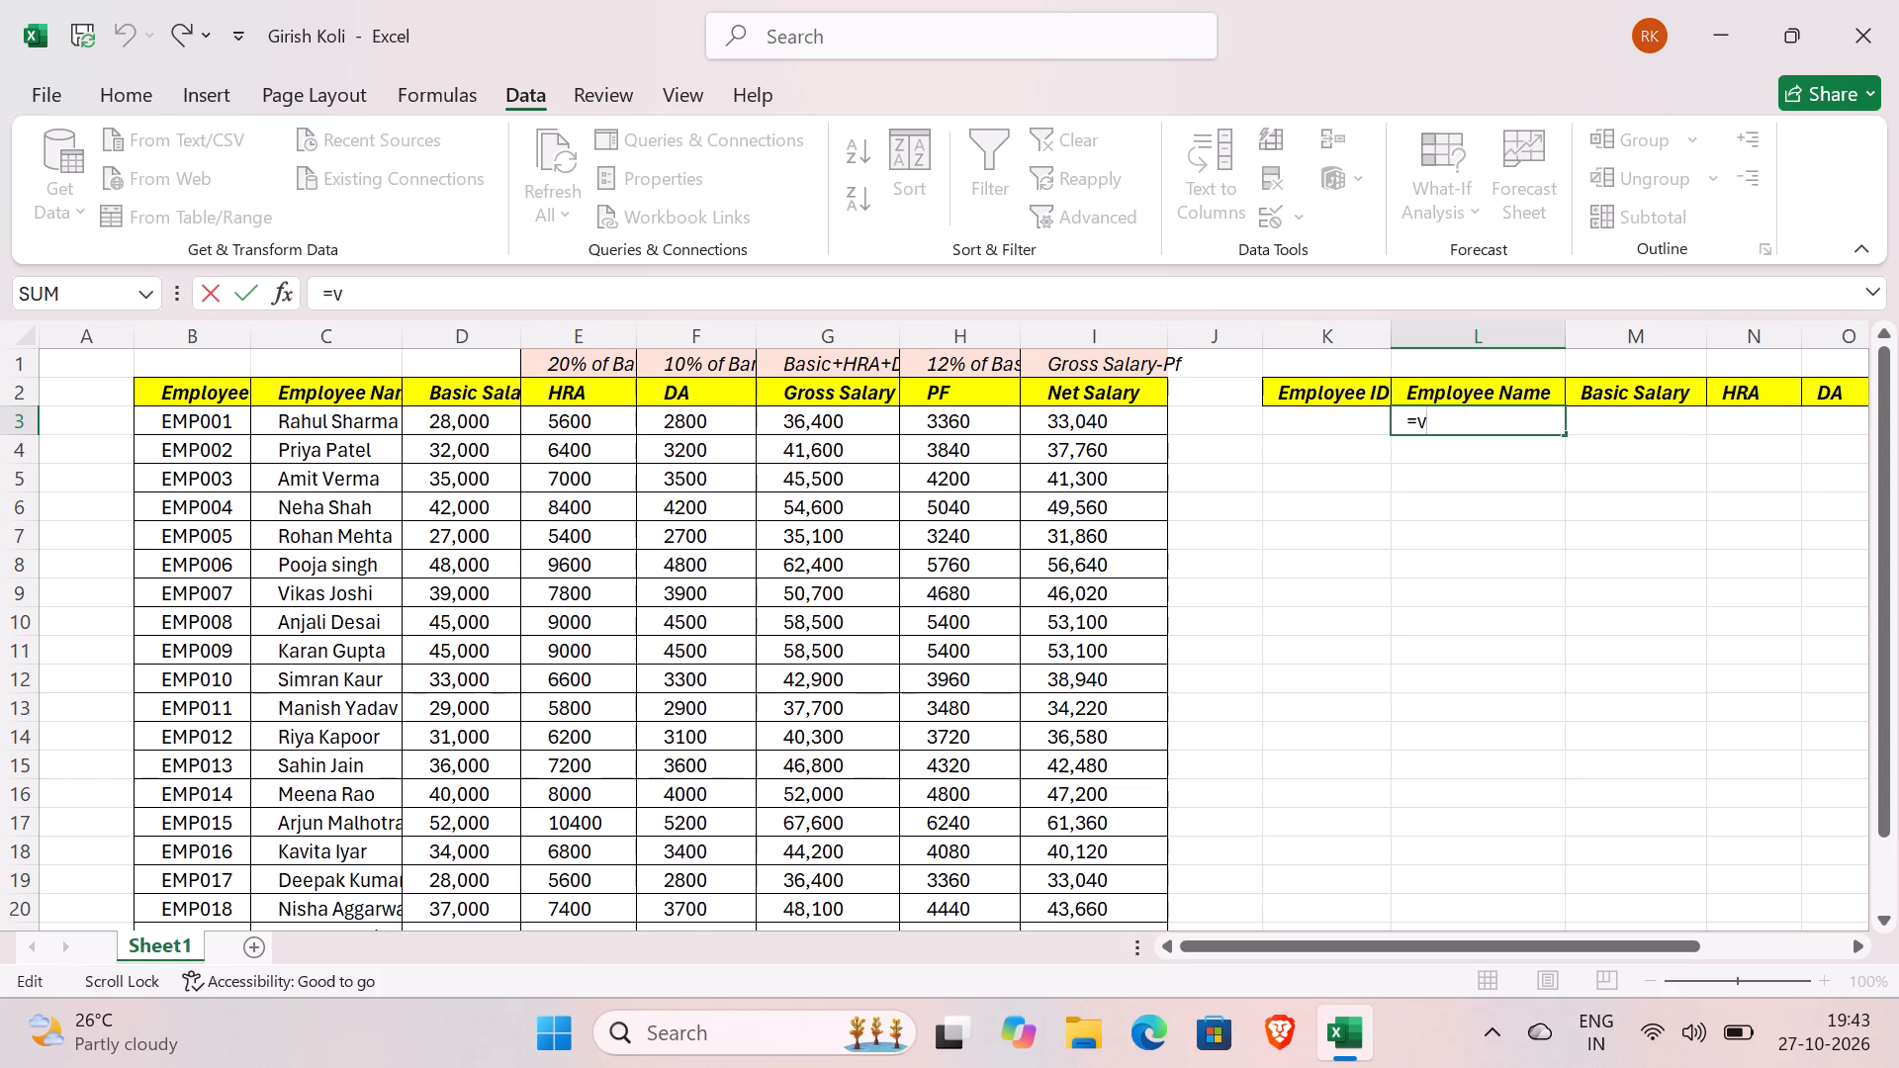
{"action": "key", "text": "3"}
{"action": "key", "text": "BackSpace"}
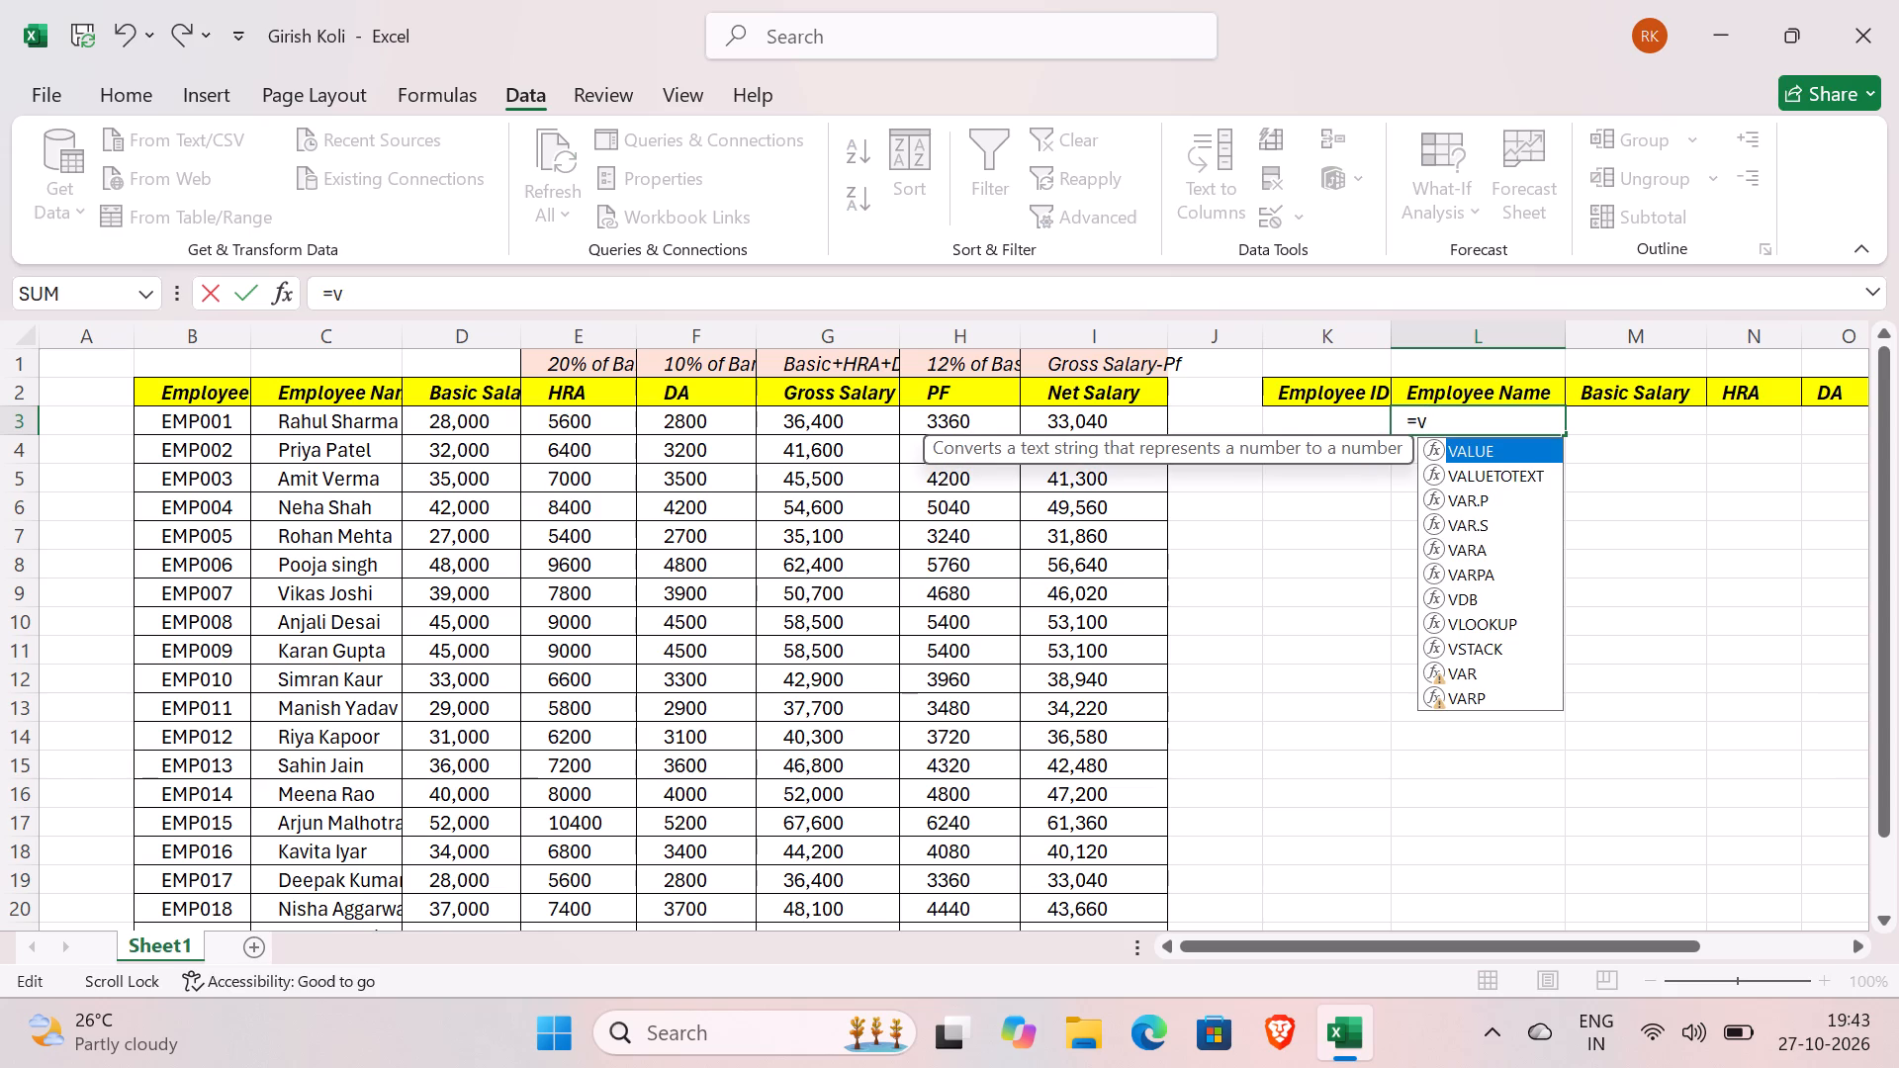
{"action": "key", "text": "Pause"}
{"action": "key", "text": "2"}
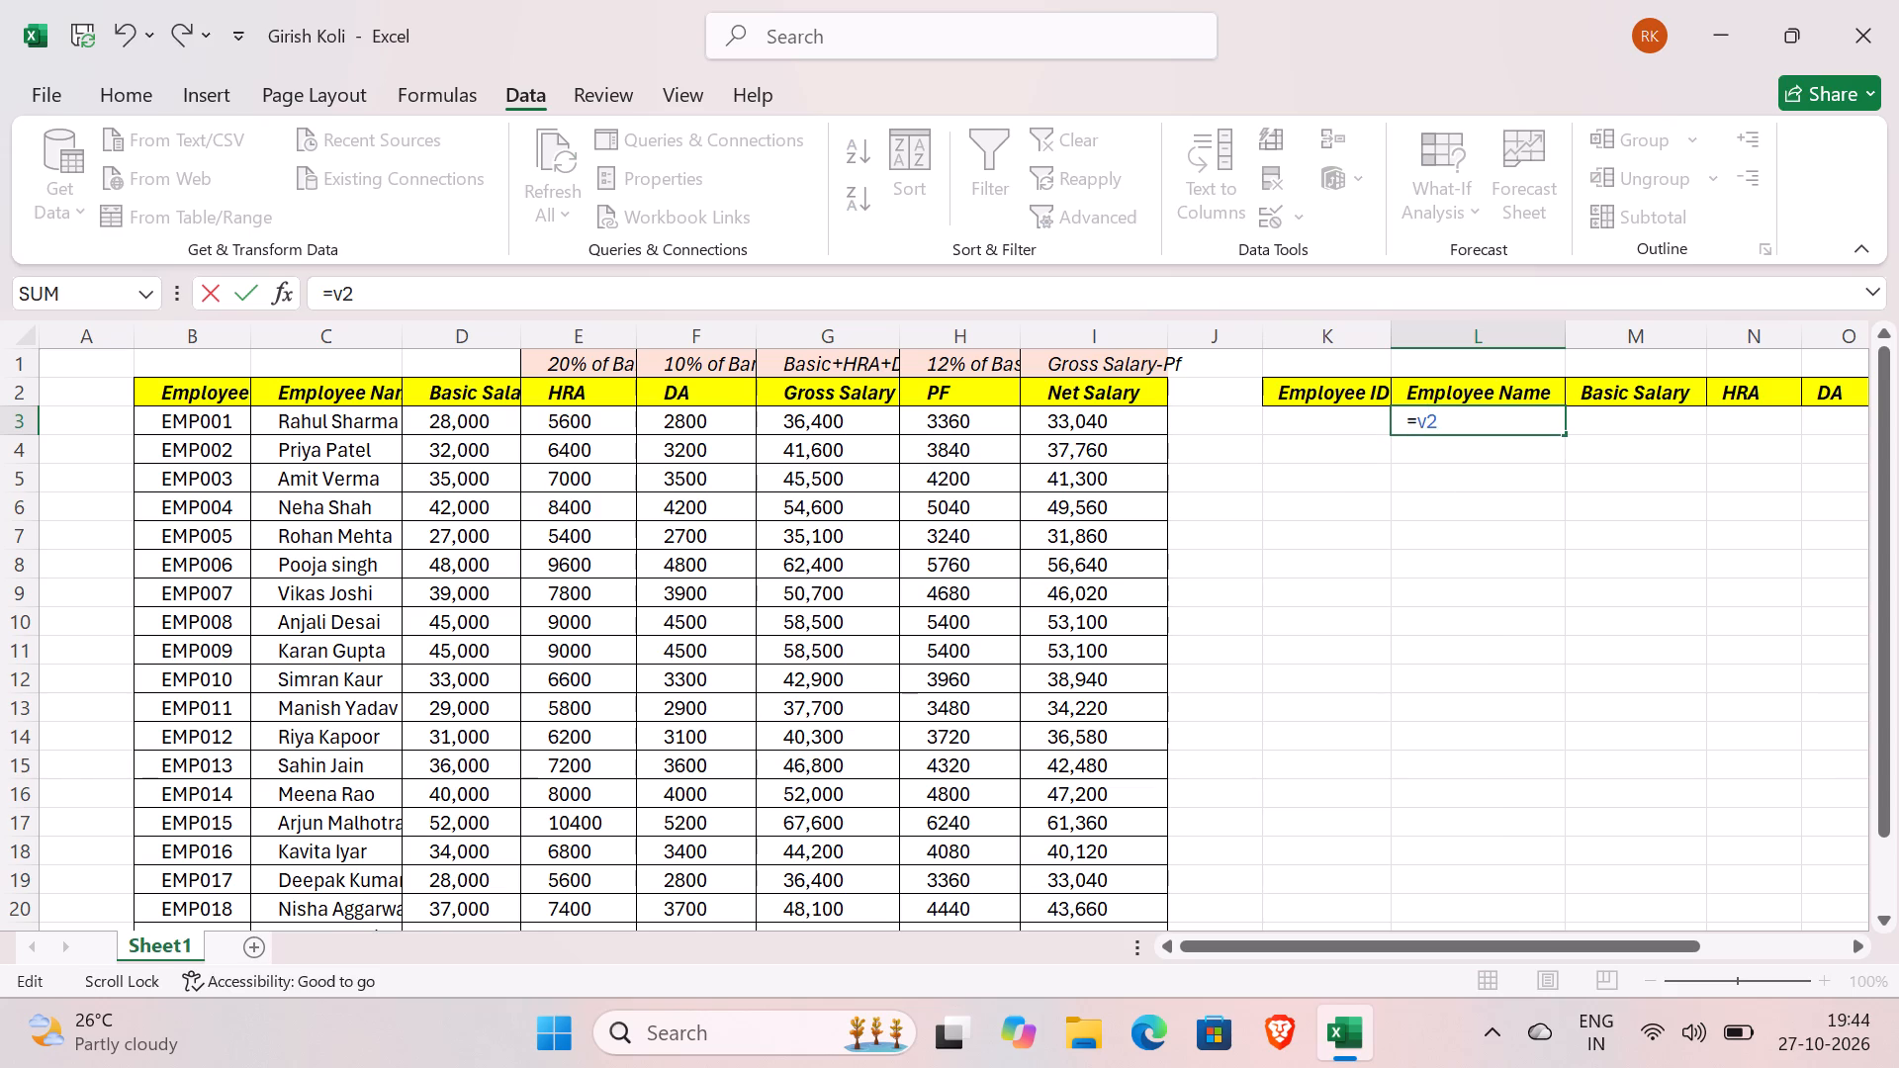
{"action": "key", "text": "BackSpace"}
{"action": "key", "text": "Print"}
{"action": "key", "text": "Print"}
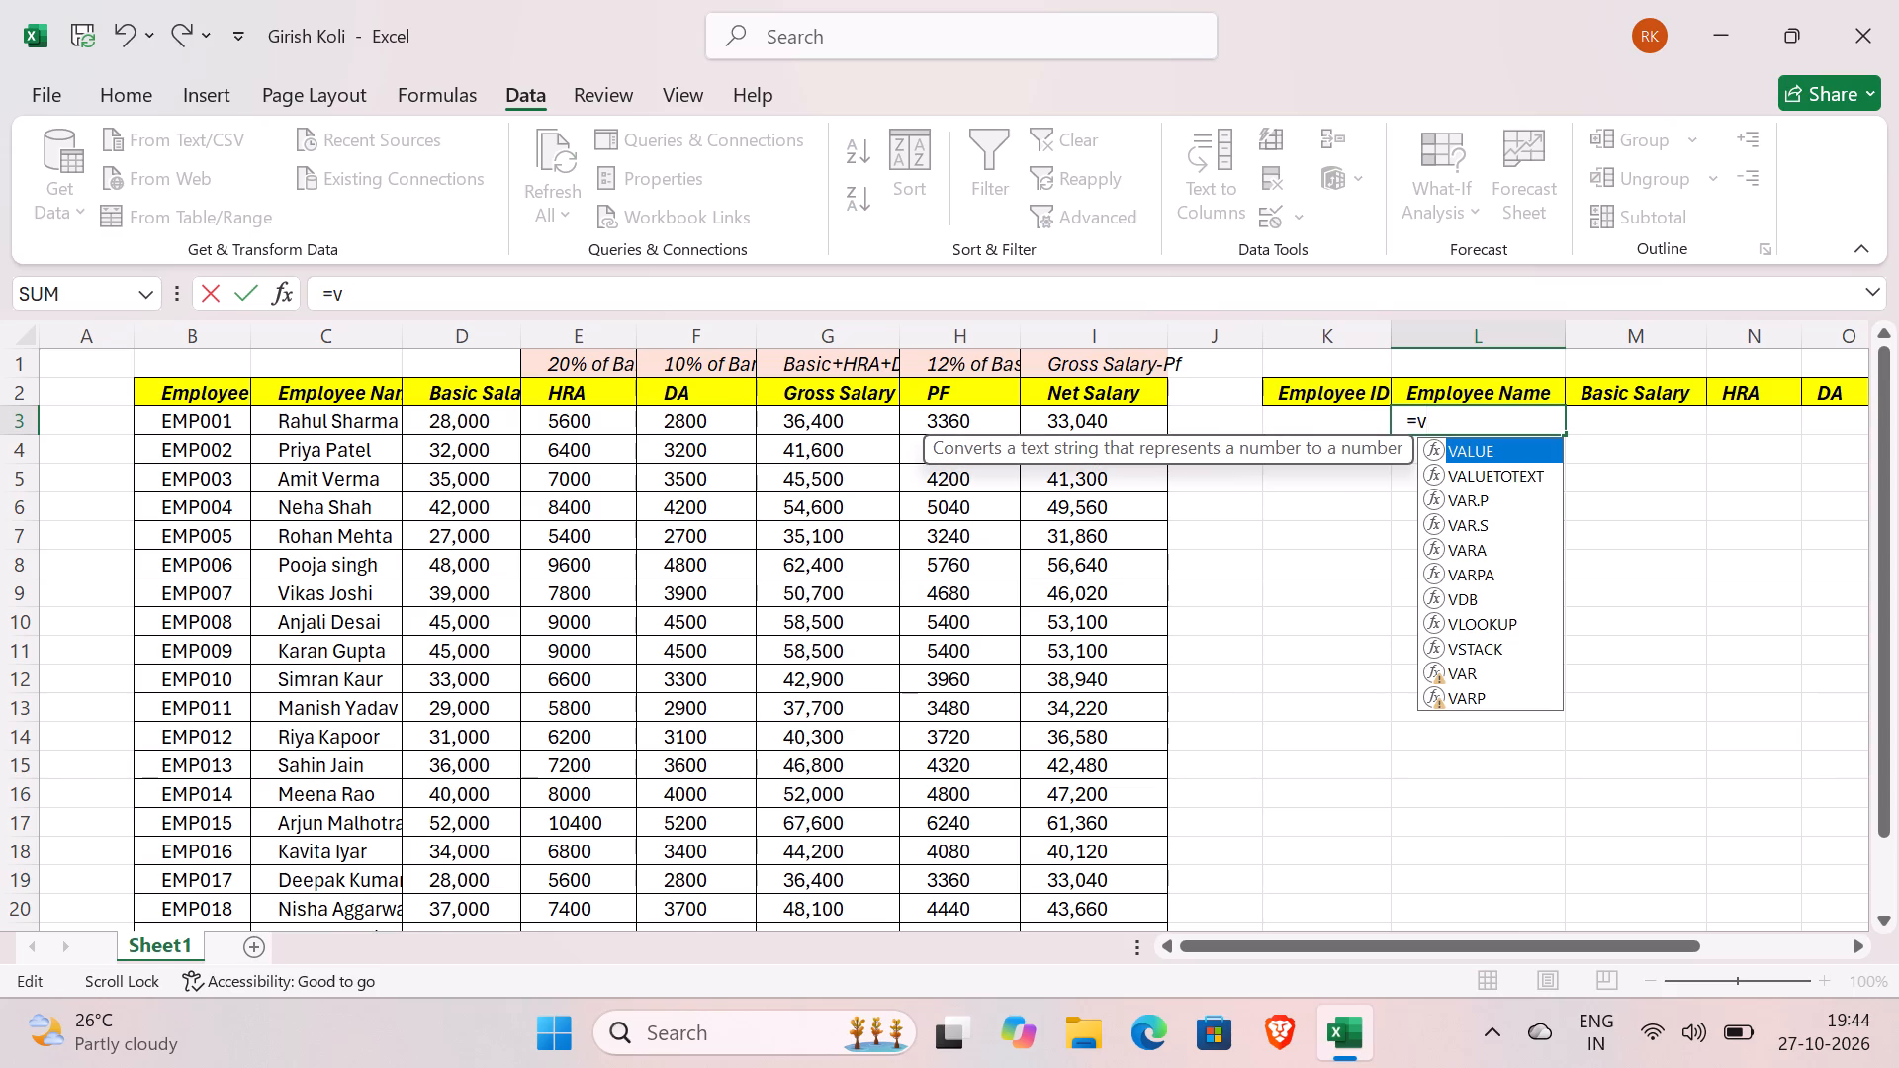
{"action": "type", "text": "26"}
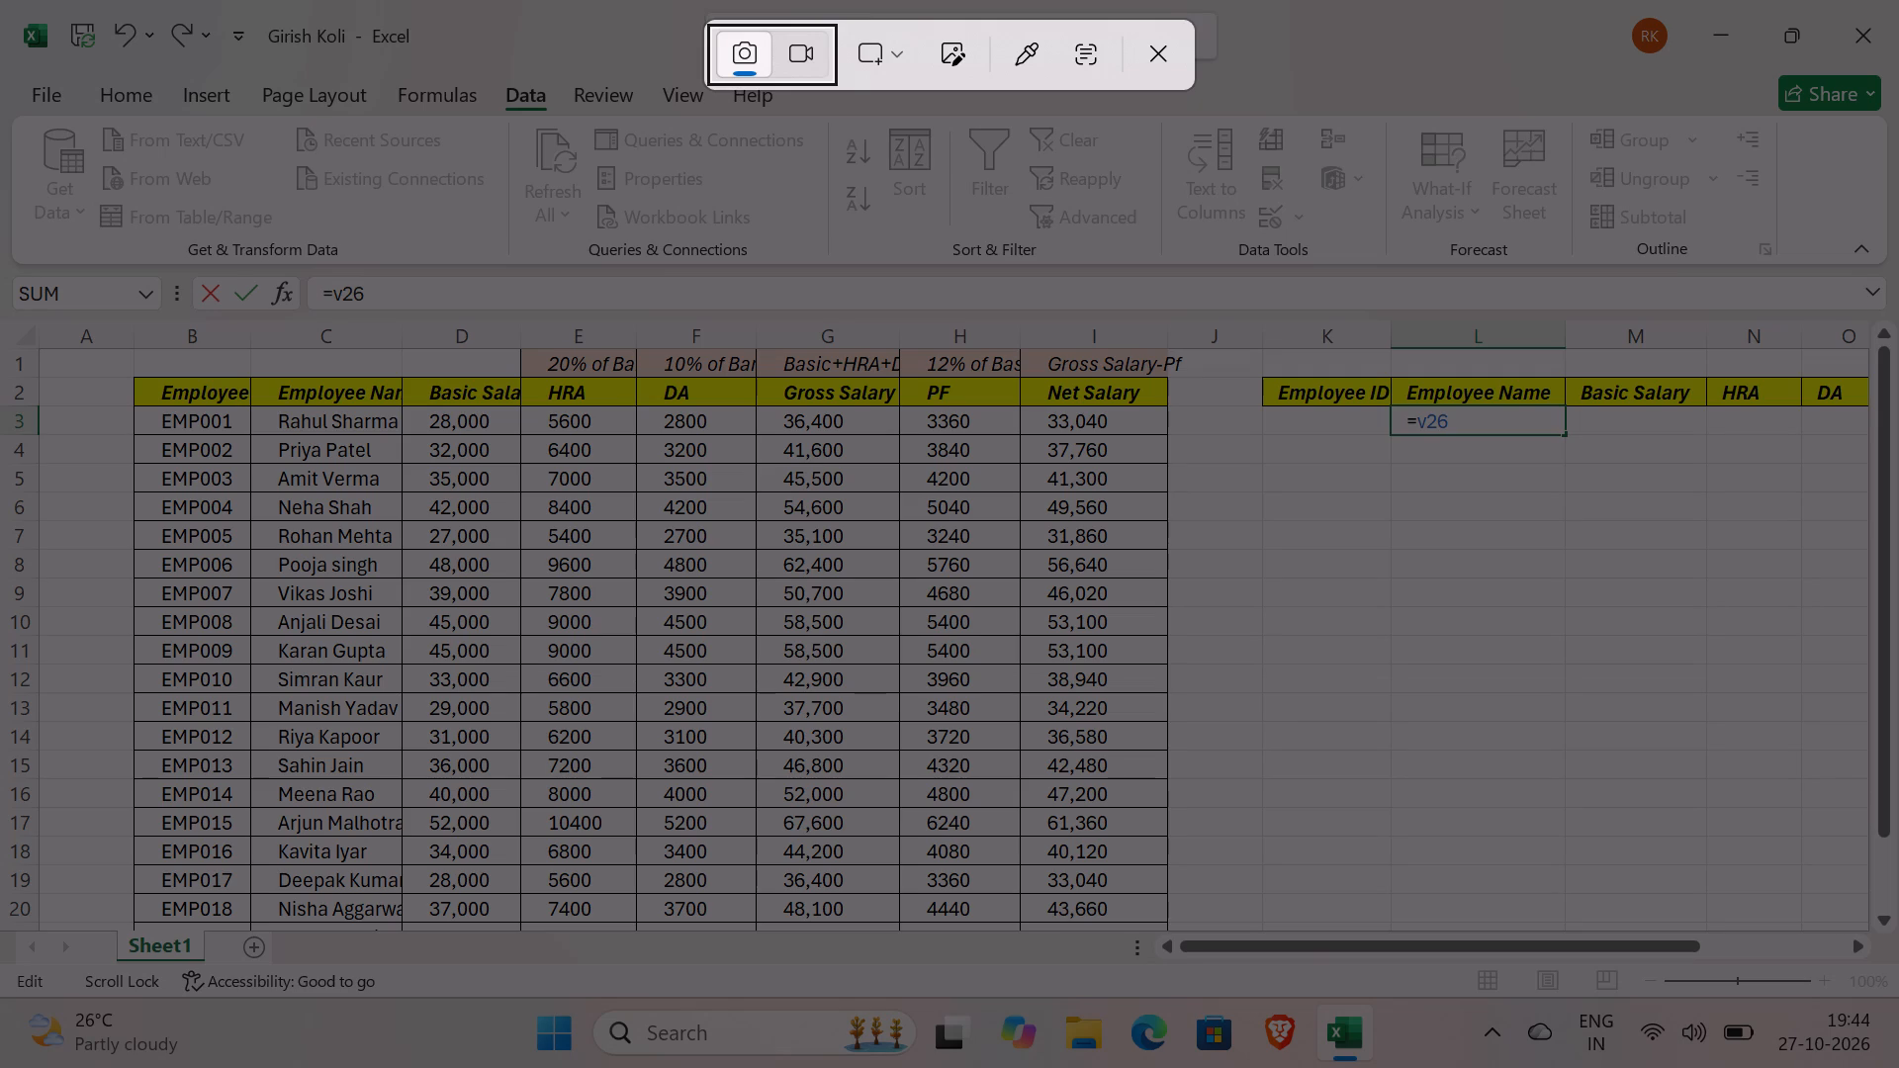
{"action": "left_click", "coordinate": [1167, 65]}
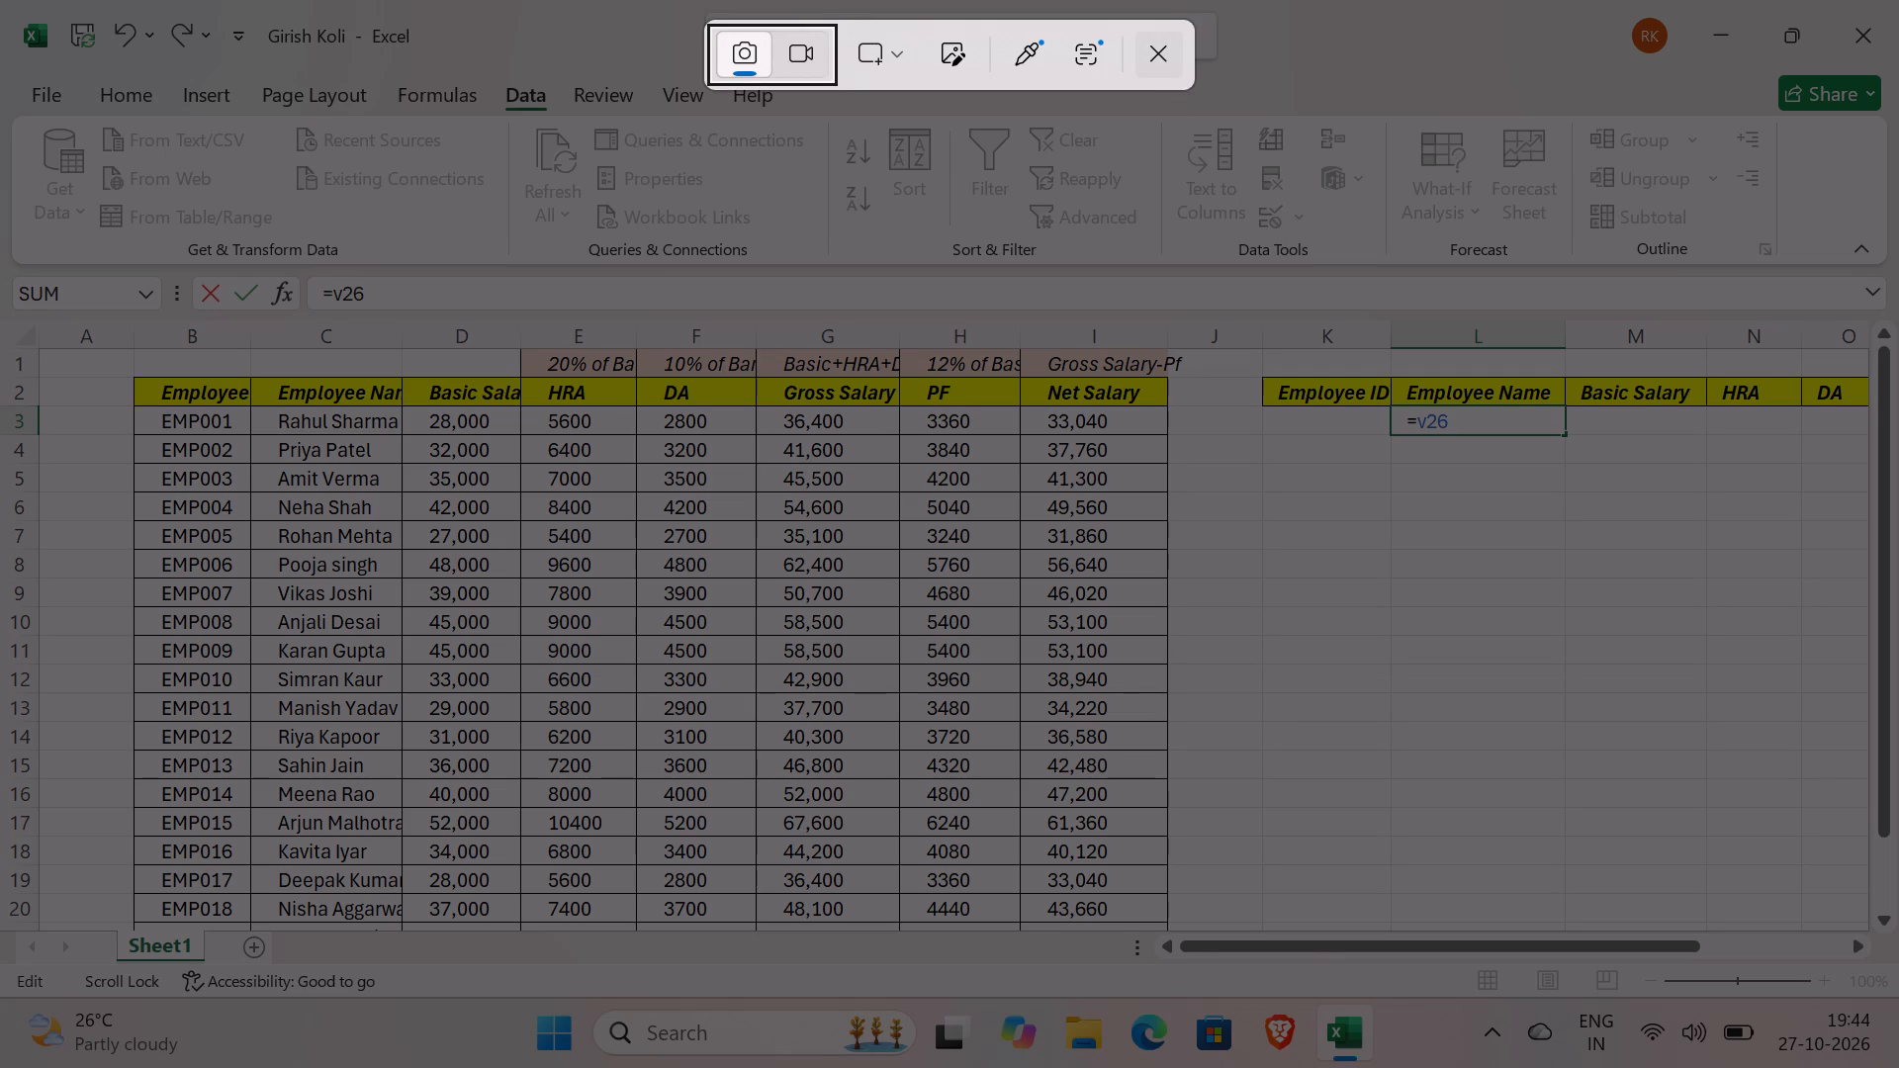
{"action": "left_click", "coordinate": [1149, 55]}
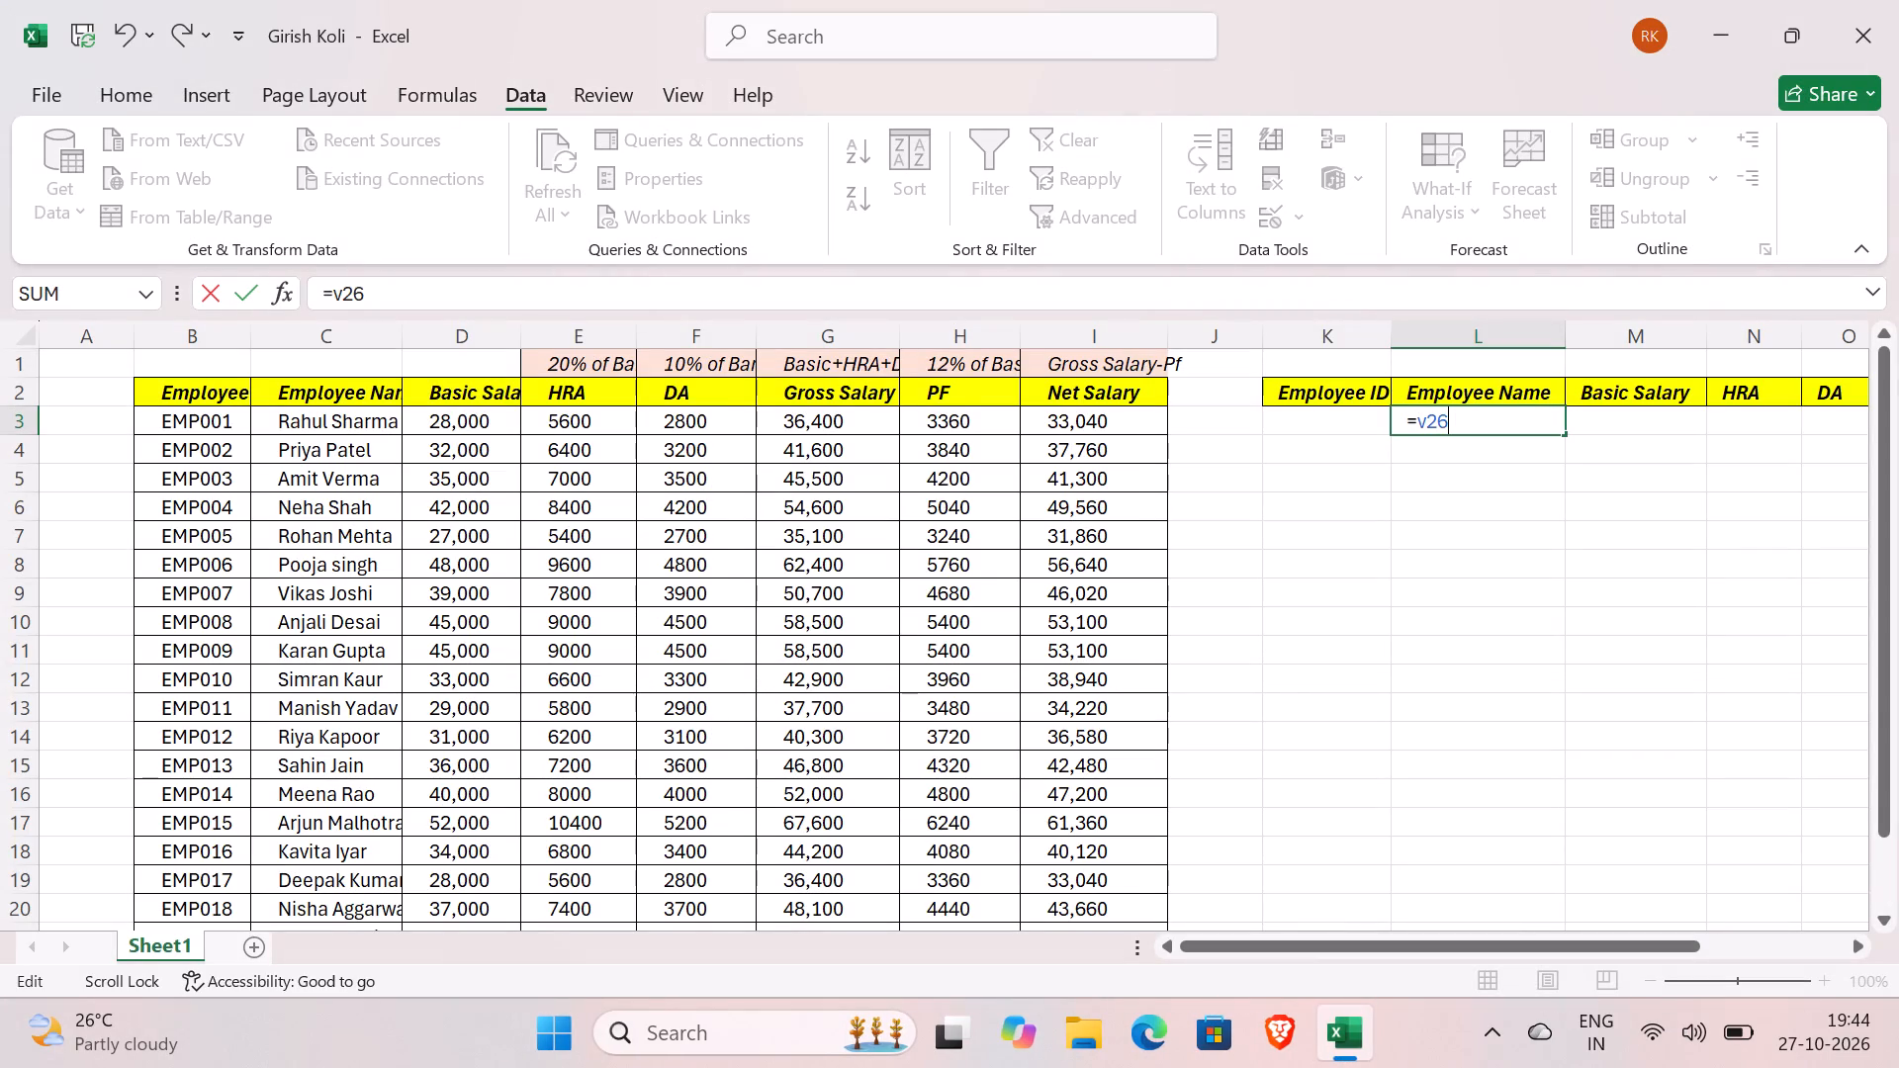
{"action": "key", "text": "BackSpace"}
{"action": "key", "text": "BackSpace"}
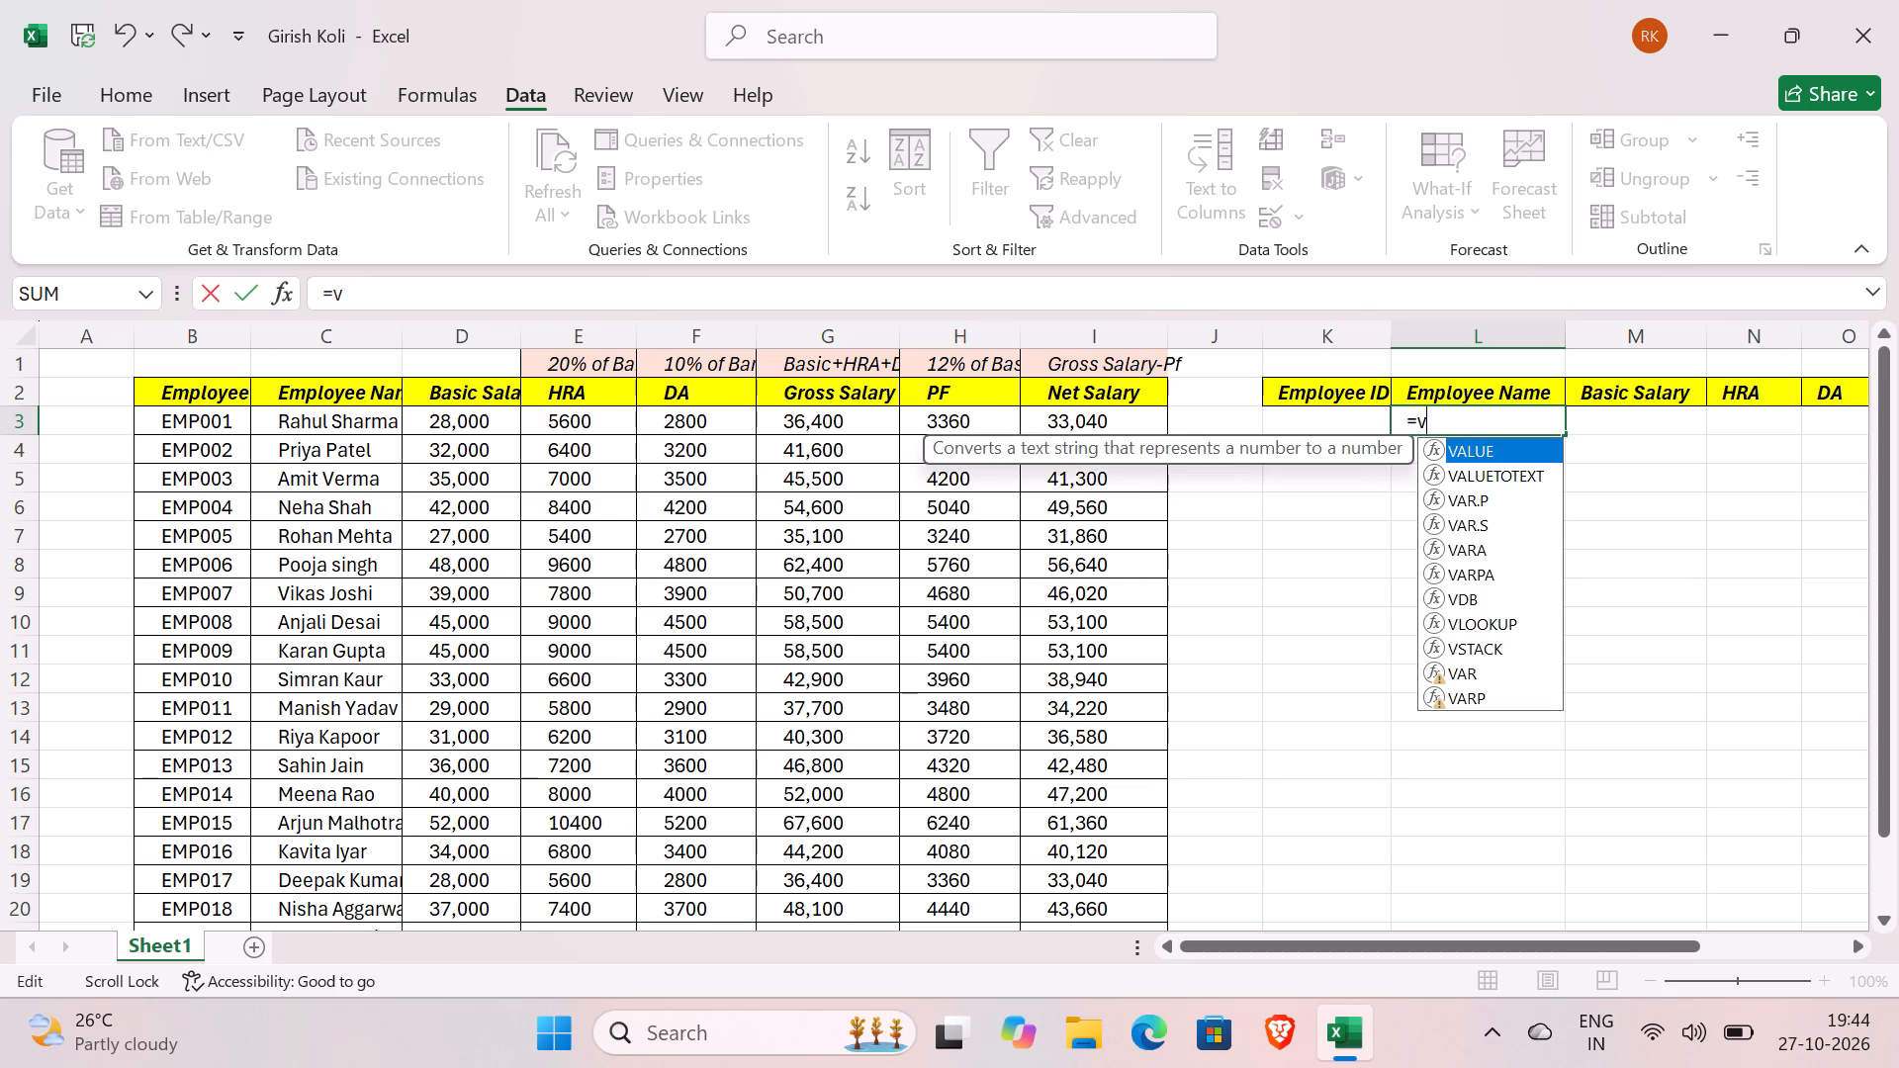
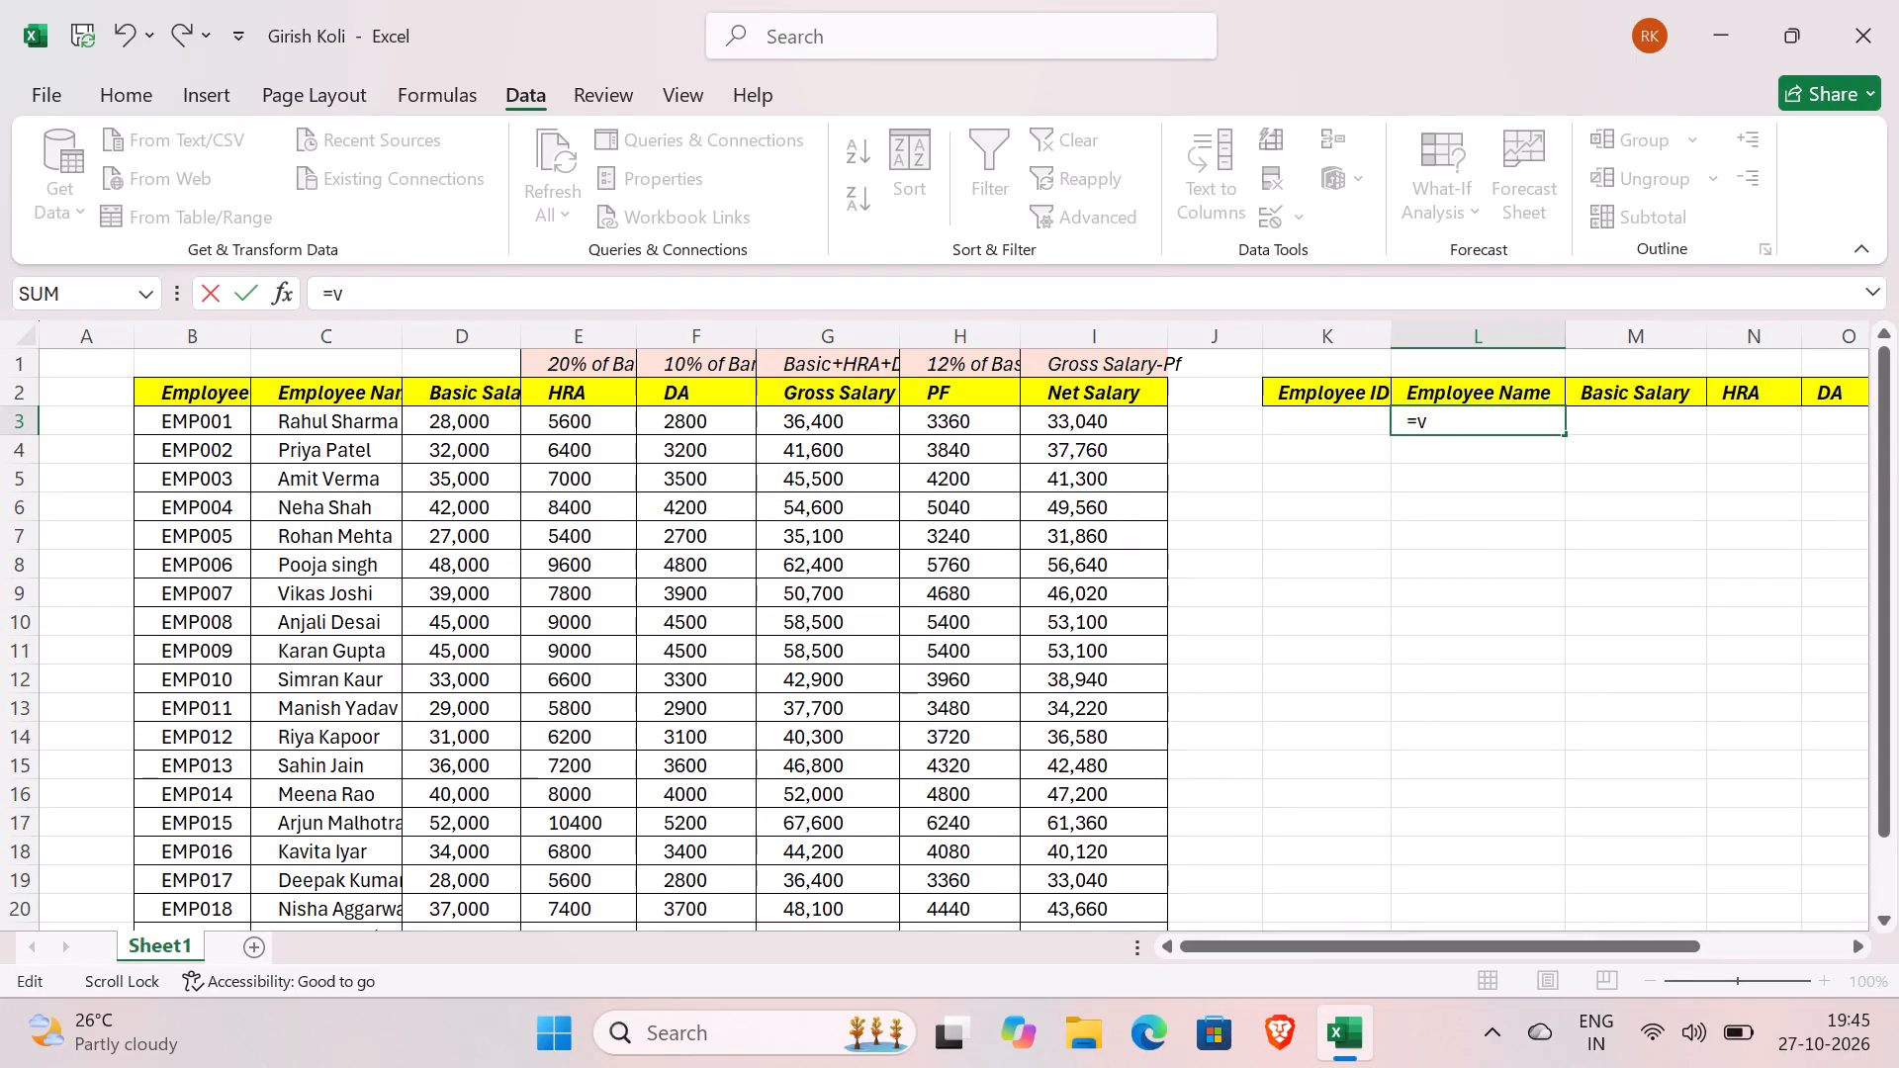
Clear the unfinished formula from cell L3, leaving the cell under Employee Name empty.
{"action": "key", "text": "l"}
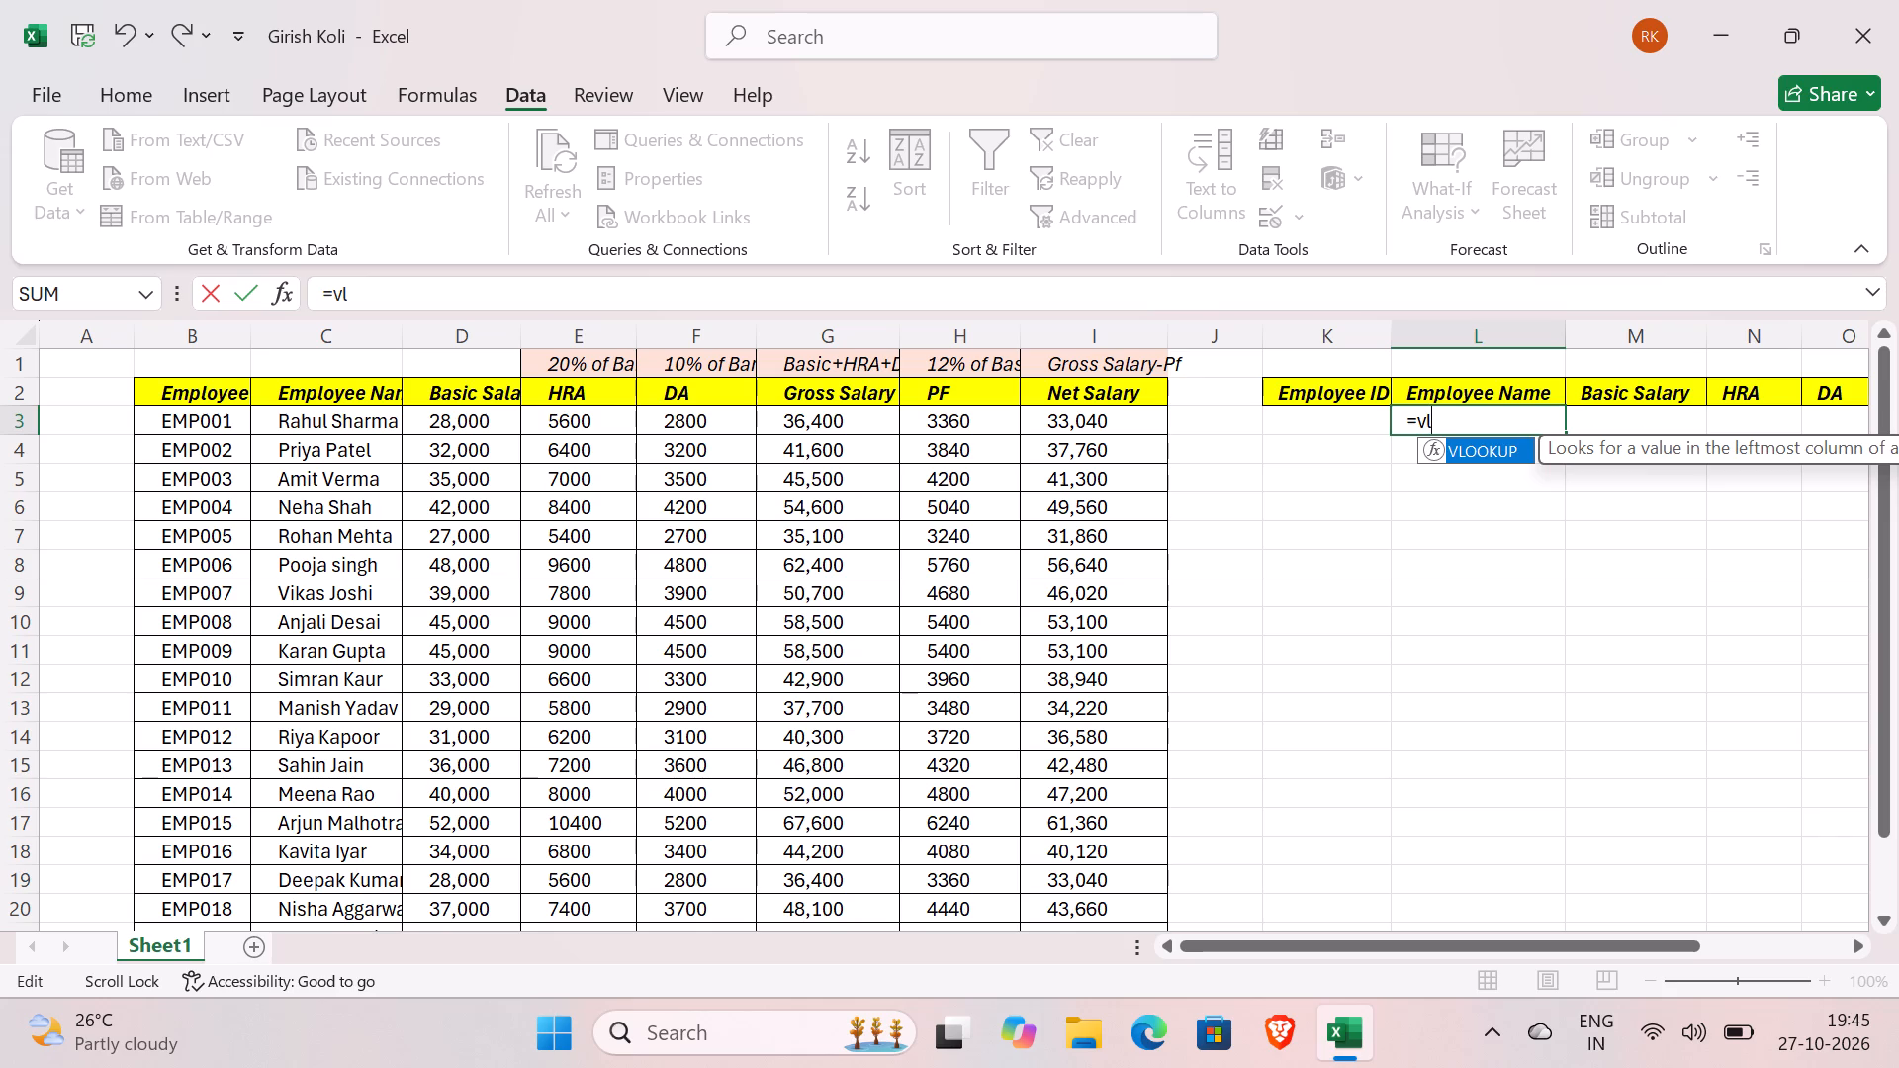
{"action": "key", "text": "BackSpace"}
{"action": "key", "text": "BackSpace"}
{"action": "key", "text": "BackSpace"}
{"action": "key", "text": "BackSpace"}
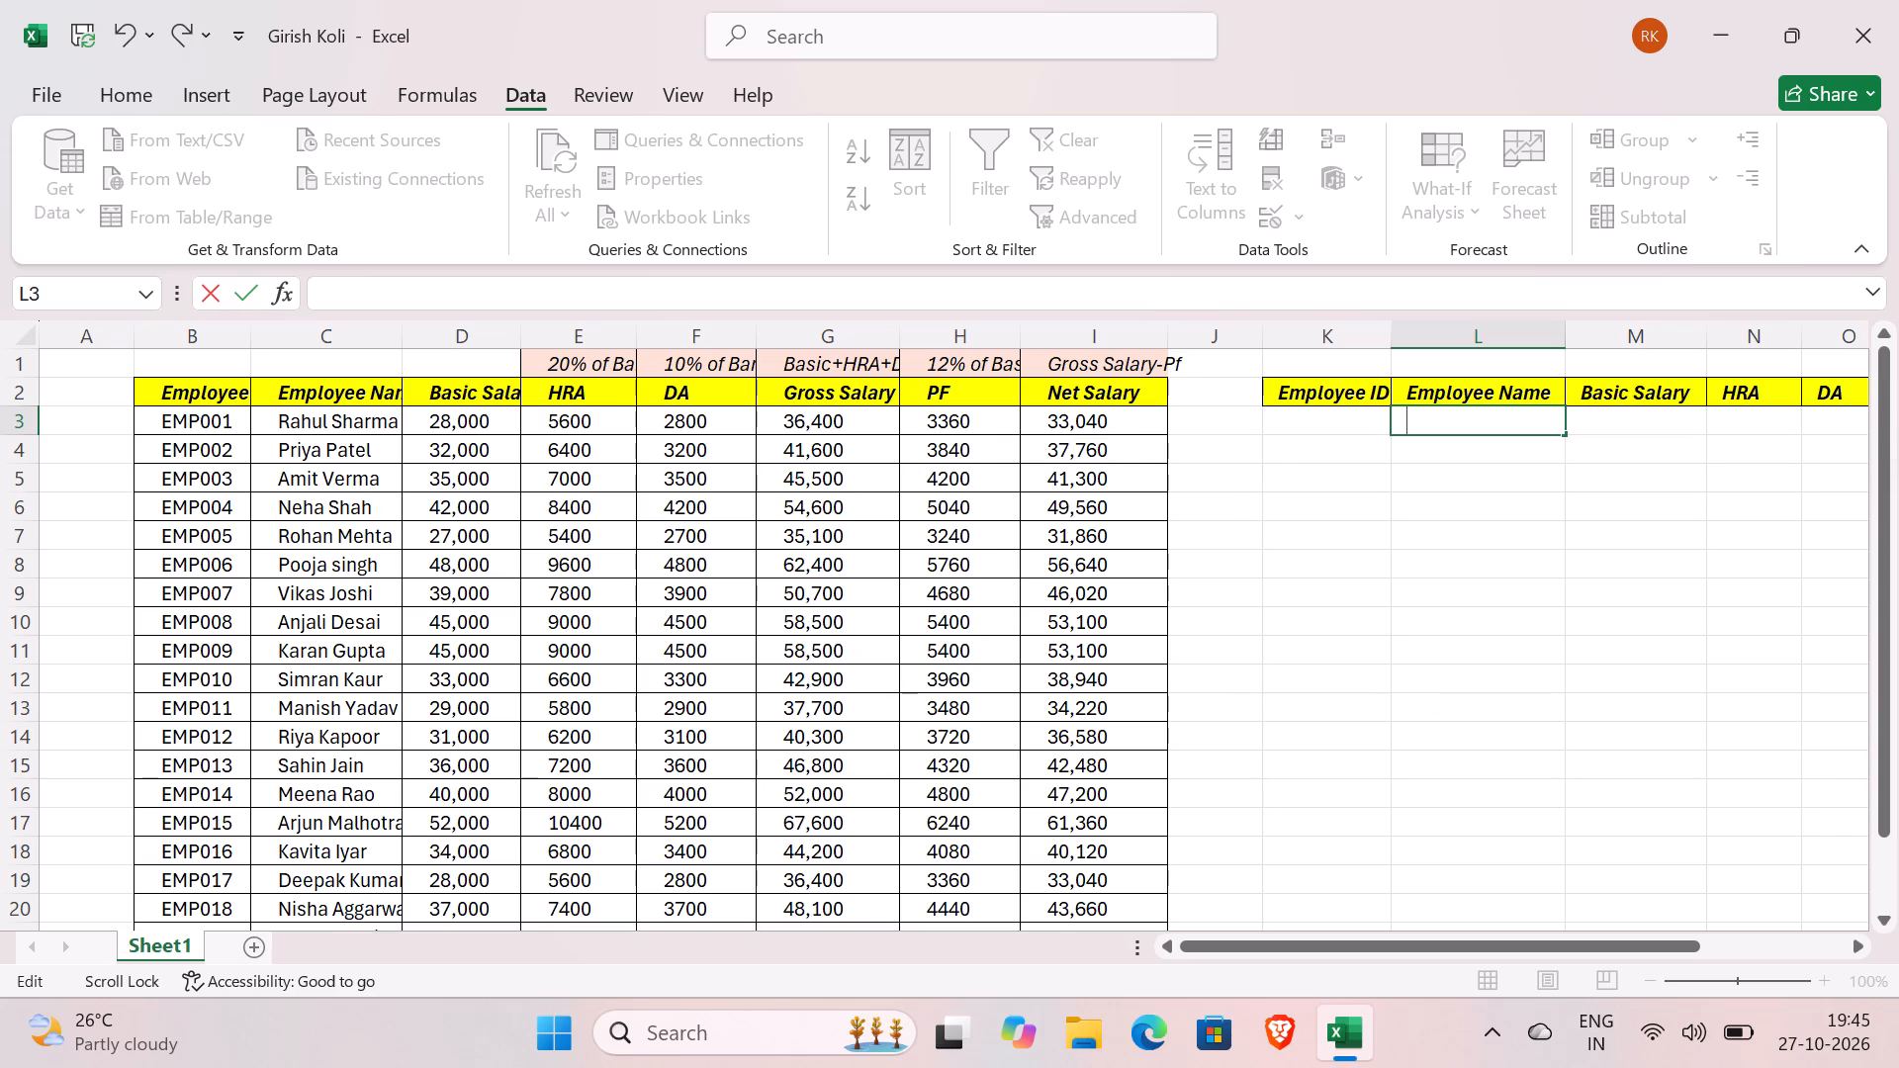
{"action": "left_click_drag", "start_coordinate": [1587, 935], "coordinate": [1685, 937]}
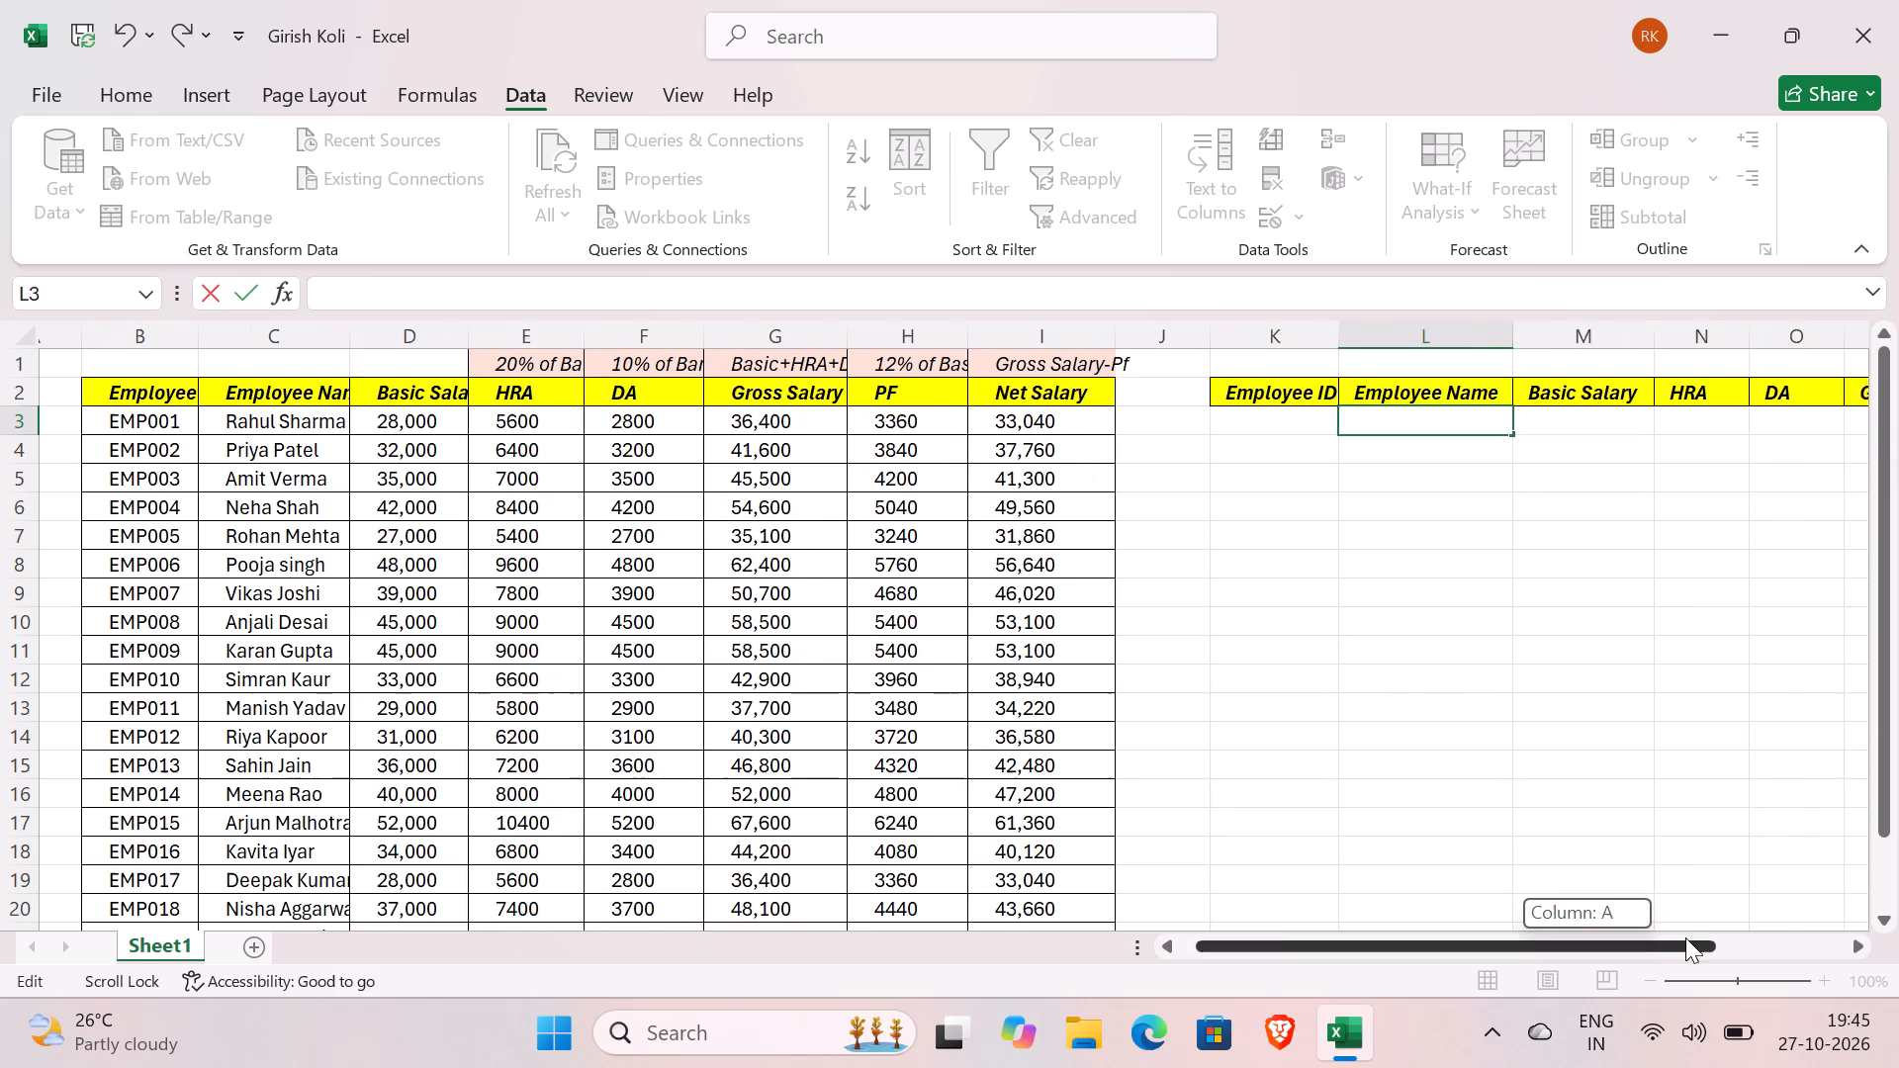
{"action": "left_click_drag", "start_coordinate": [1685, 937], "coordinate": [1720, 949]}
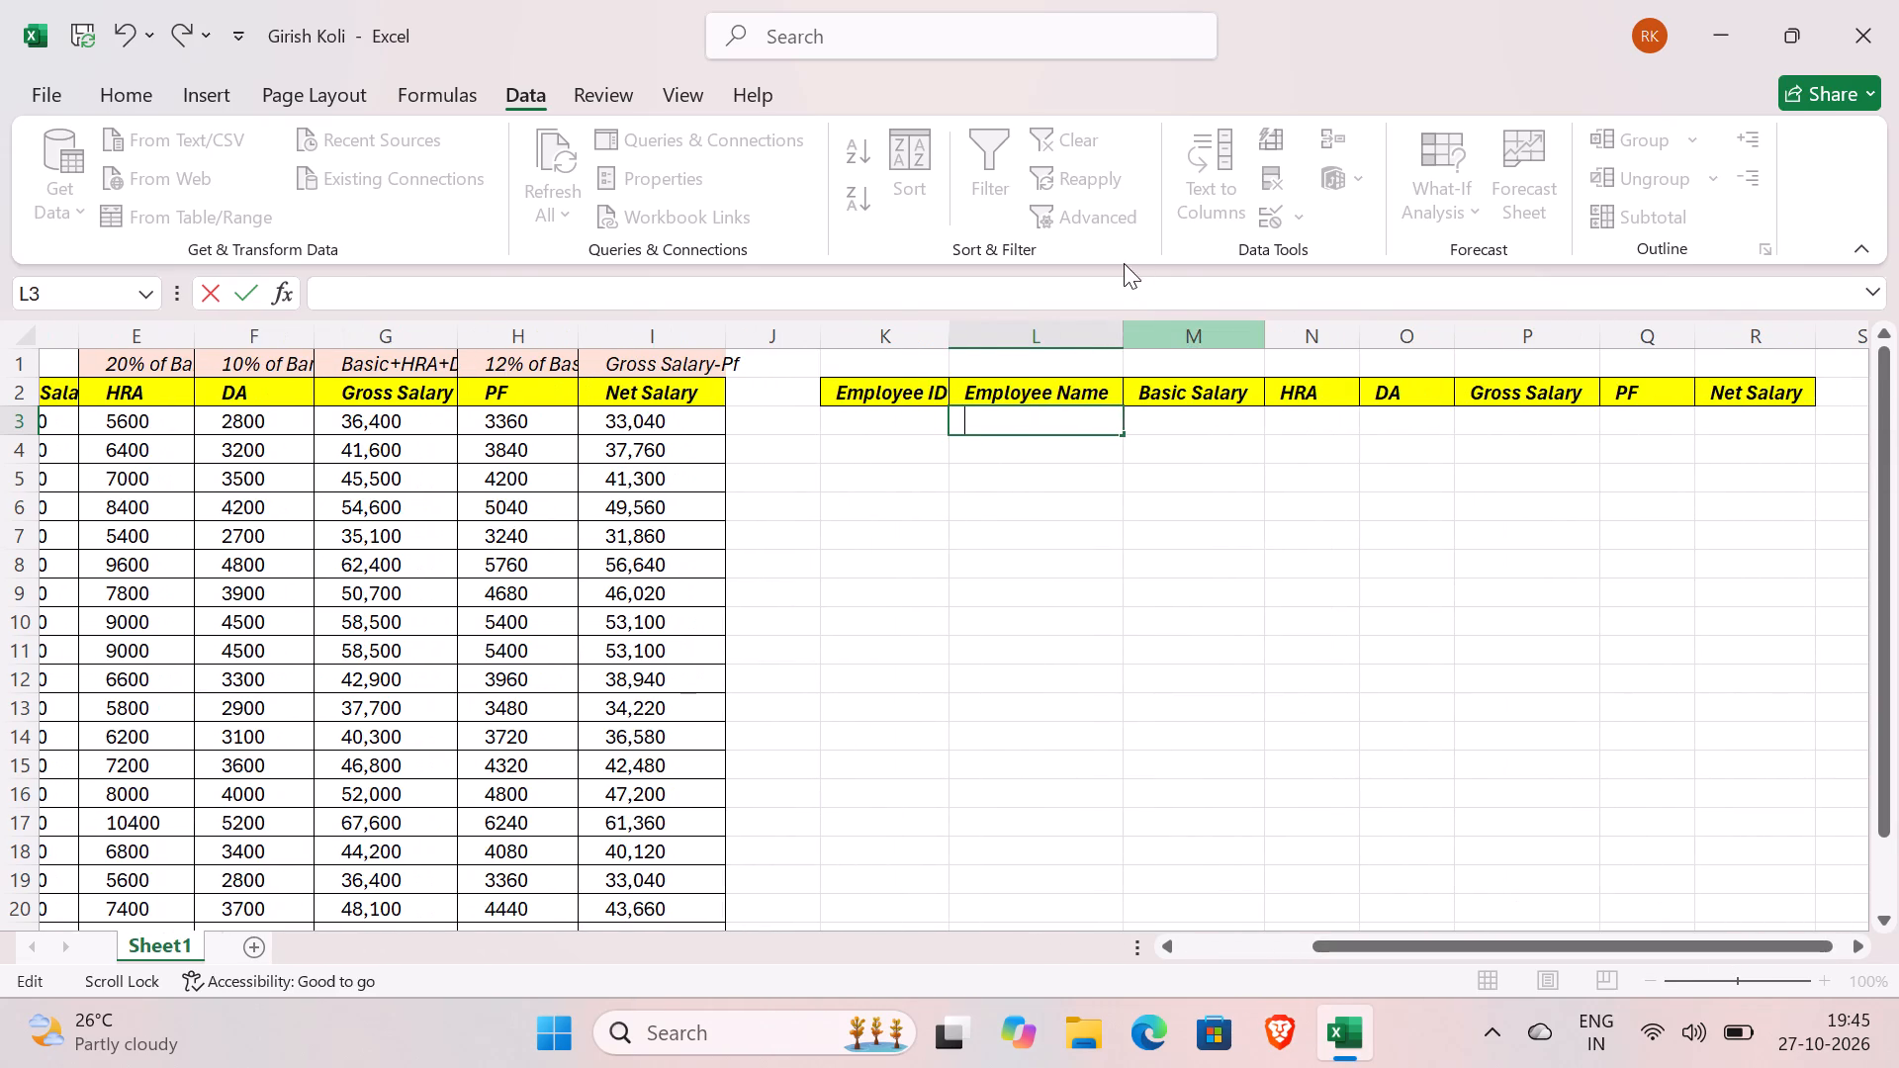
{"action": "key", "text": "ctrl+a"}
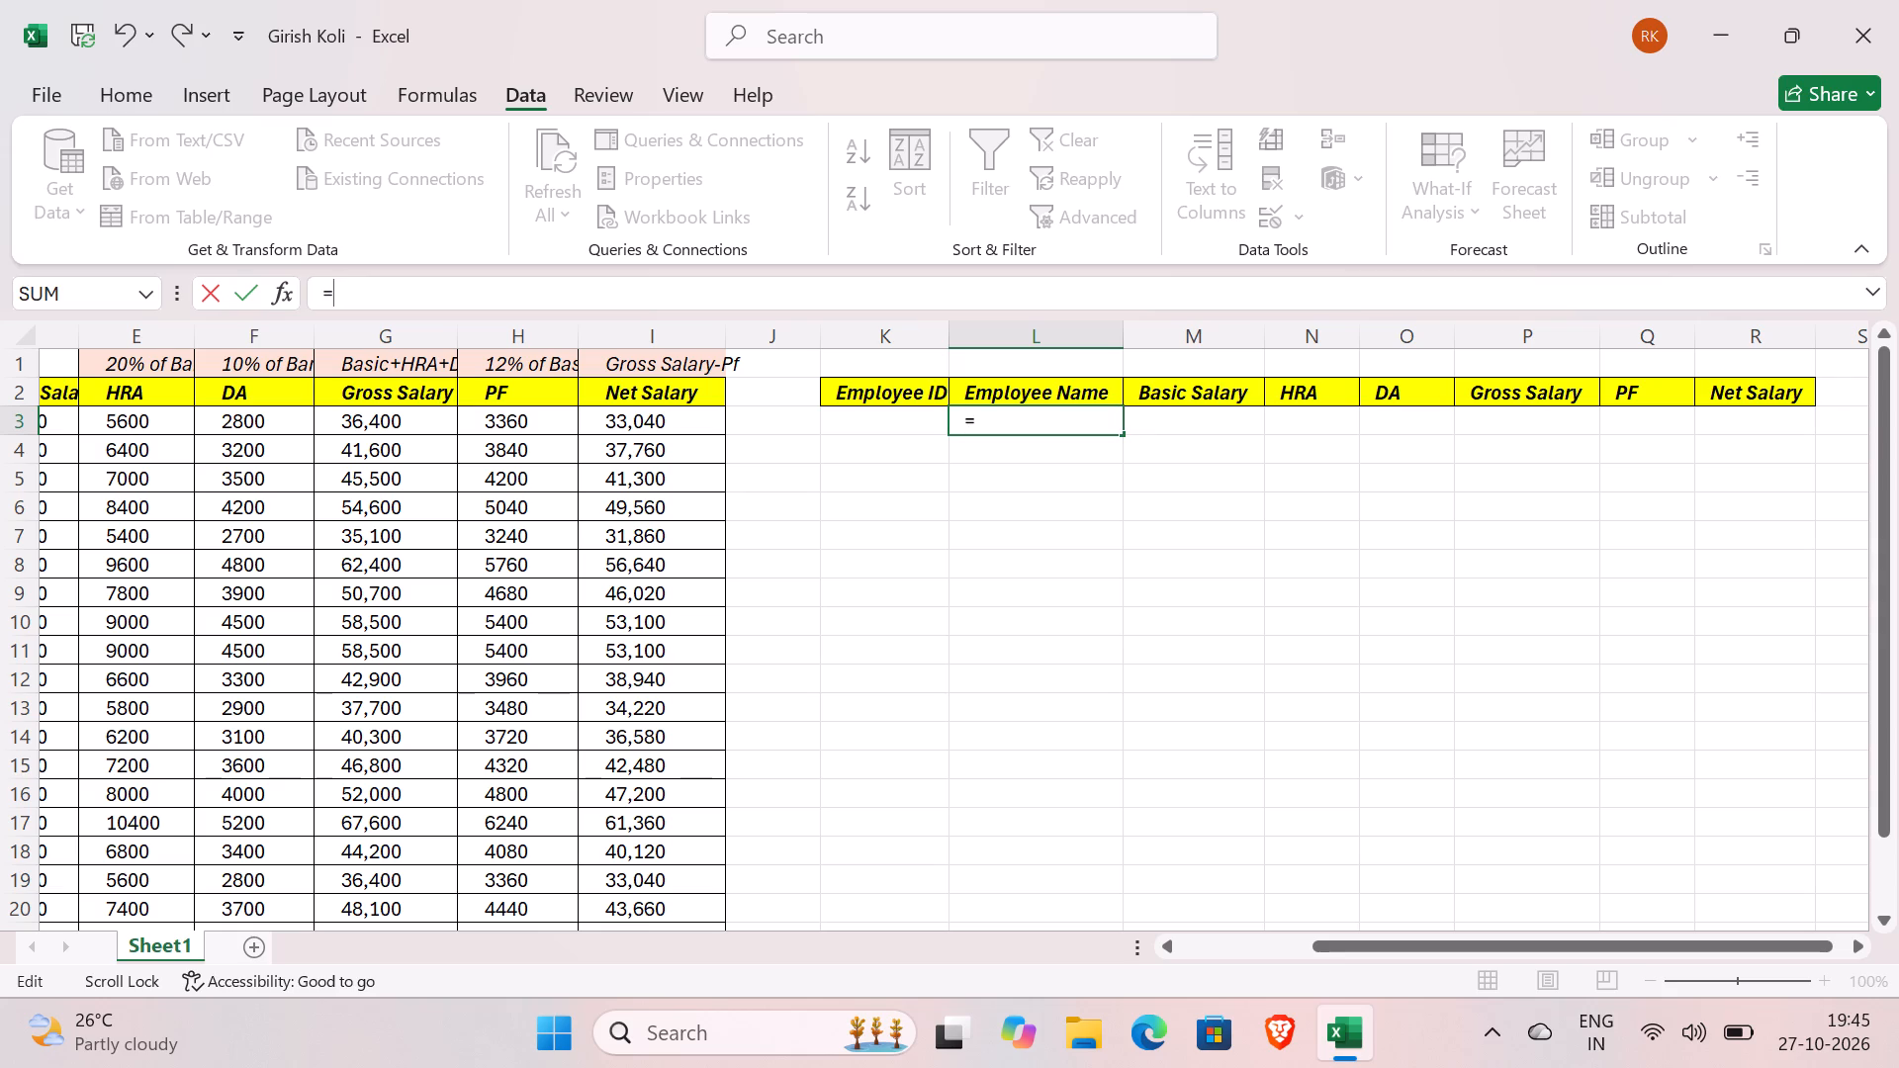
{"action": "left_click", "coordinate": [923, 526]}
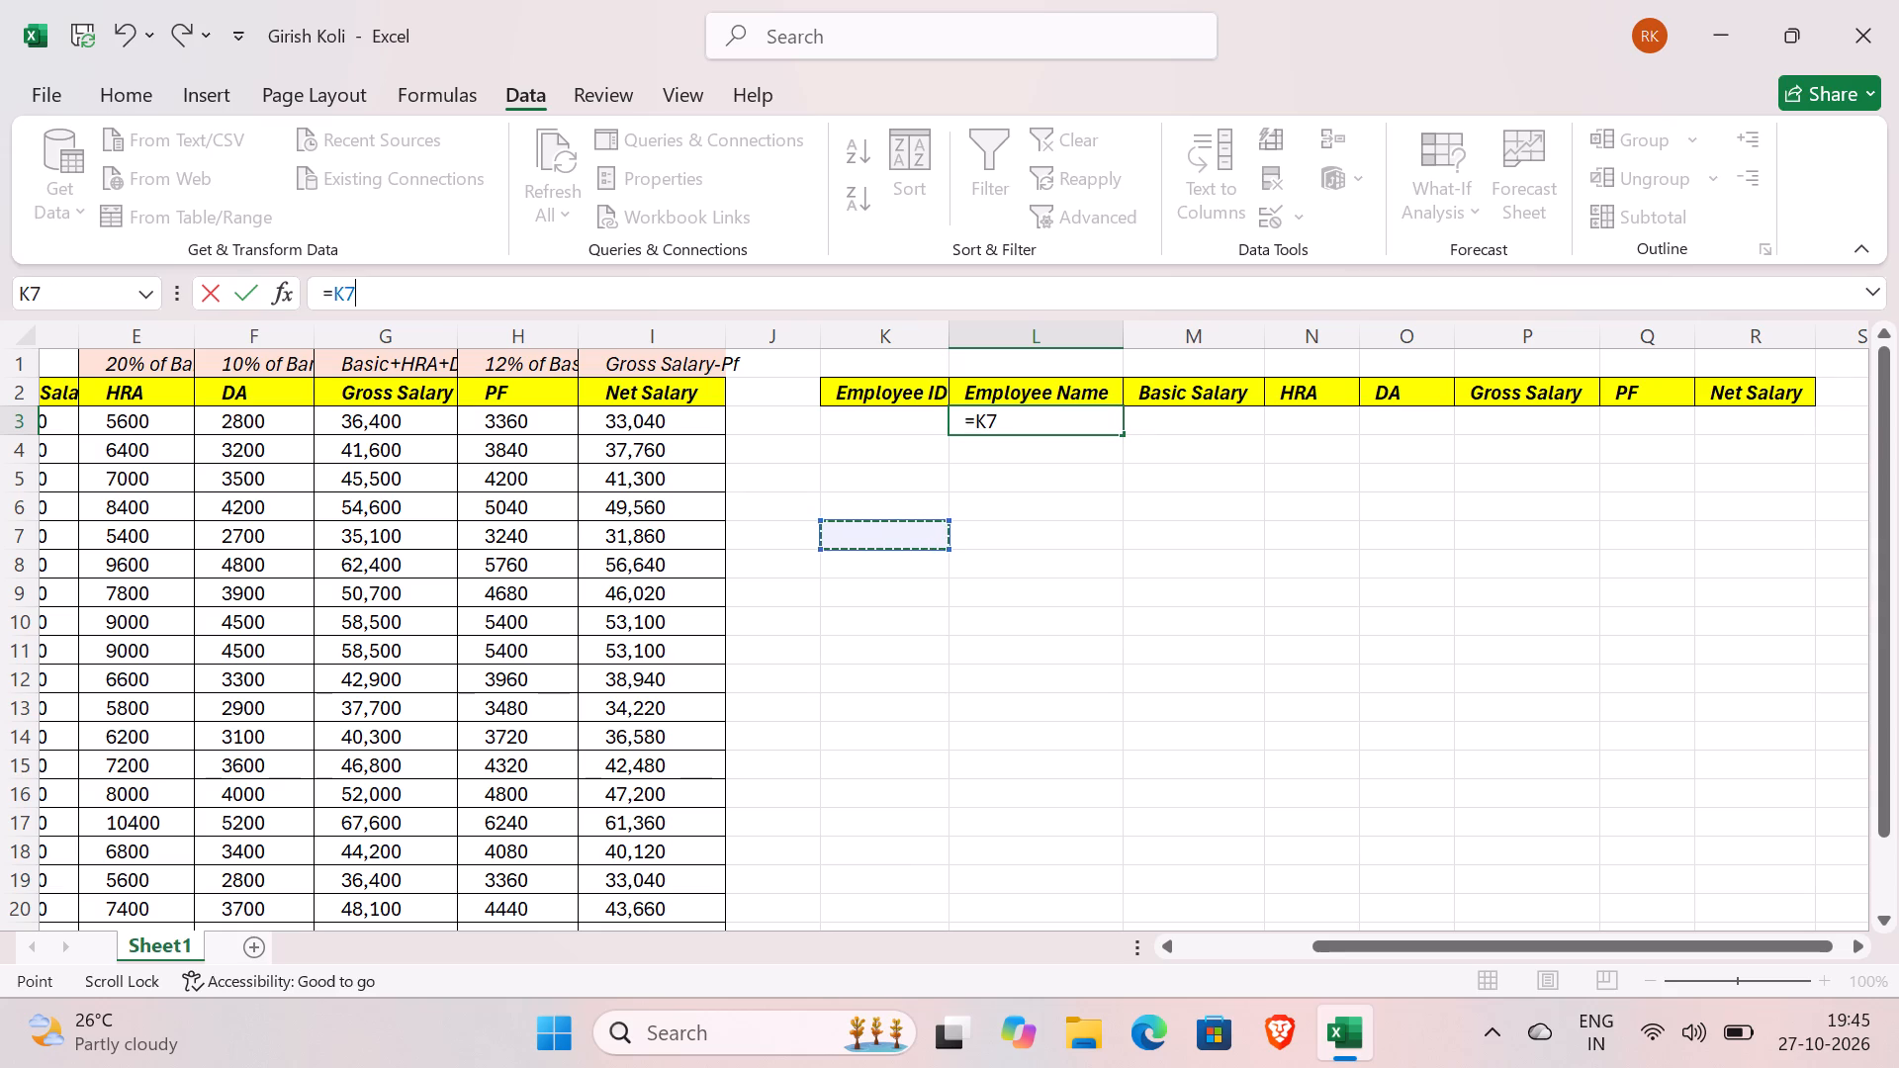
{"action": "key", "text": "BackSpace"}
{"action": "key", "text": "BackSpace"}
{"action": "key", "text": "BackSpace"}
{"action": "key", "text": "BackSpace"}
{"action": "key", "text": "BackSpace"}
{"action": "left_click", "coordinate": [972, 484]}
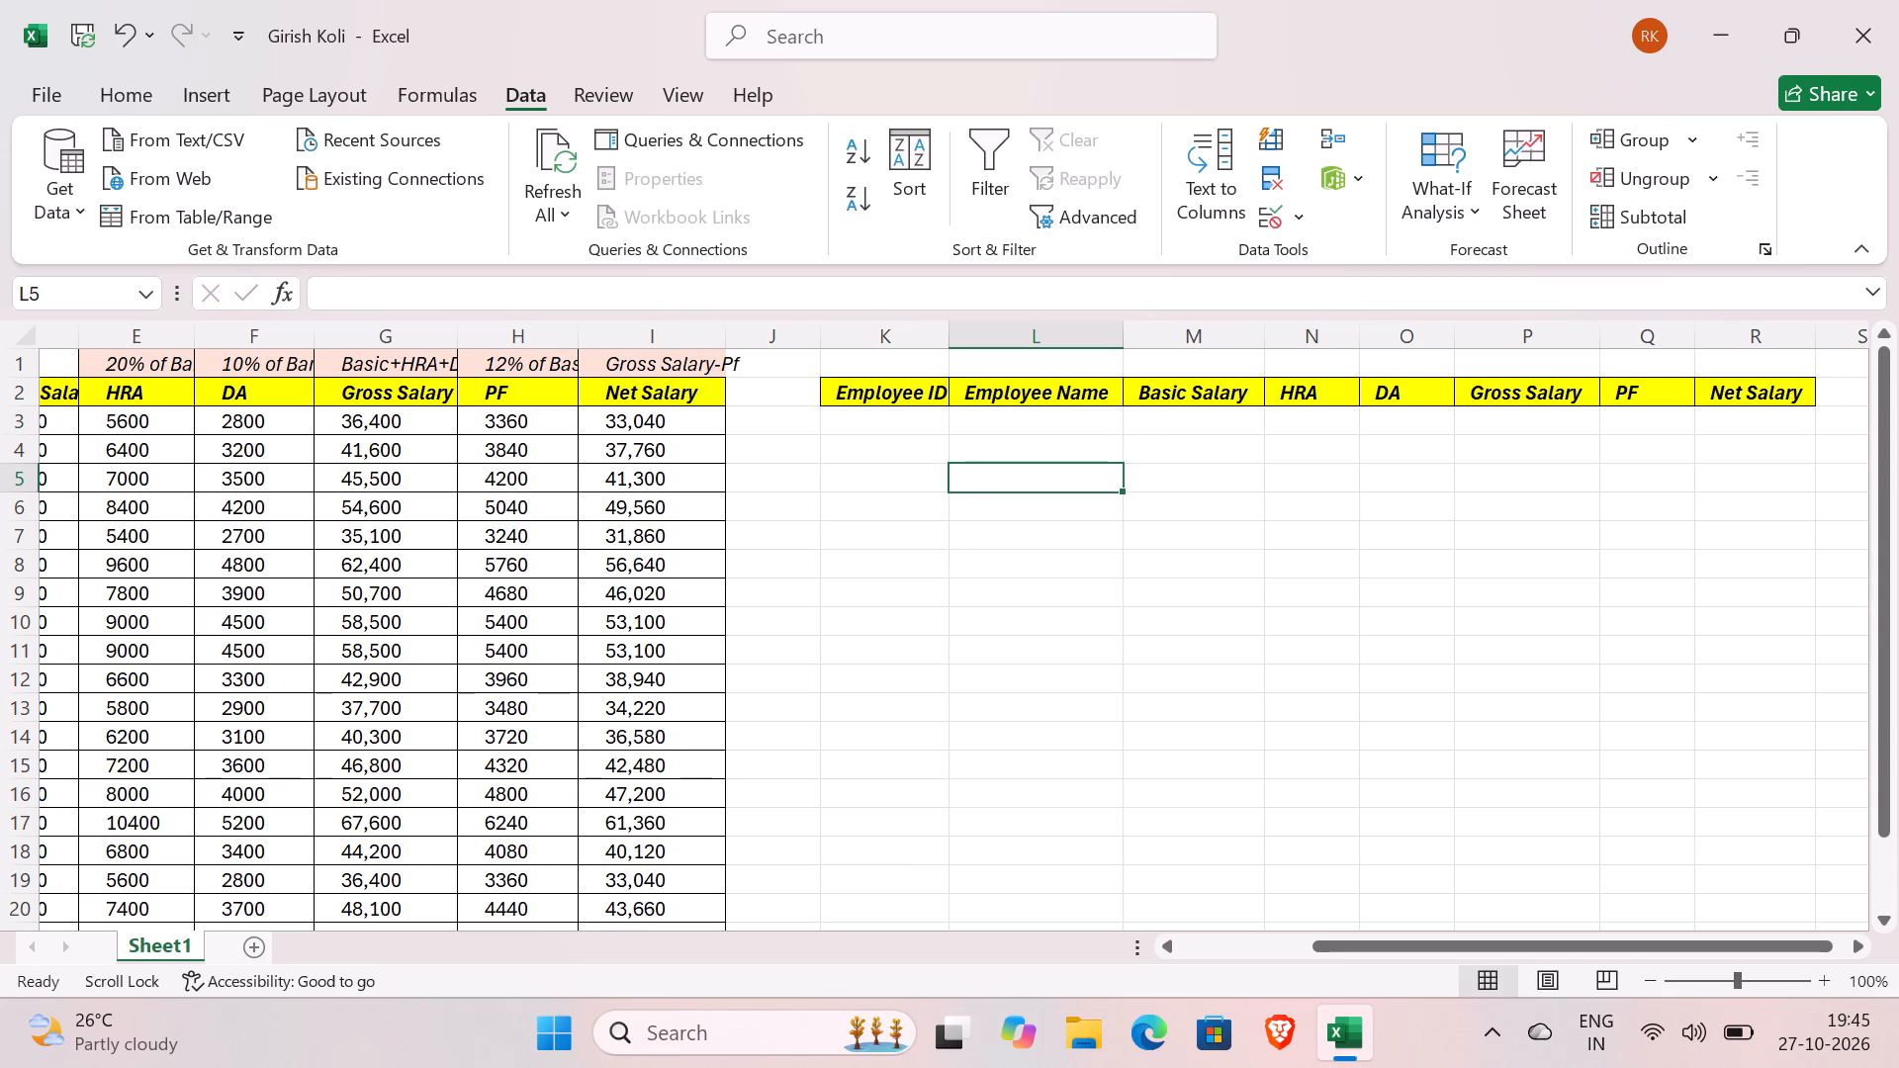
Autofit the widths of all columns on the sheet to their contents.
{"action": "key", "text": "ctrl+a"}
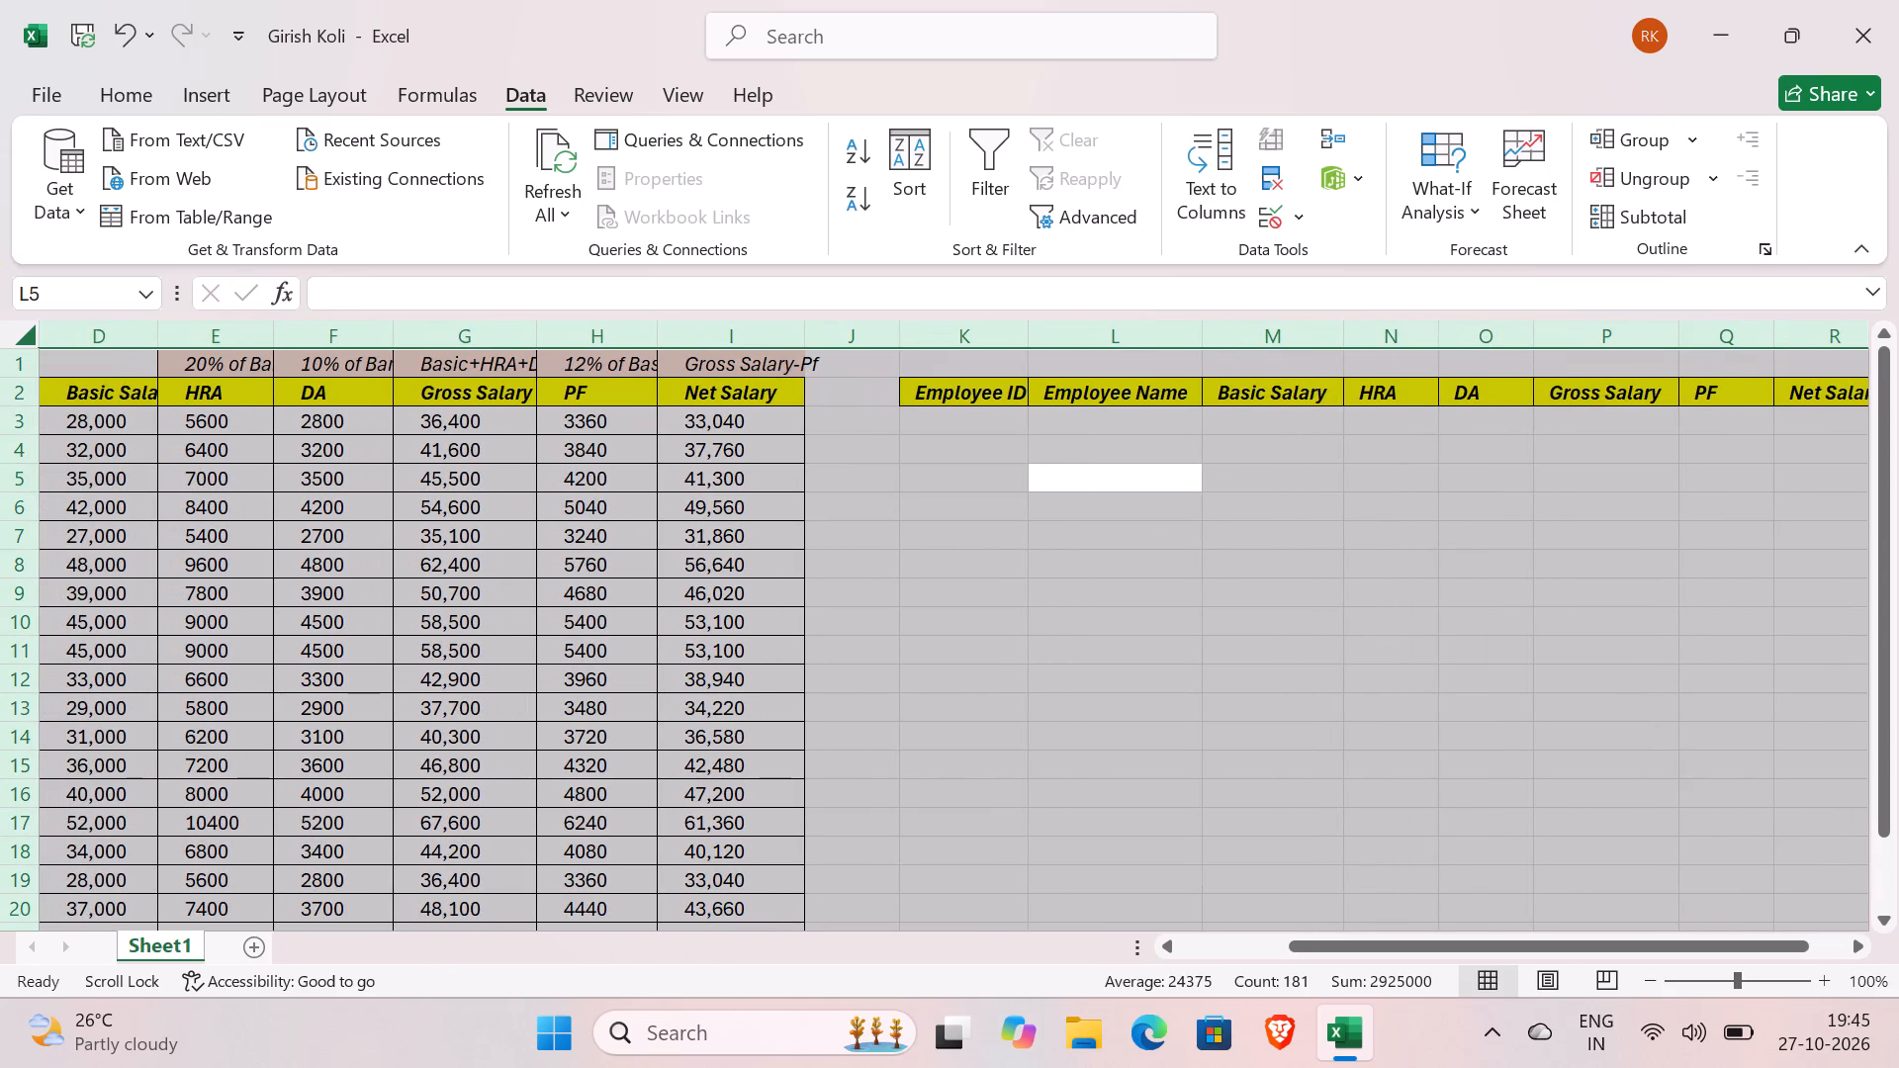
{"action": "type", "text": "hoi"}
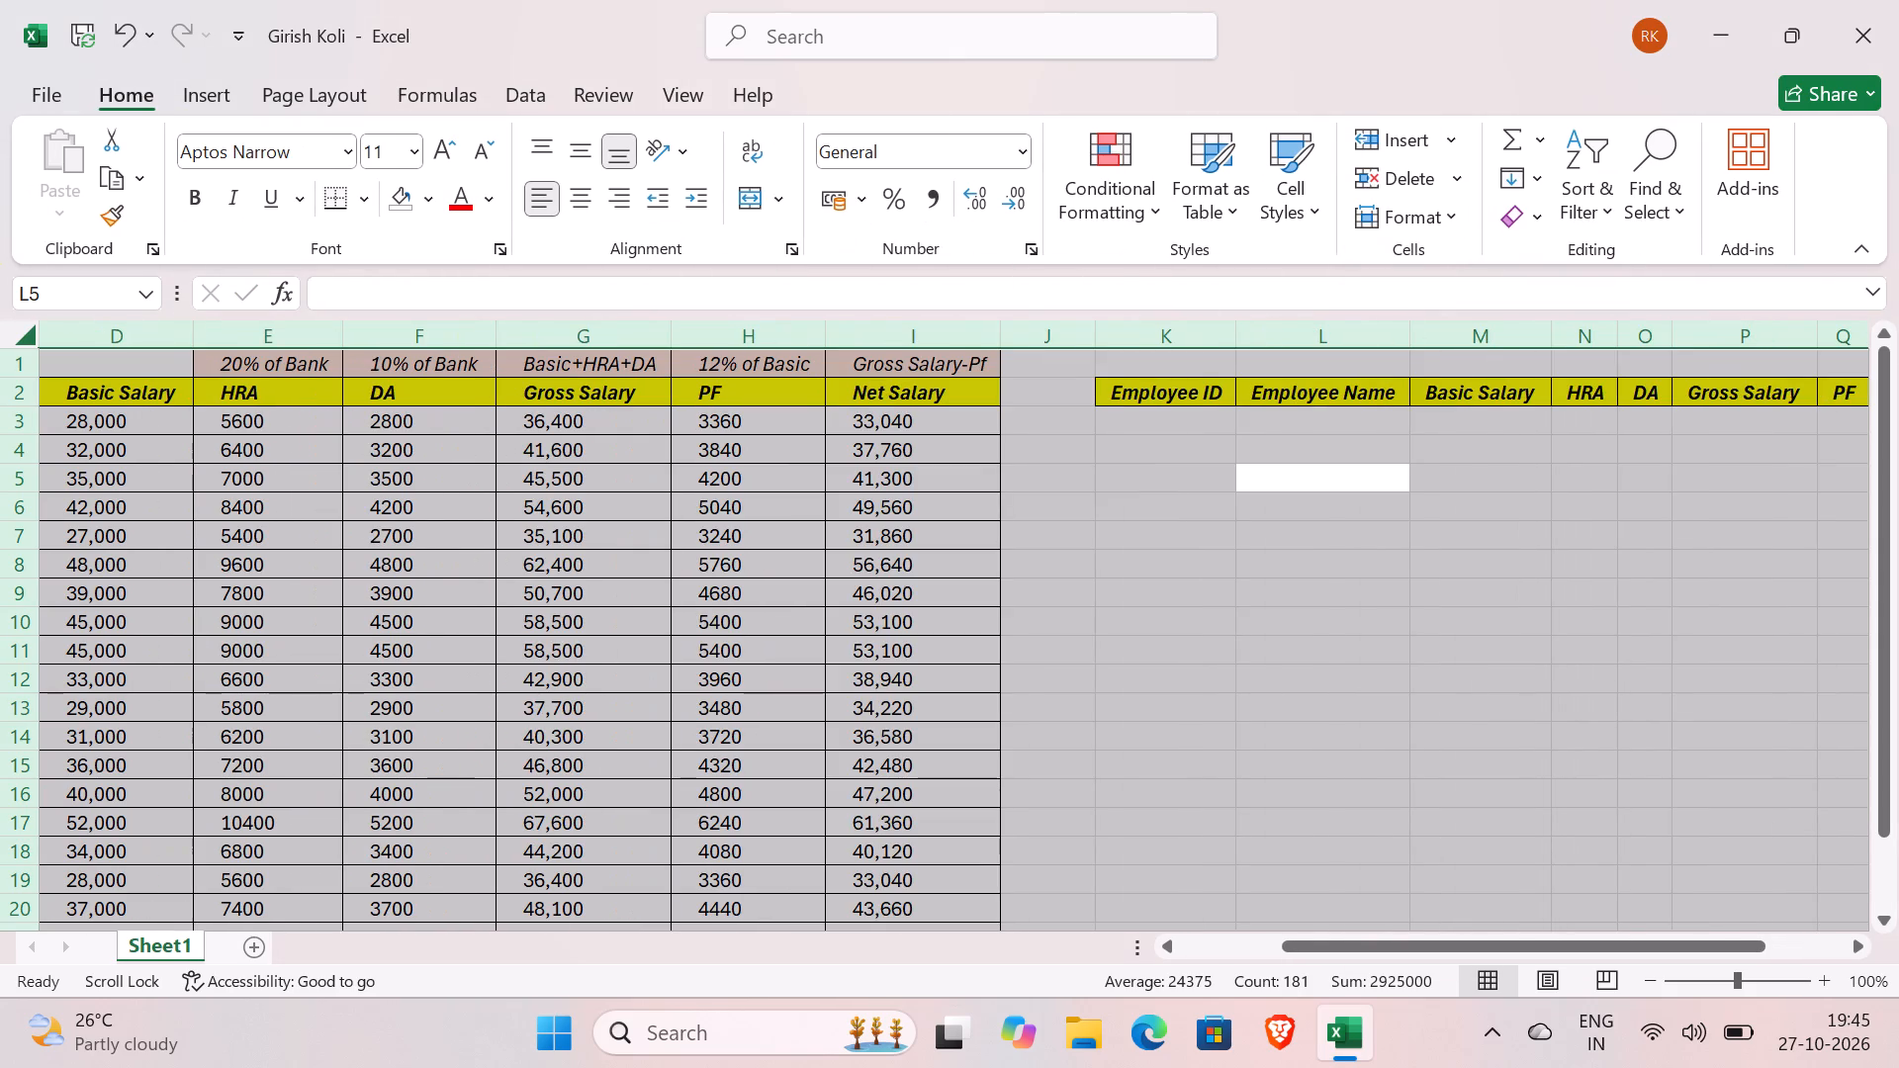
{"action": "left_click", "coordinate": [1200, 428]}
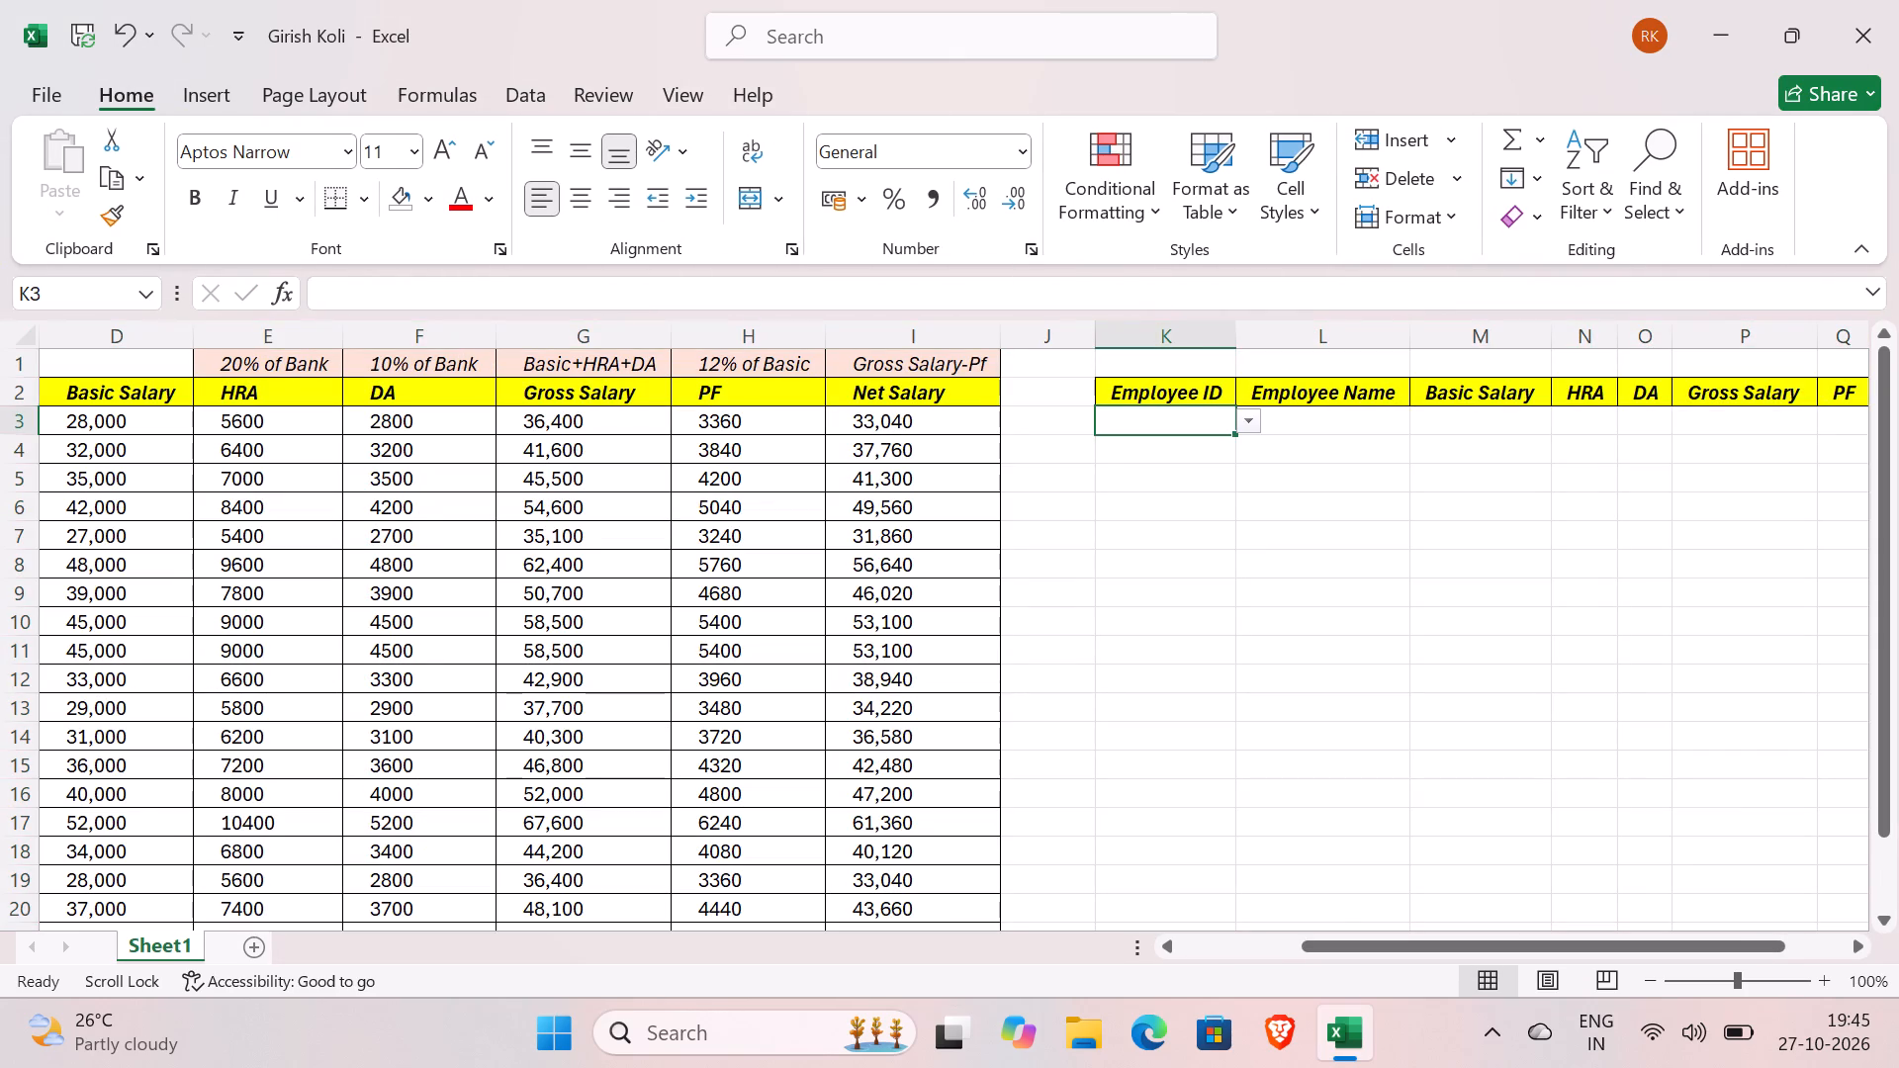
Begin a VLOOKUP formula in cell L3 under Employee Name, using K3 as the lookup value.
{"action": "left_click", "coordinate": [1345, 423]}
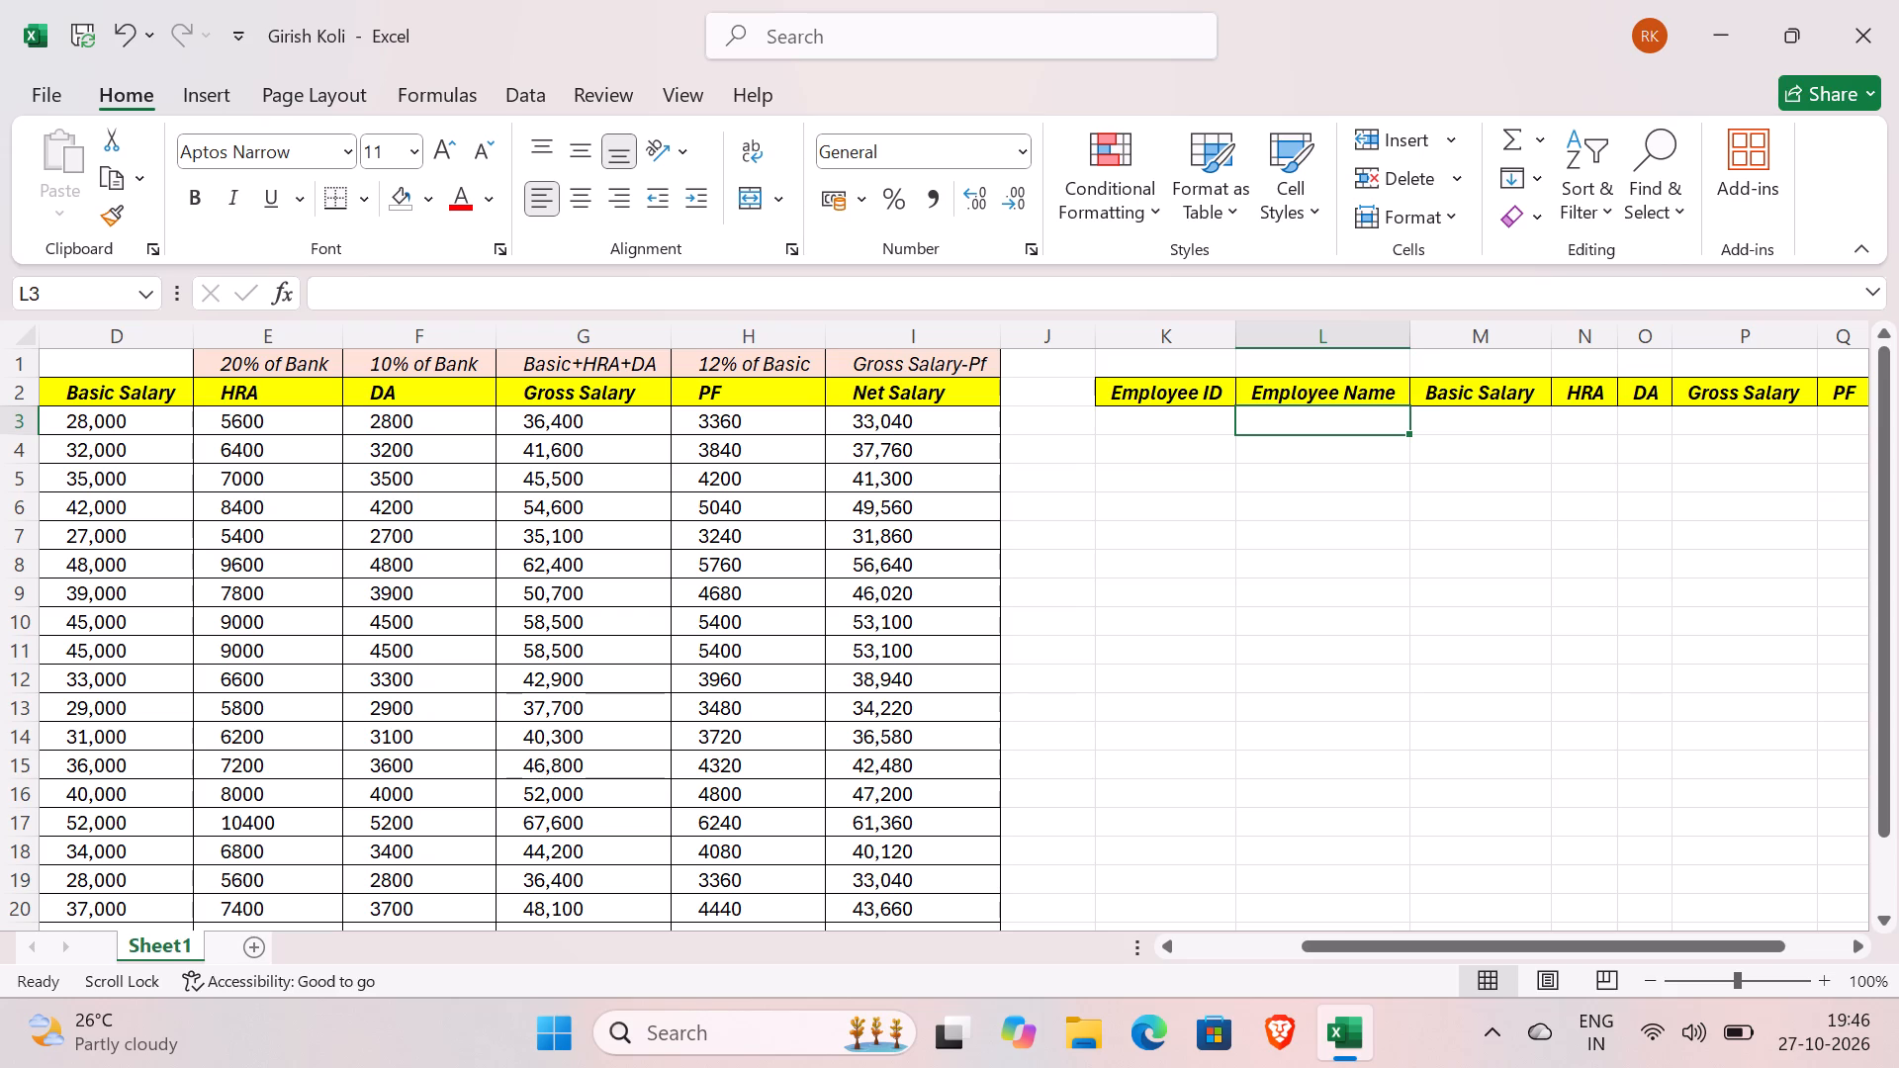
{"action": "key", "text": "equal"}
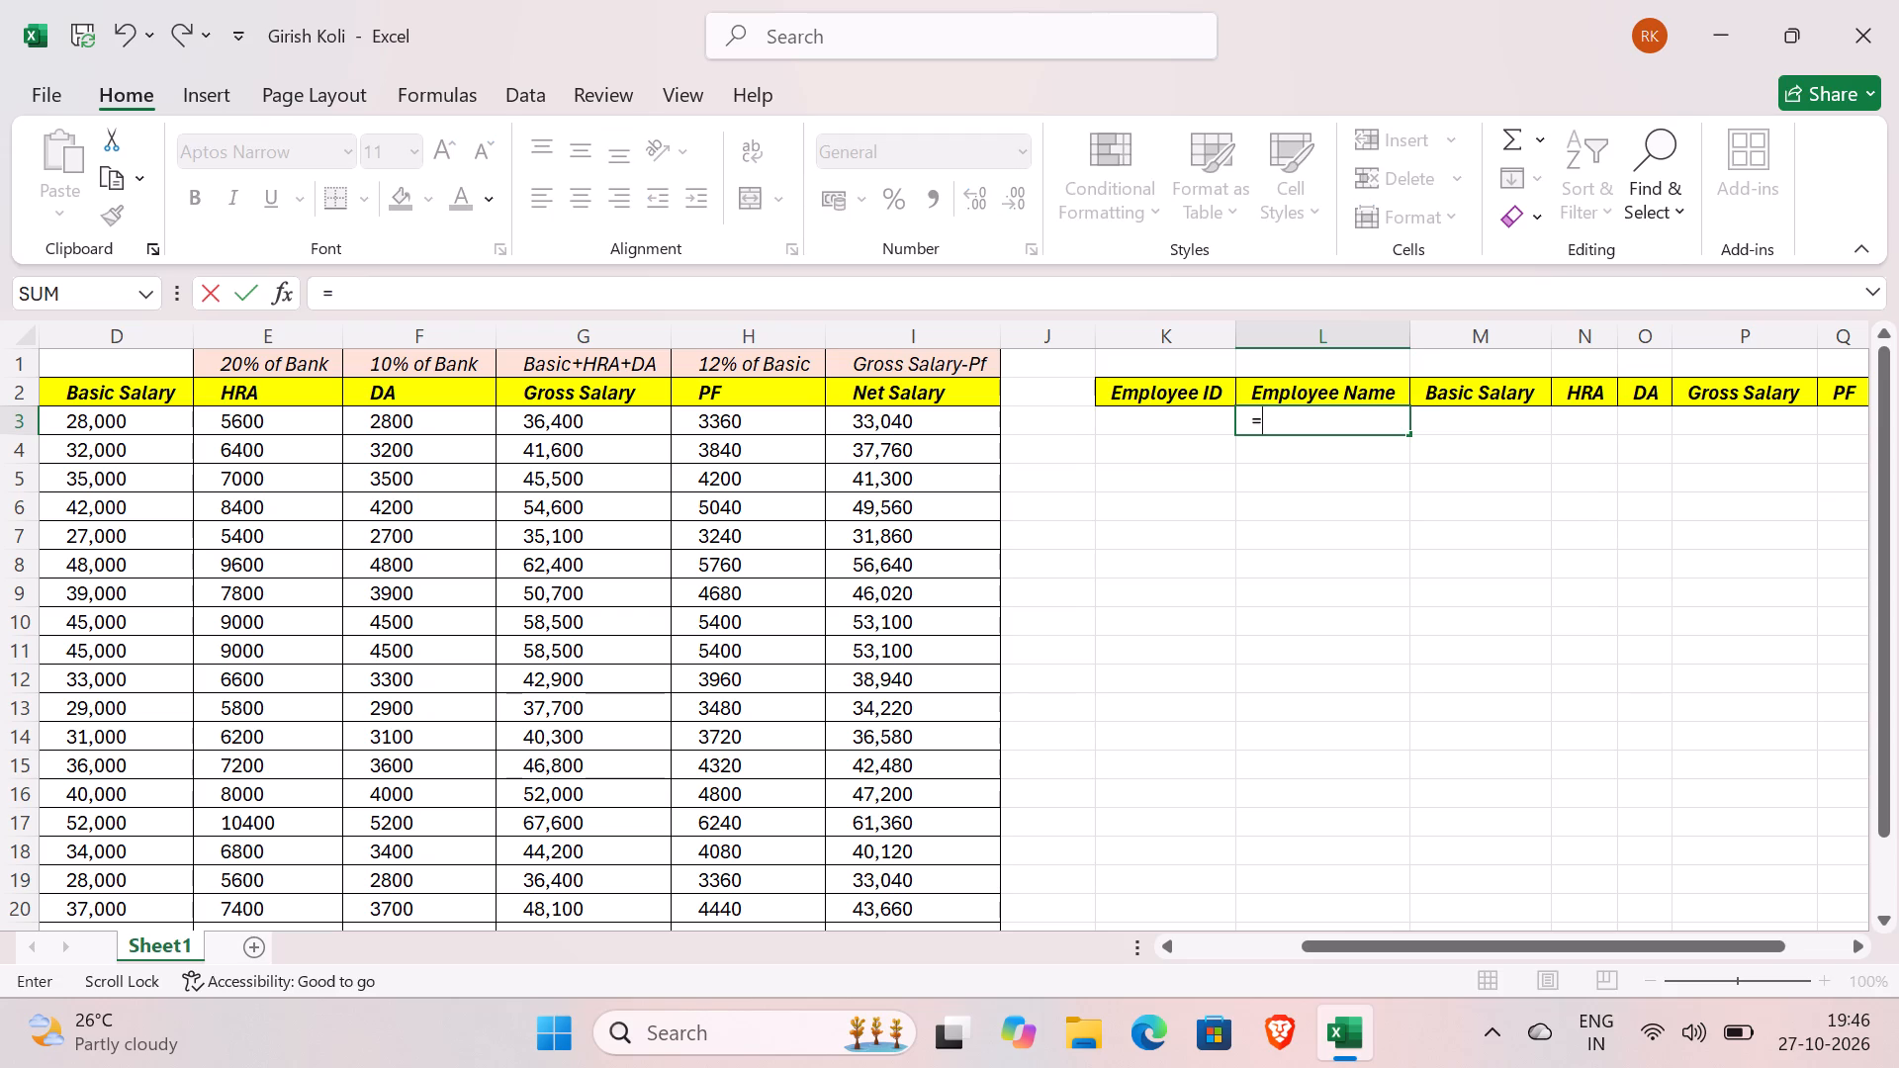
{"action": "key", "text": "v"}
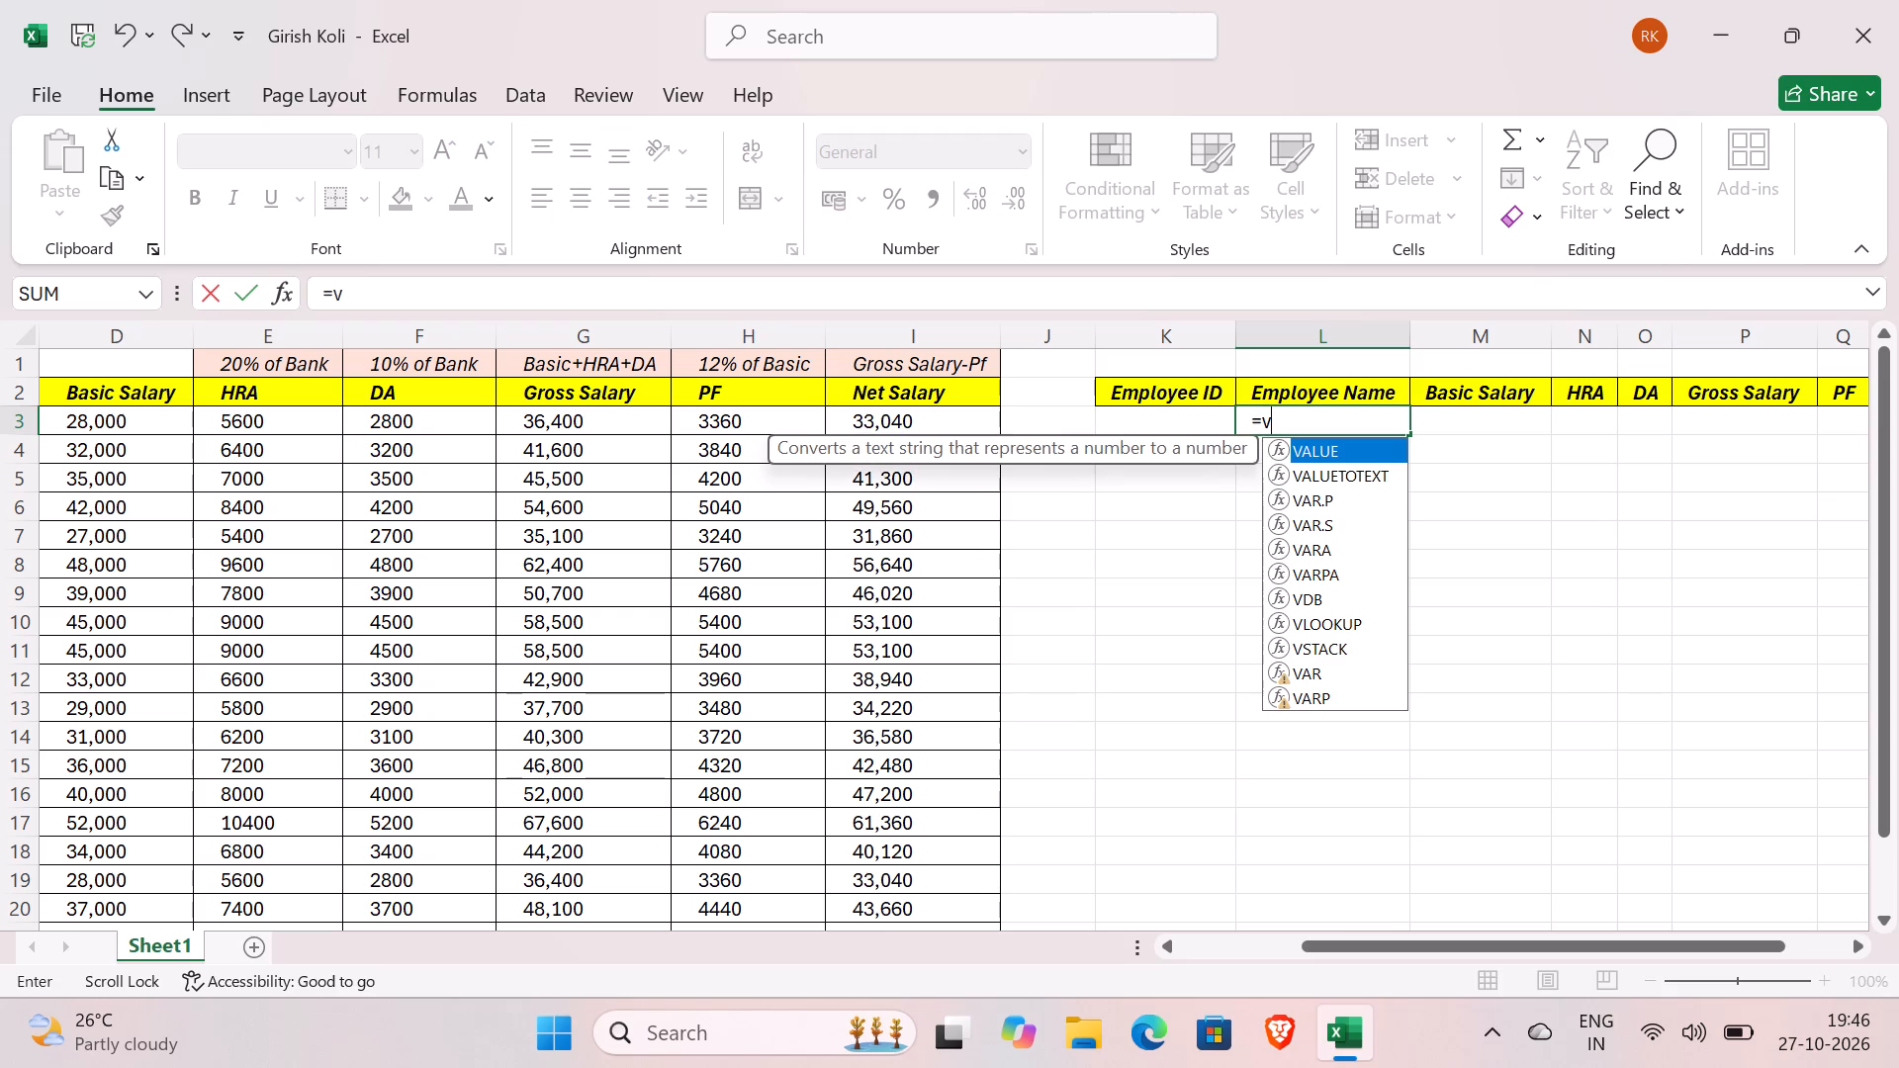
{"action": "key", "text": "l"}
{"action": "key", "text": "Tab"}
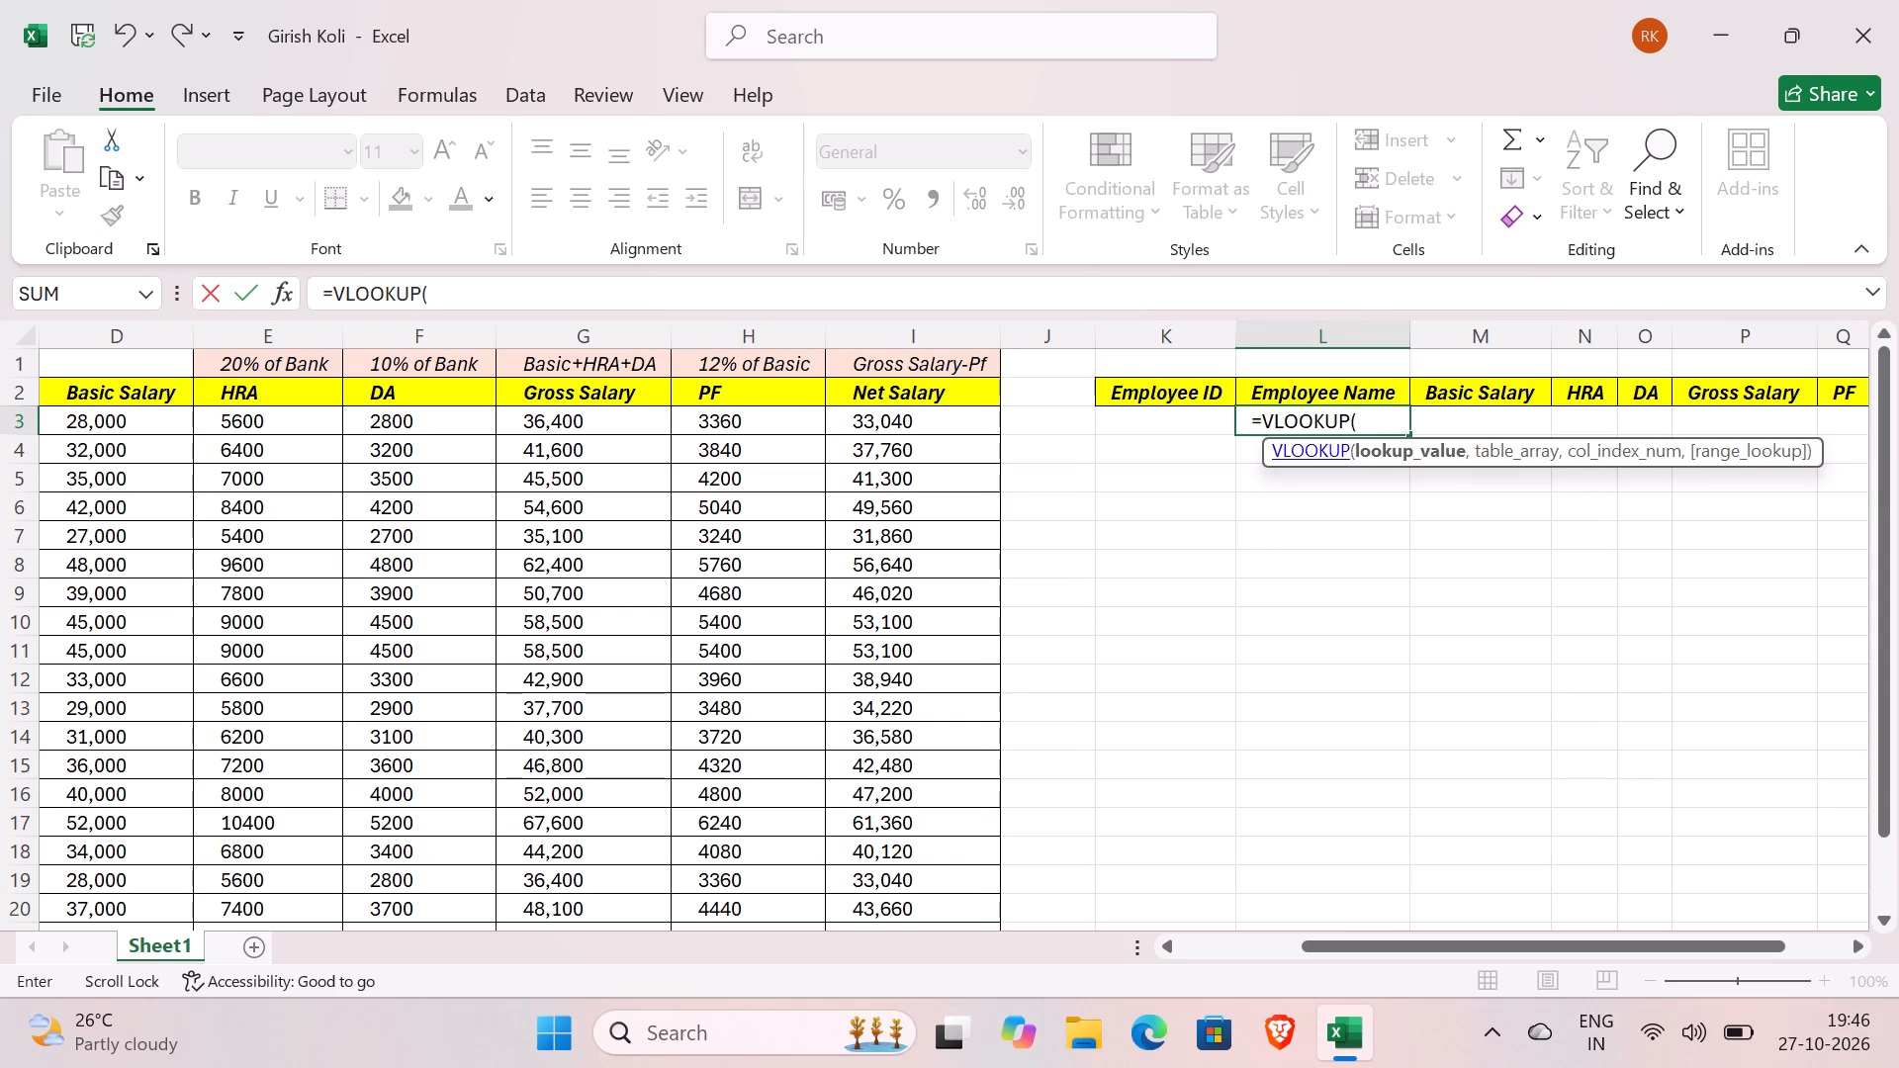
{"action": "left_click", "coordinate": [1179, 420]}
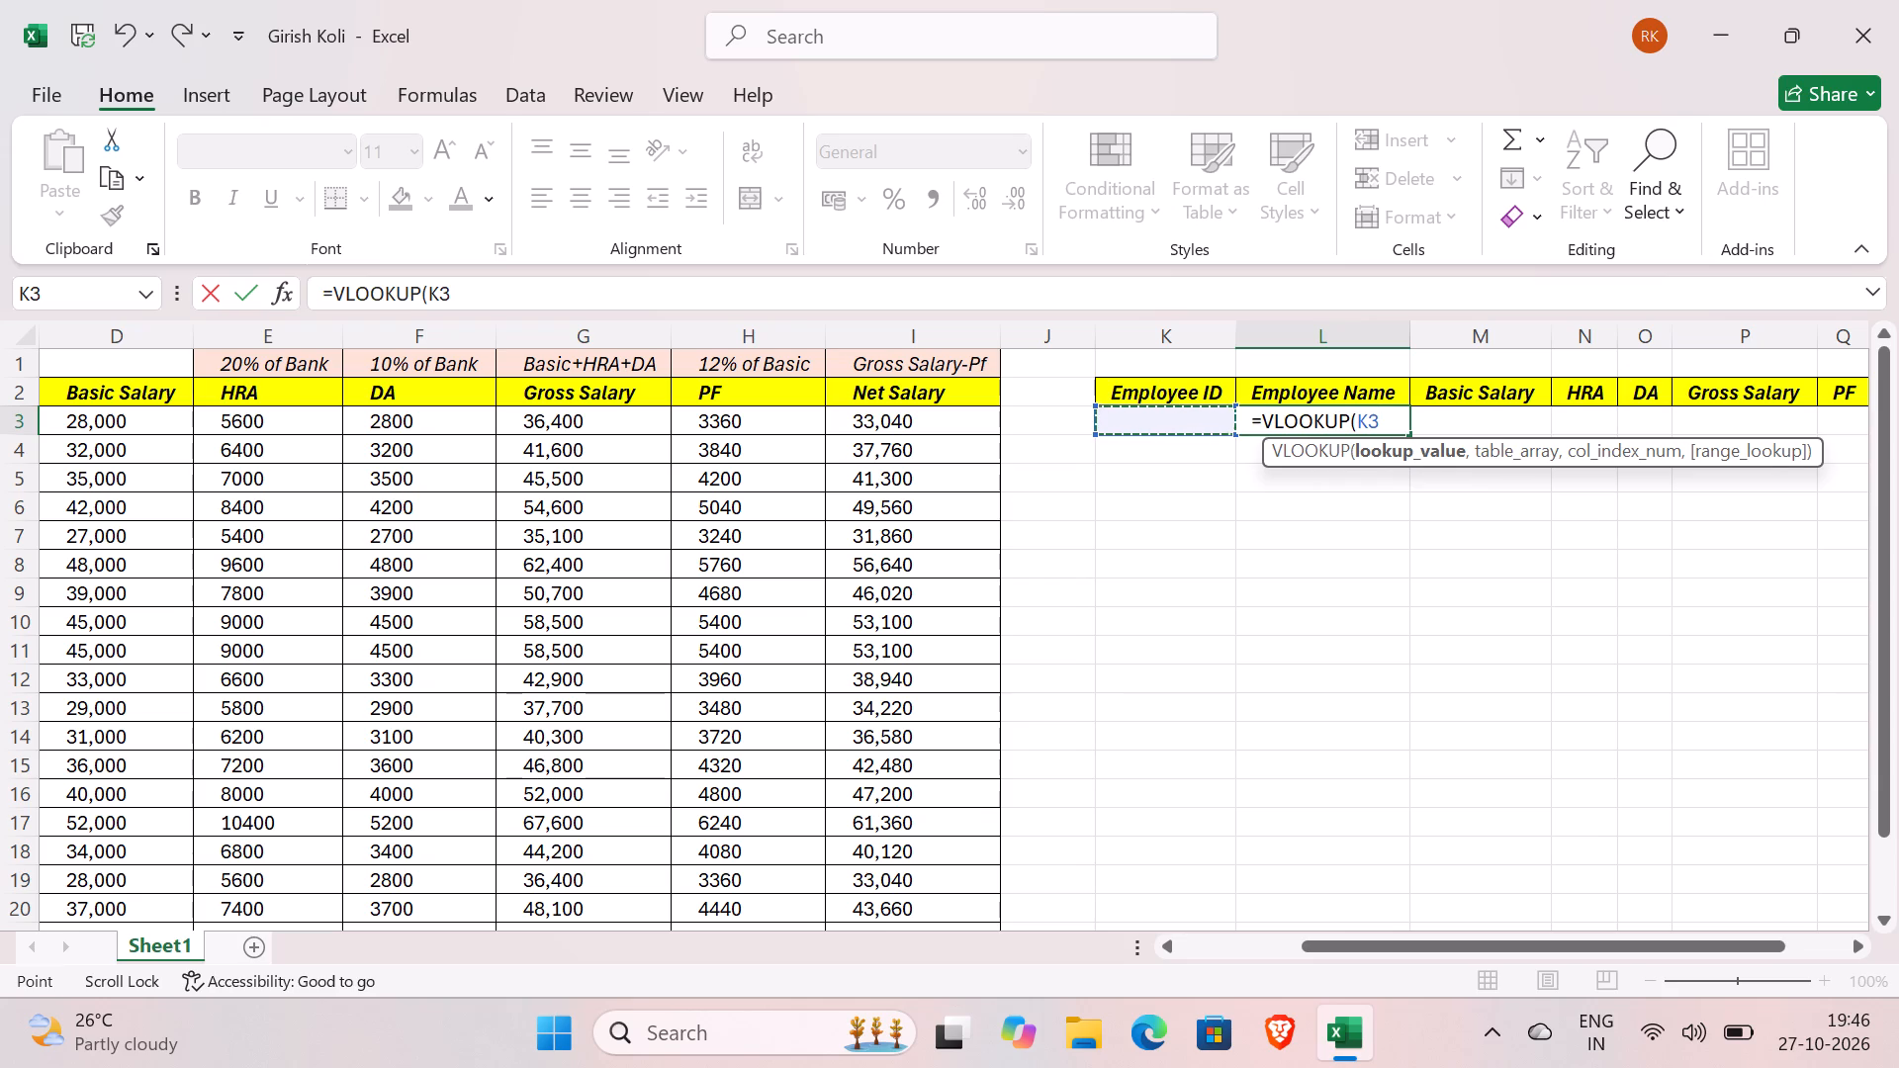
{"action": "key", "text": "comma"}
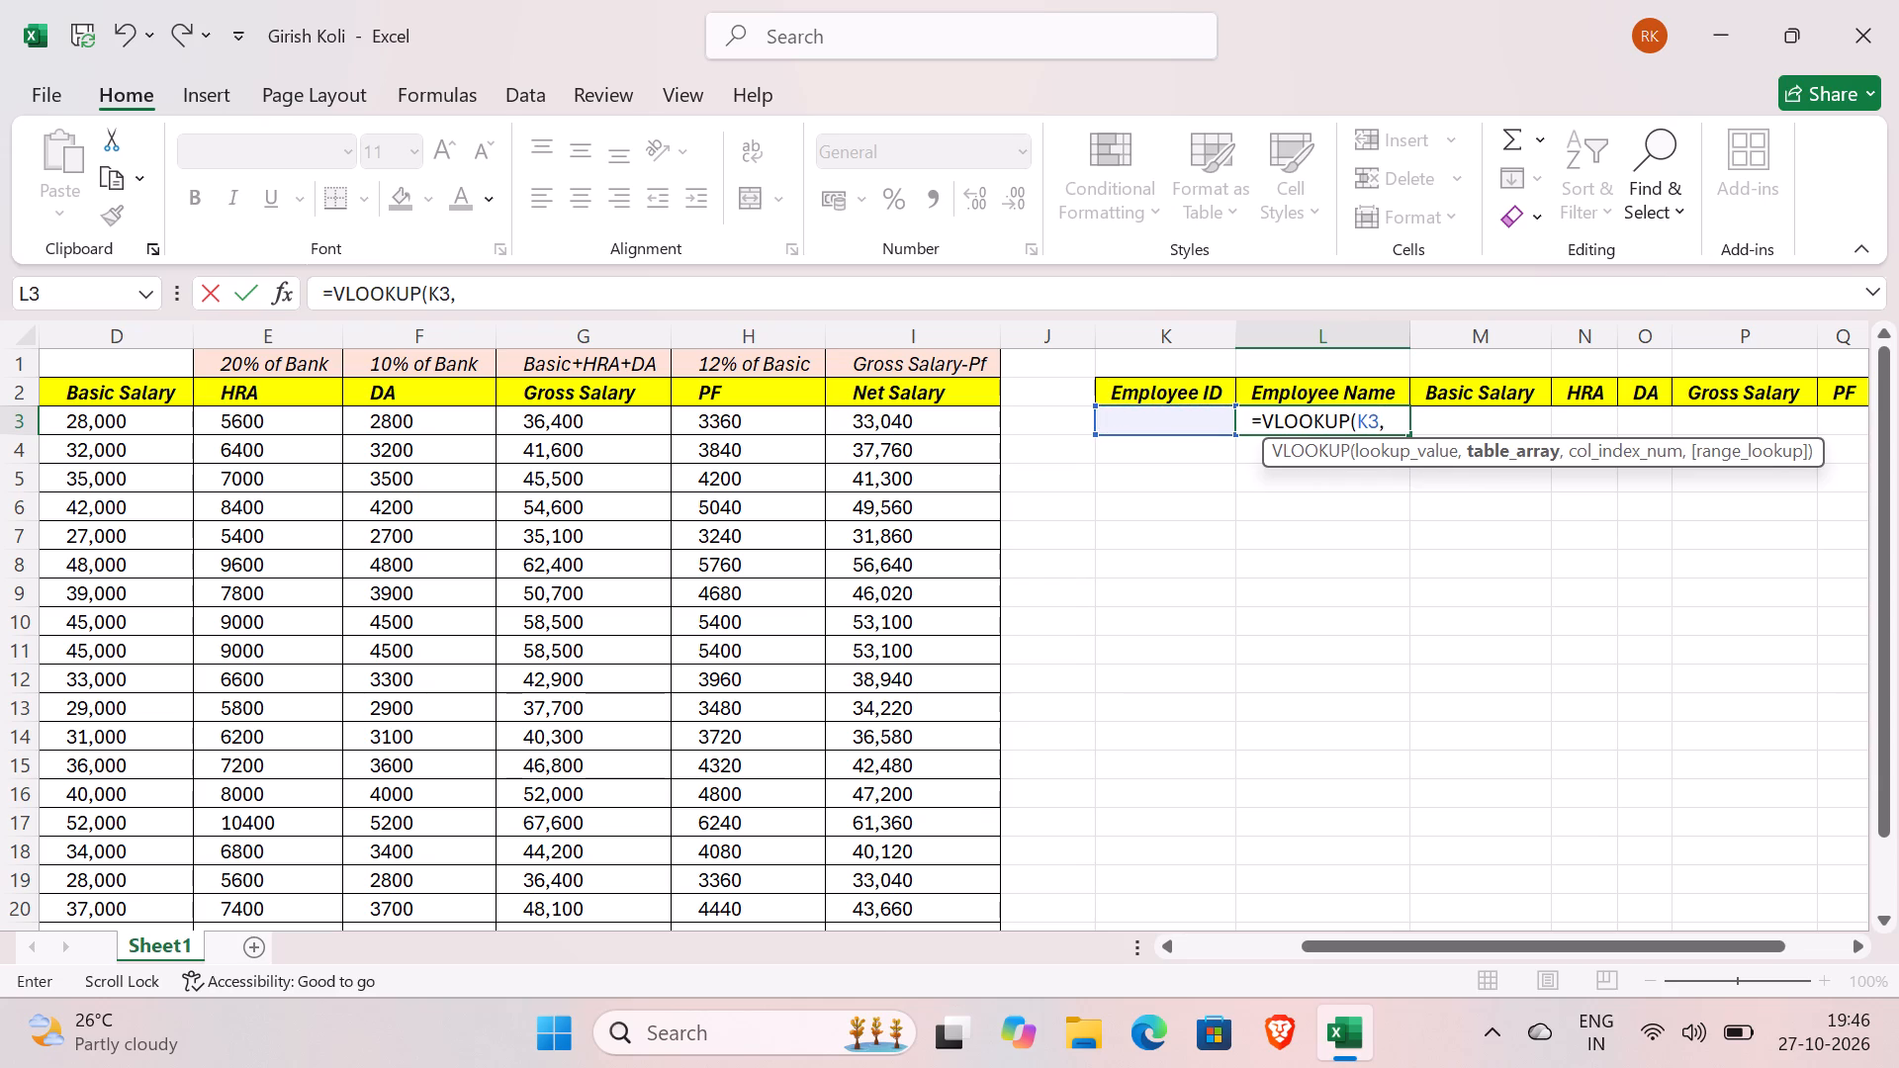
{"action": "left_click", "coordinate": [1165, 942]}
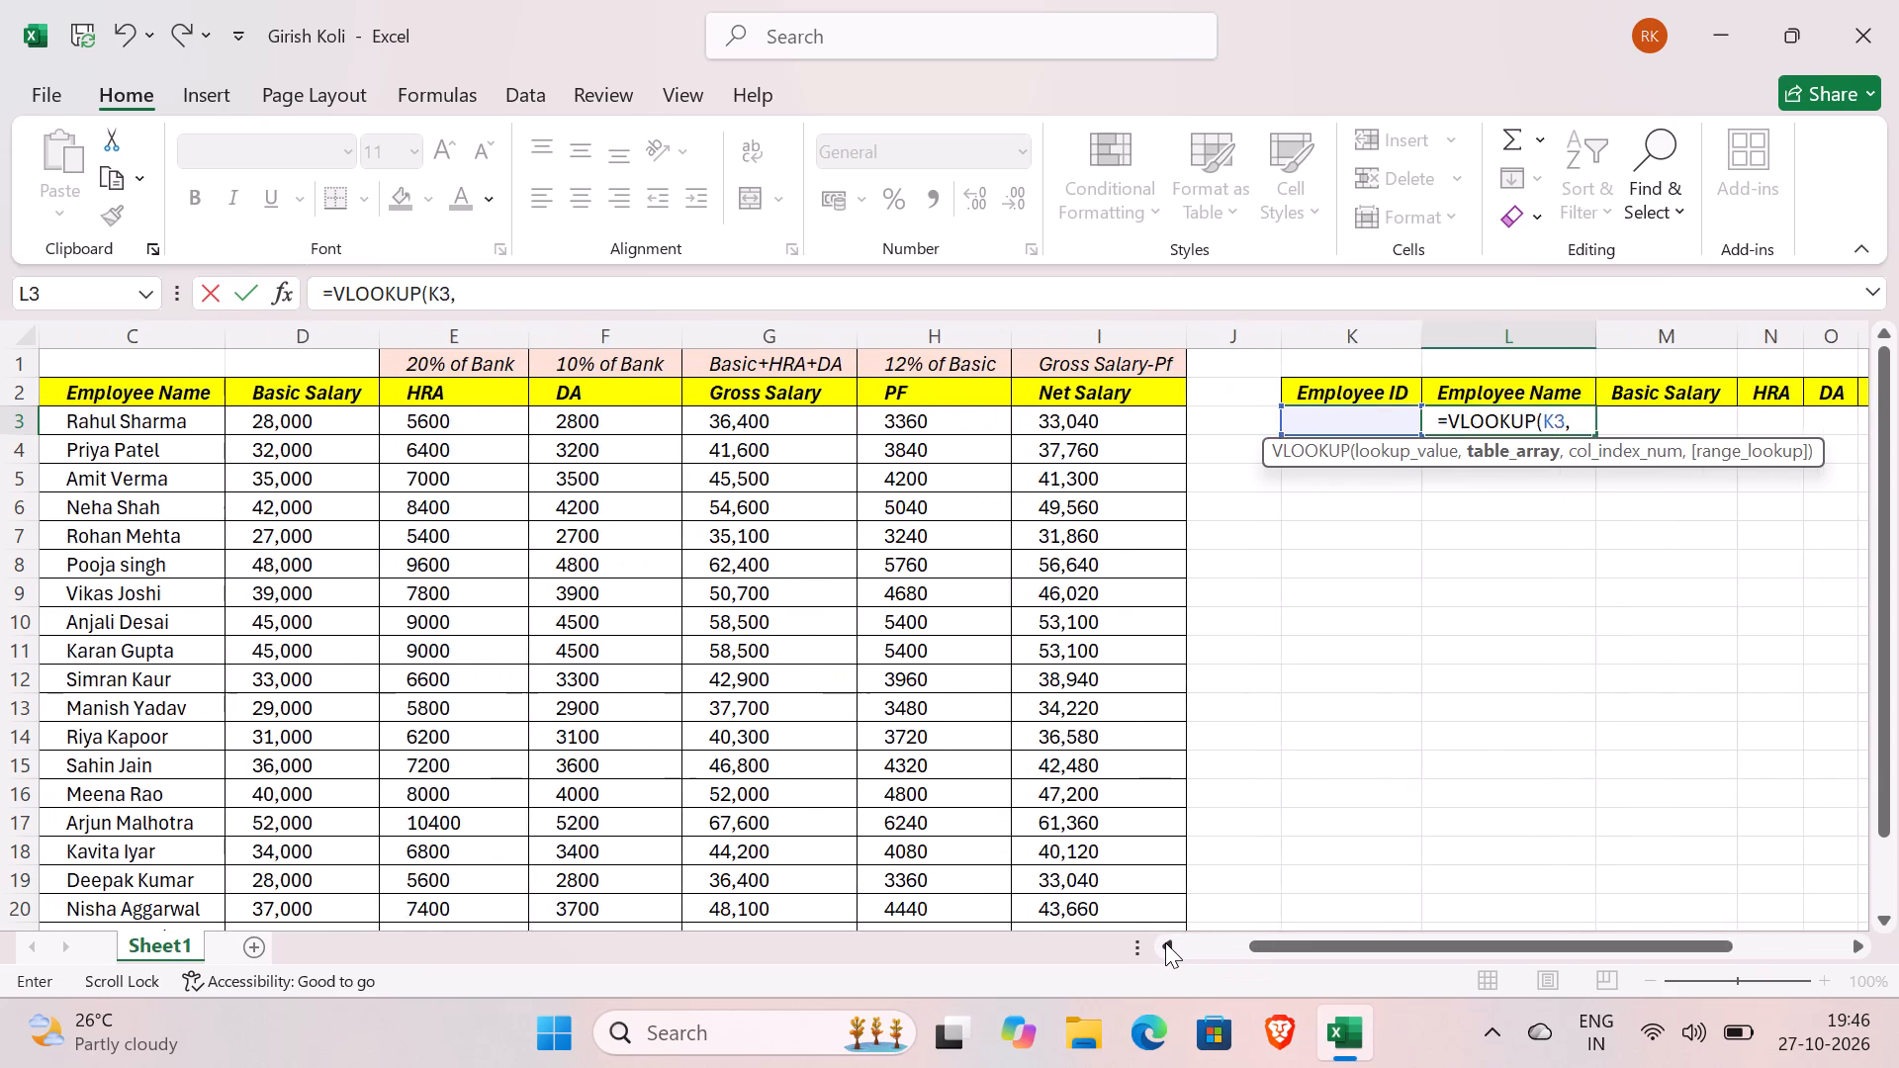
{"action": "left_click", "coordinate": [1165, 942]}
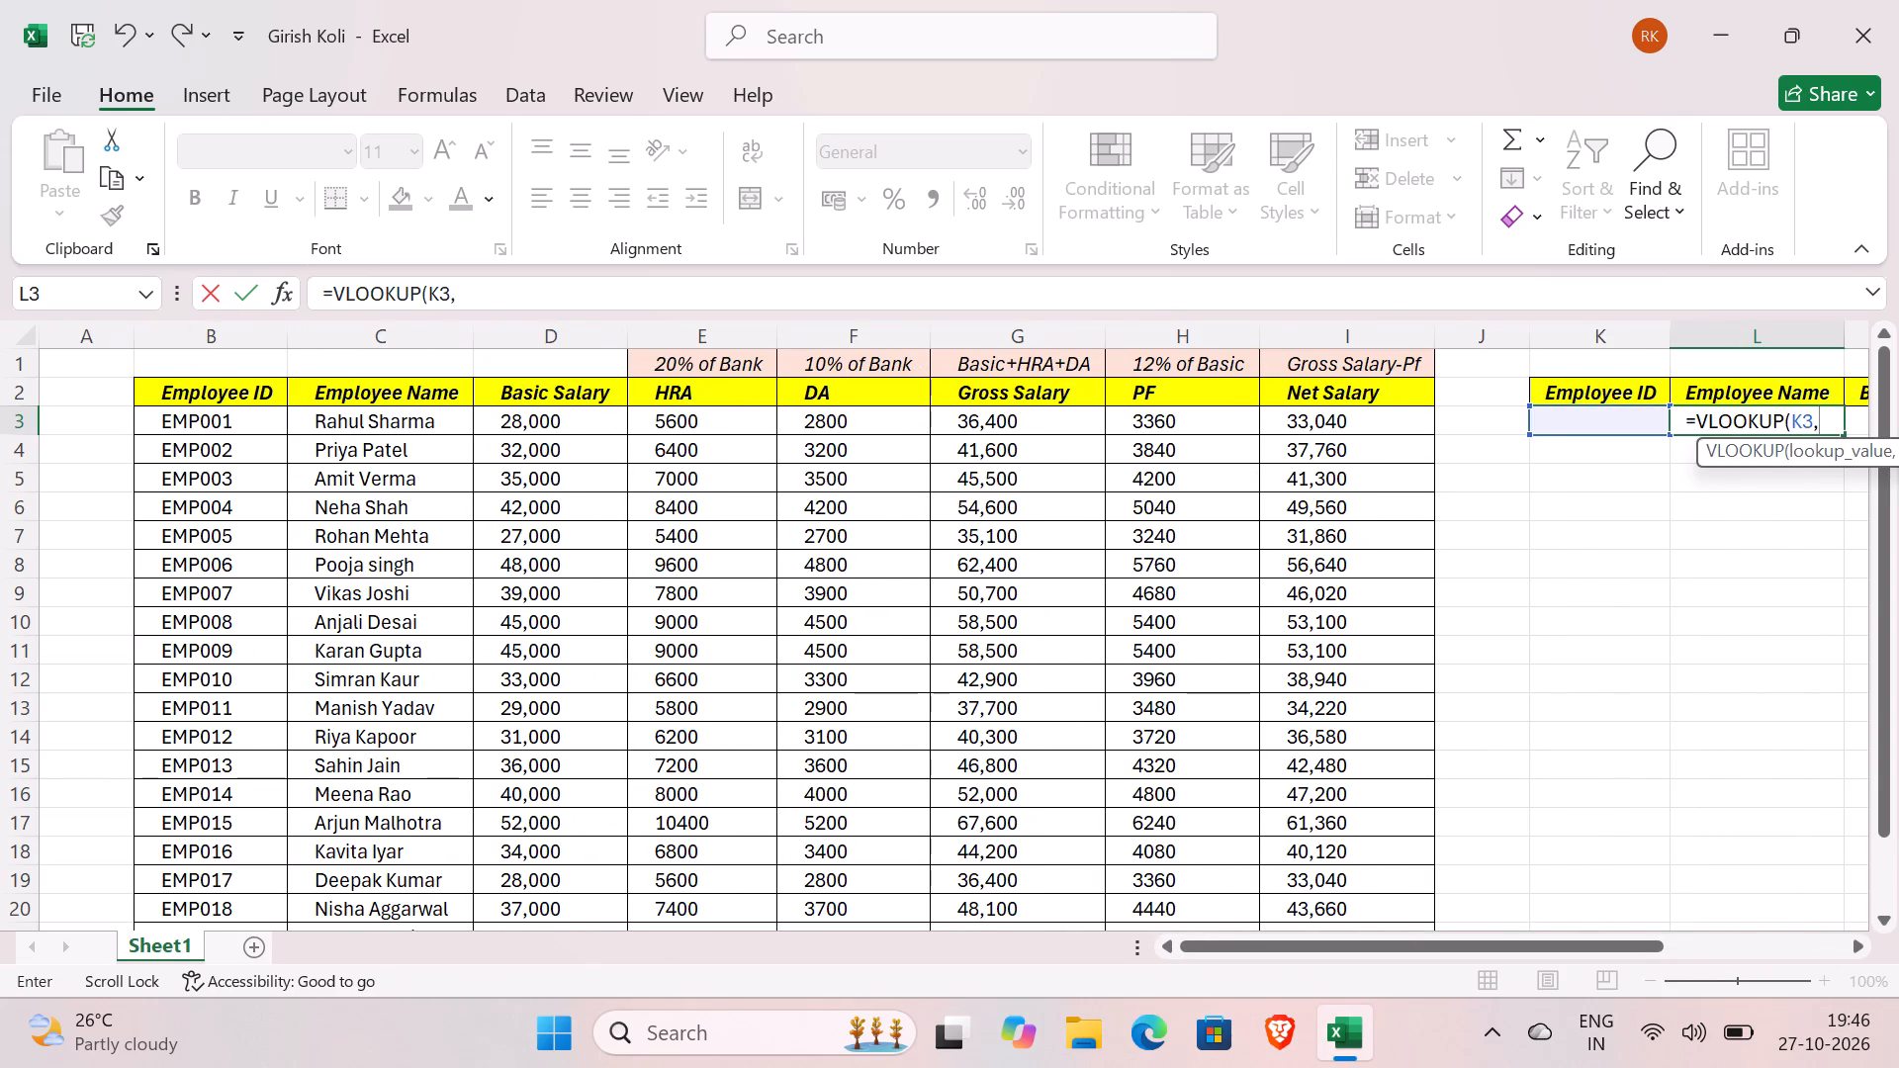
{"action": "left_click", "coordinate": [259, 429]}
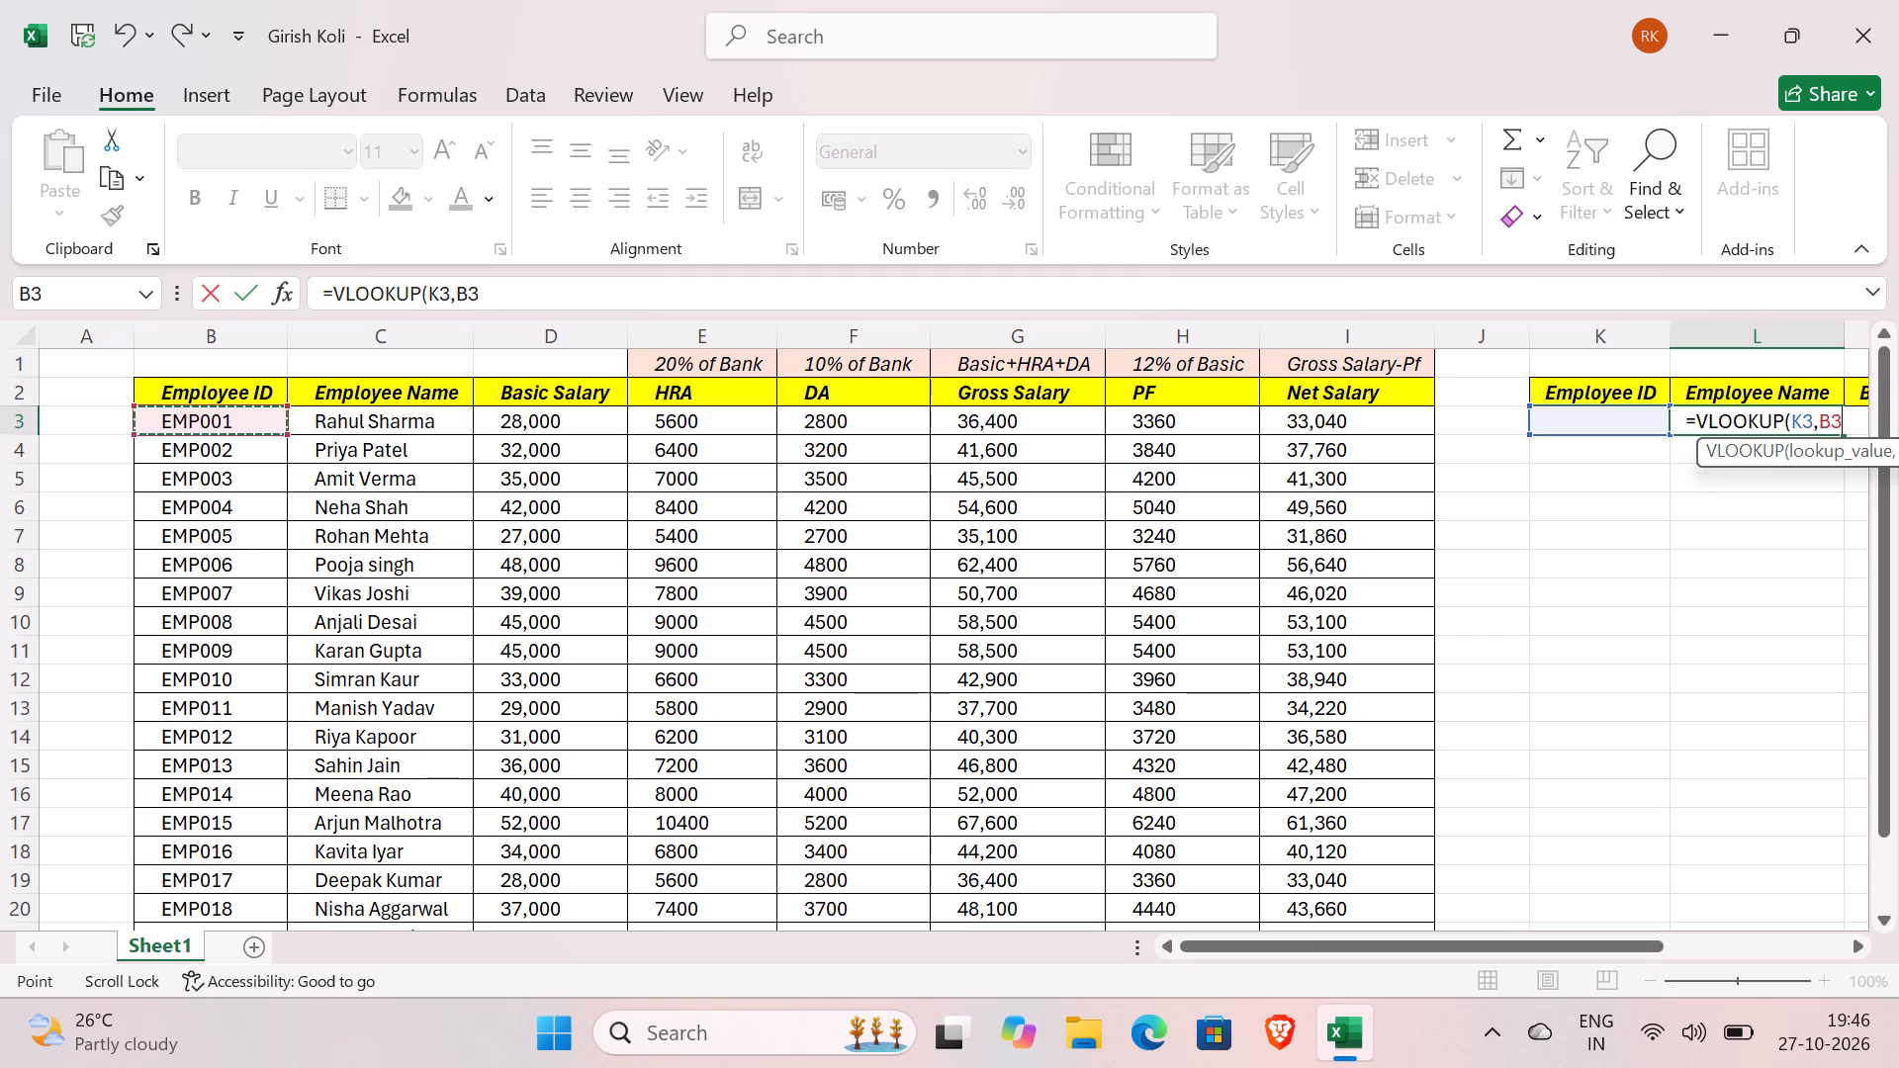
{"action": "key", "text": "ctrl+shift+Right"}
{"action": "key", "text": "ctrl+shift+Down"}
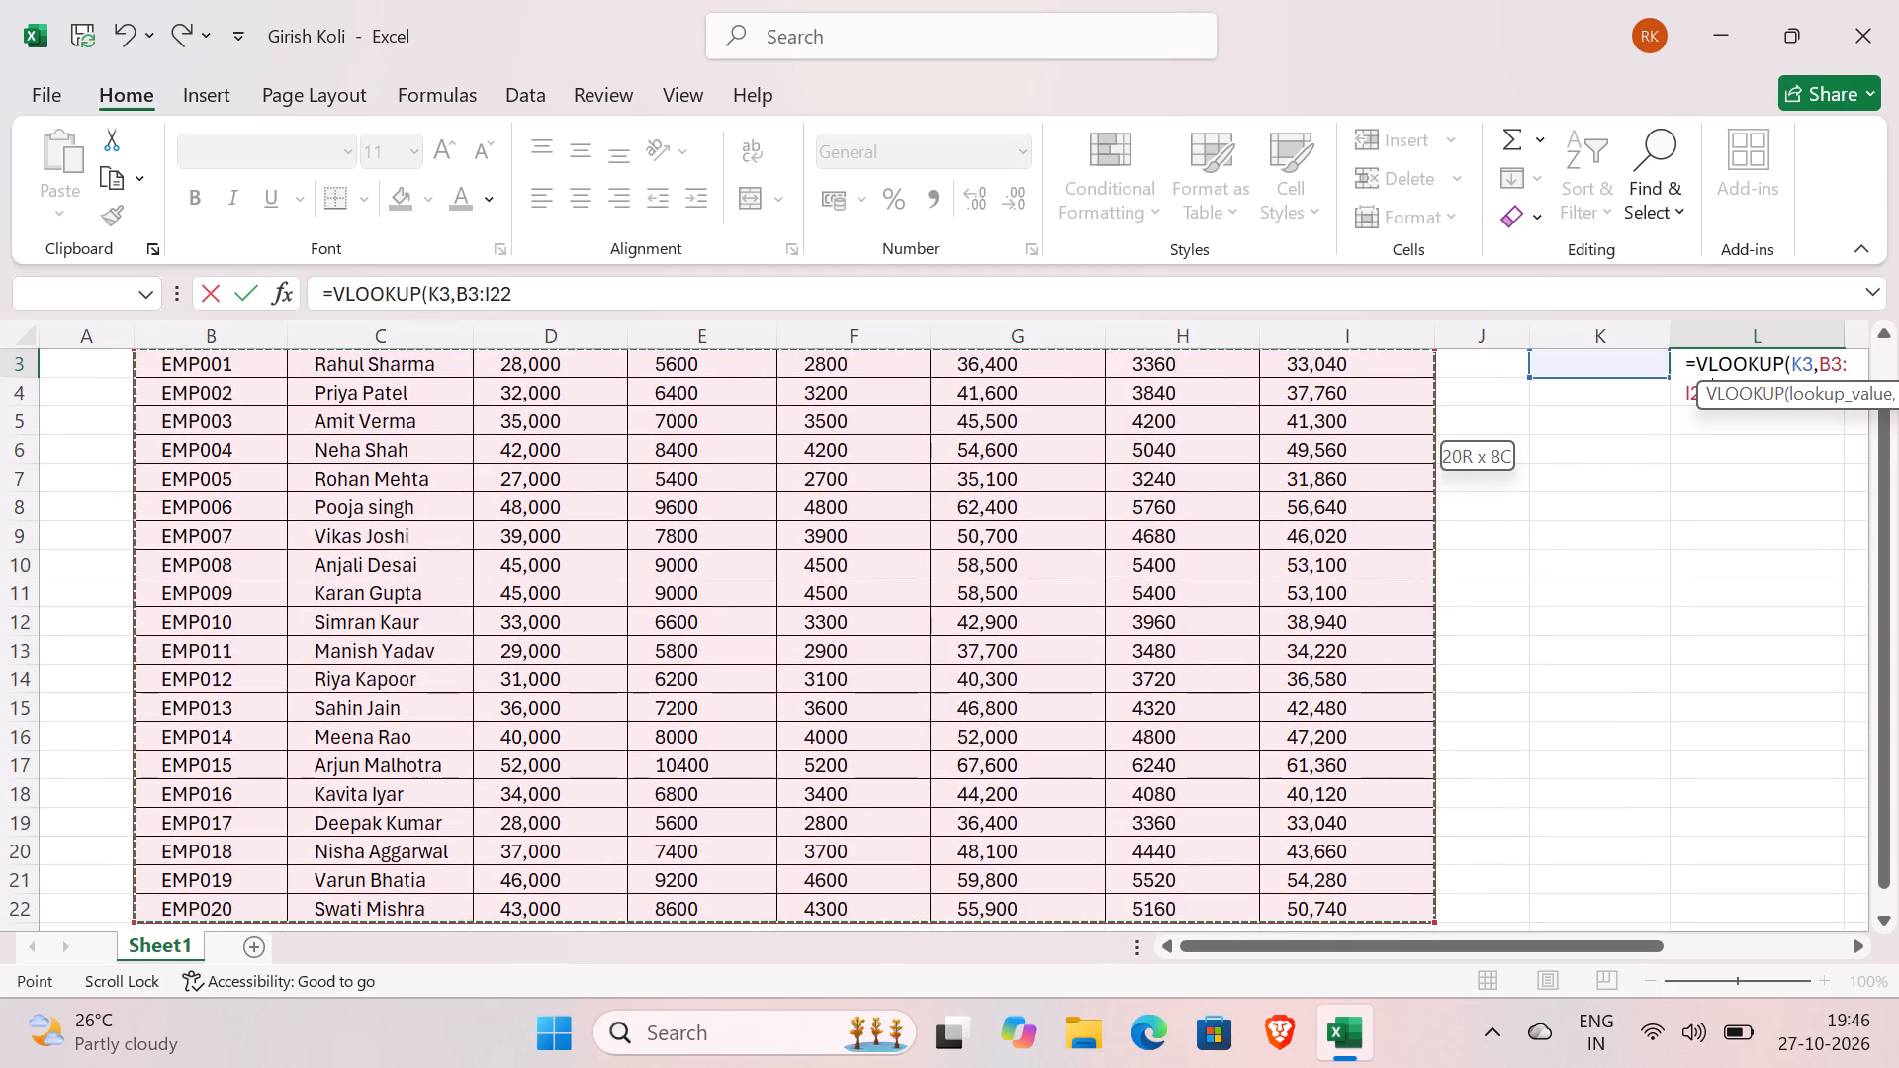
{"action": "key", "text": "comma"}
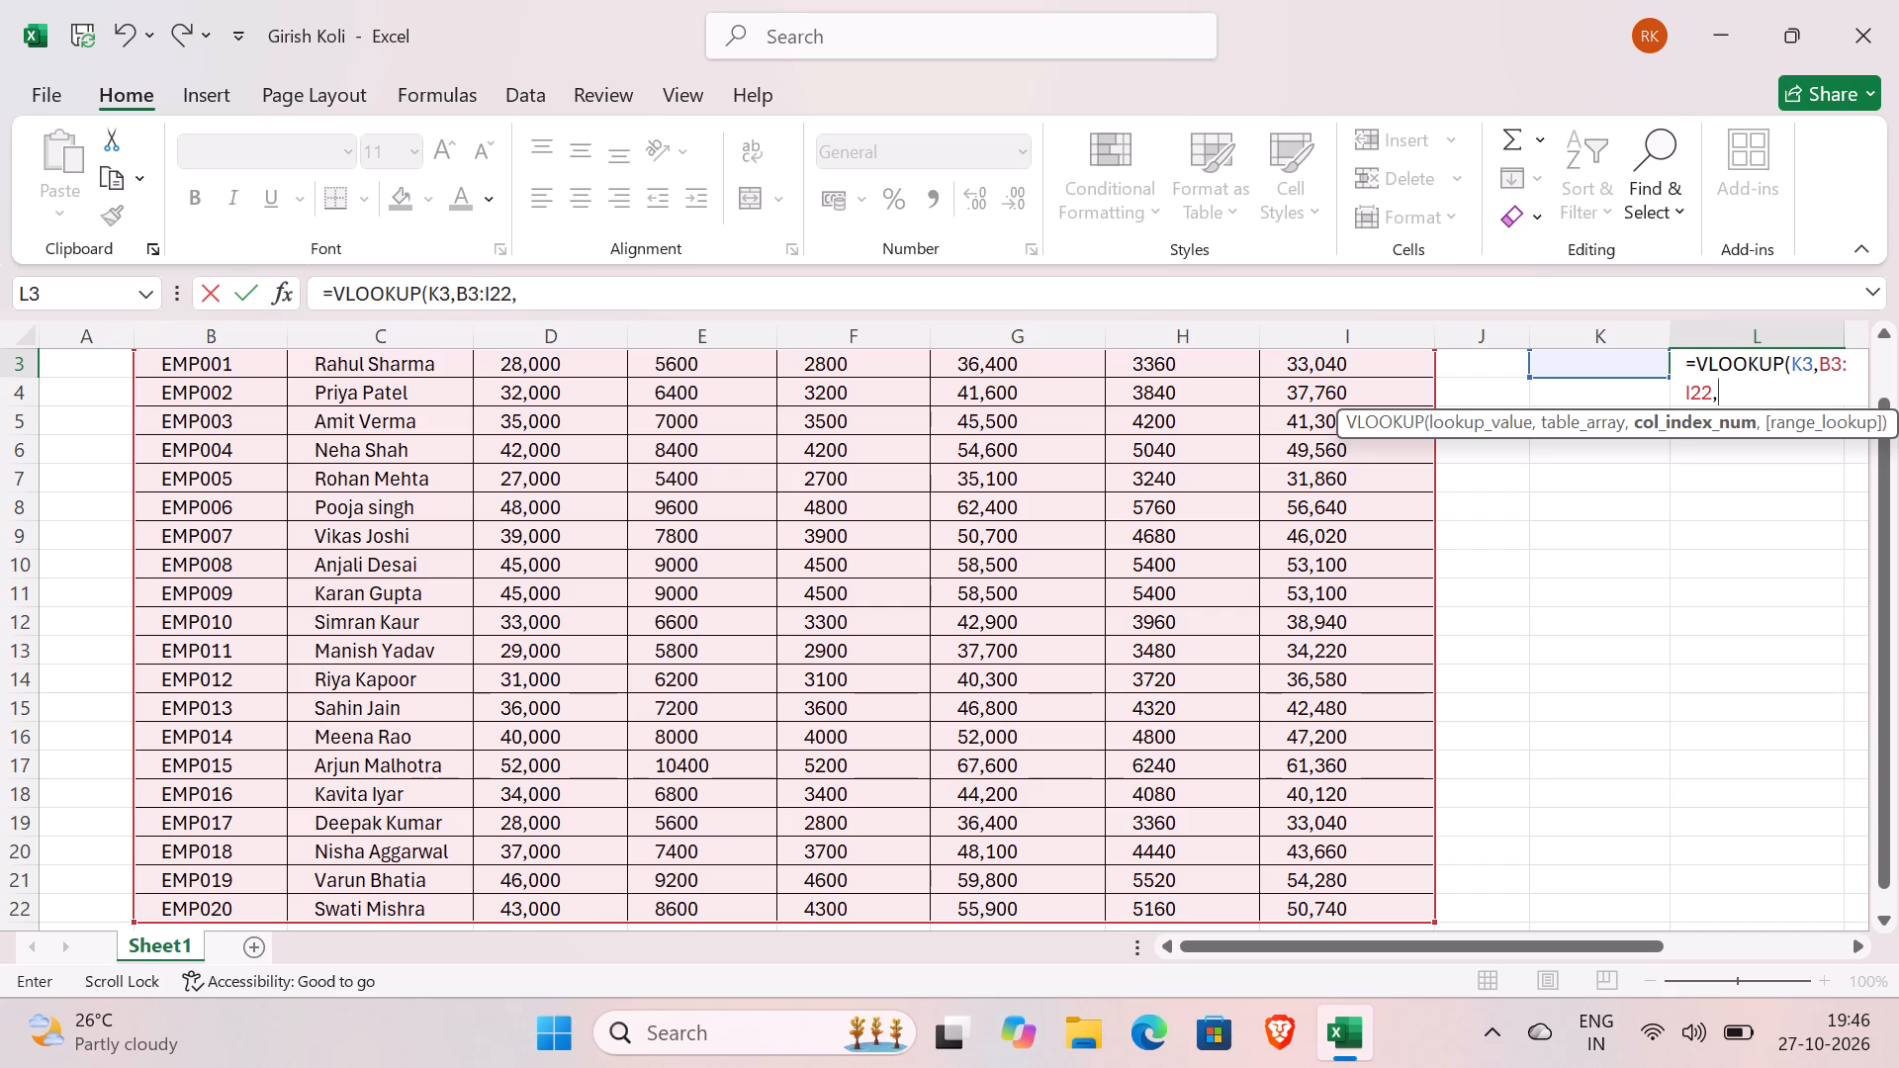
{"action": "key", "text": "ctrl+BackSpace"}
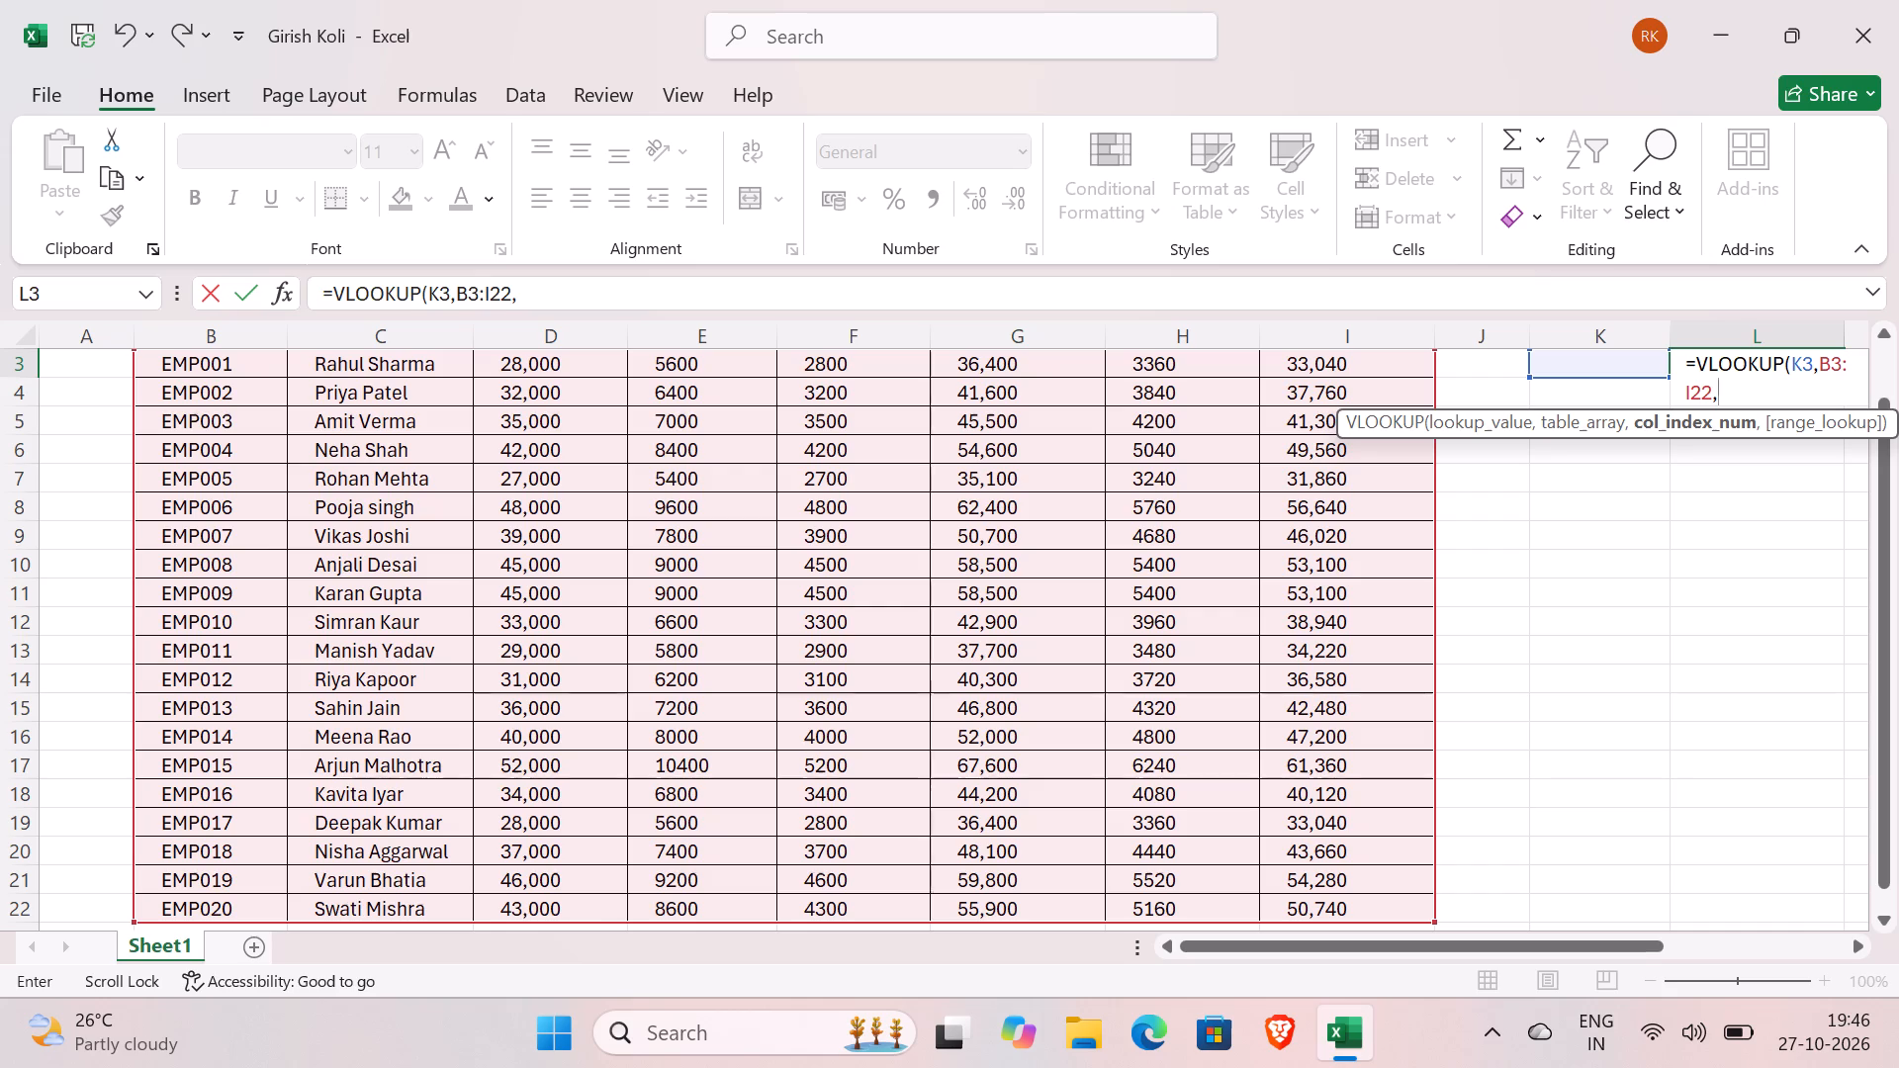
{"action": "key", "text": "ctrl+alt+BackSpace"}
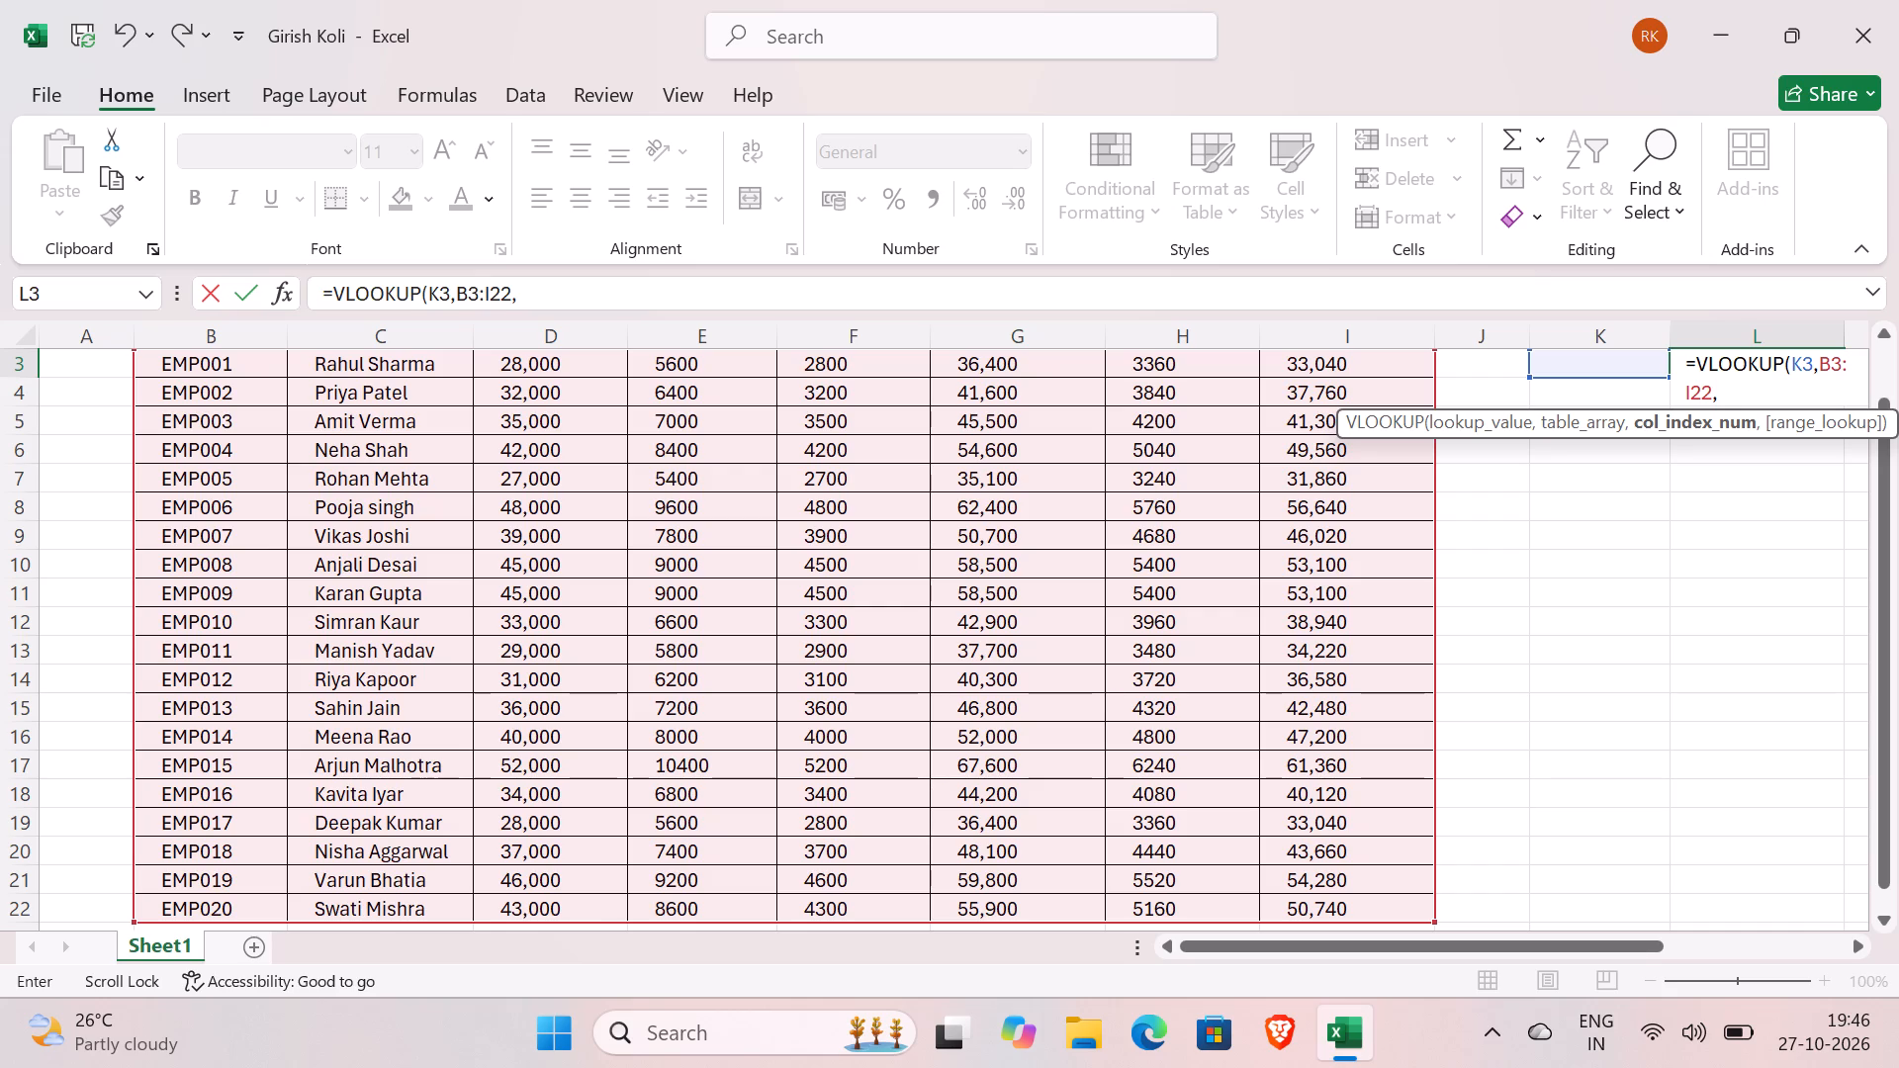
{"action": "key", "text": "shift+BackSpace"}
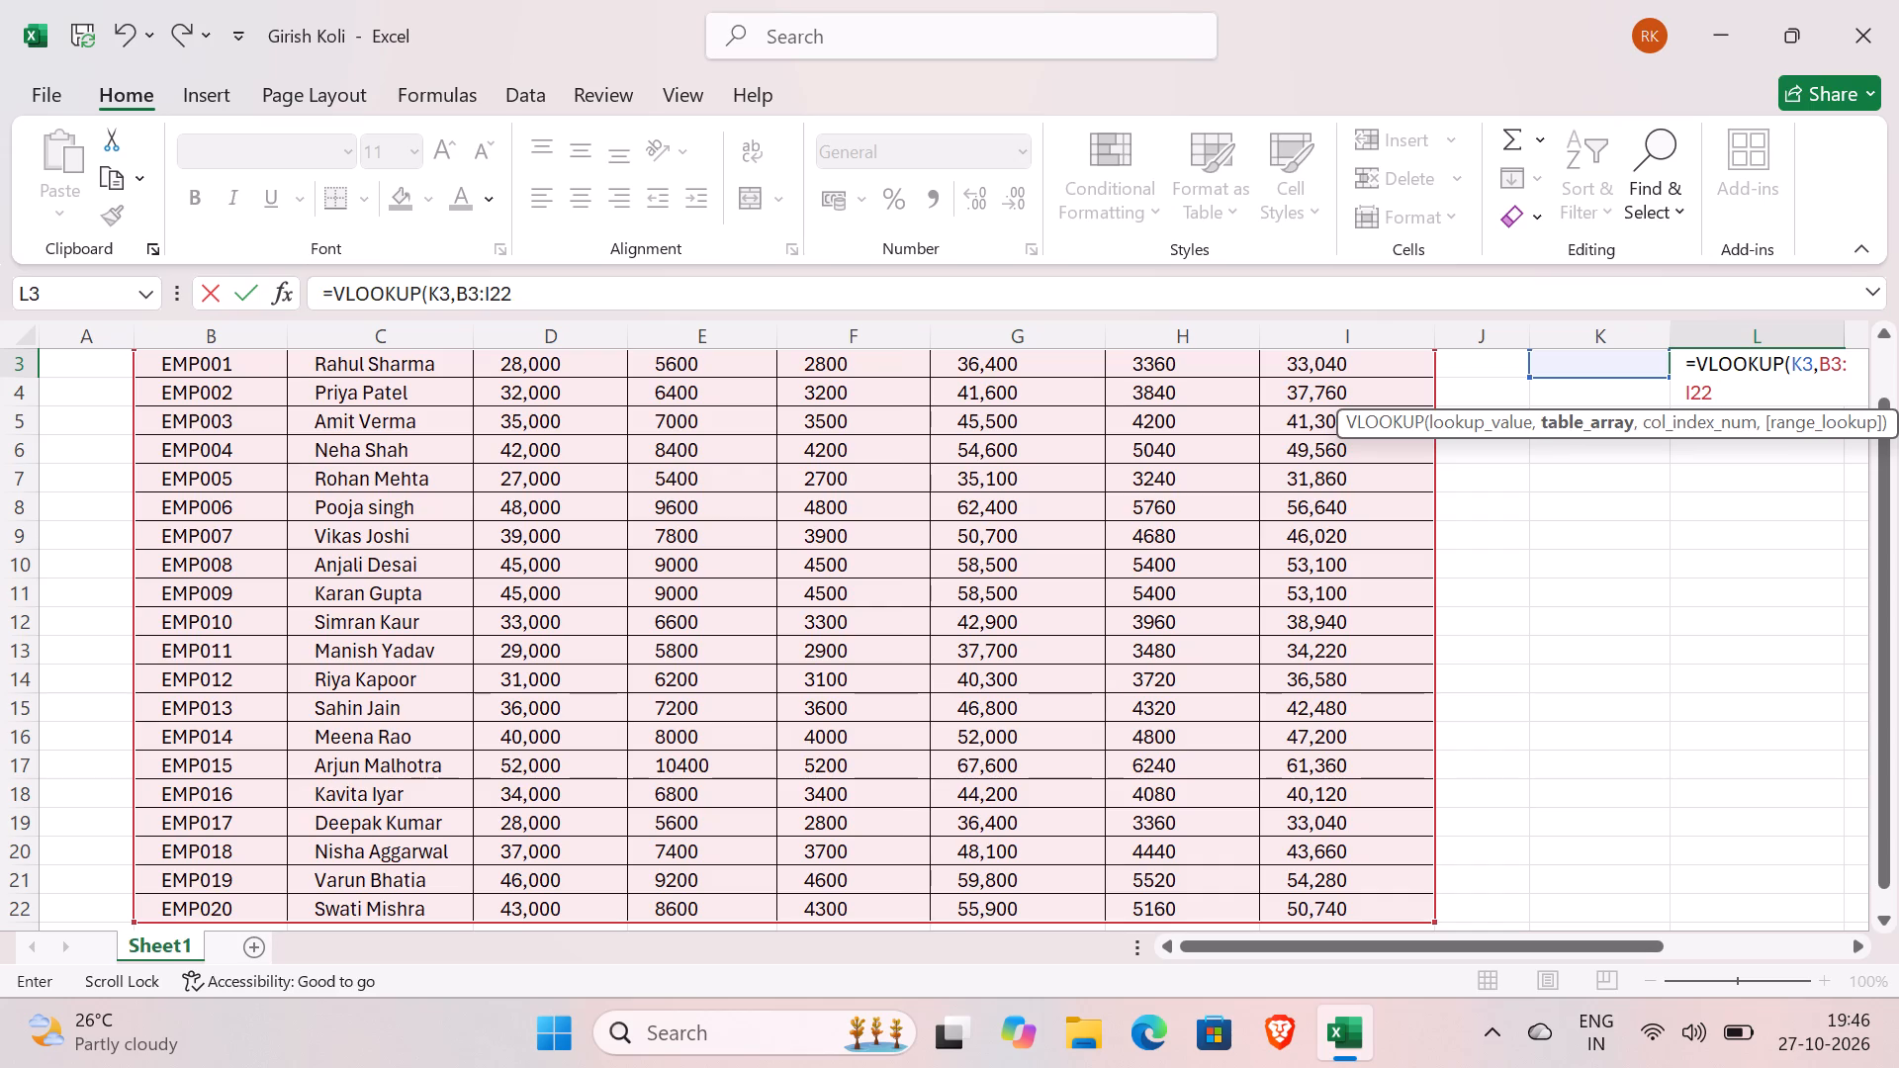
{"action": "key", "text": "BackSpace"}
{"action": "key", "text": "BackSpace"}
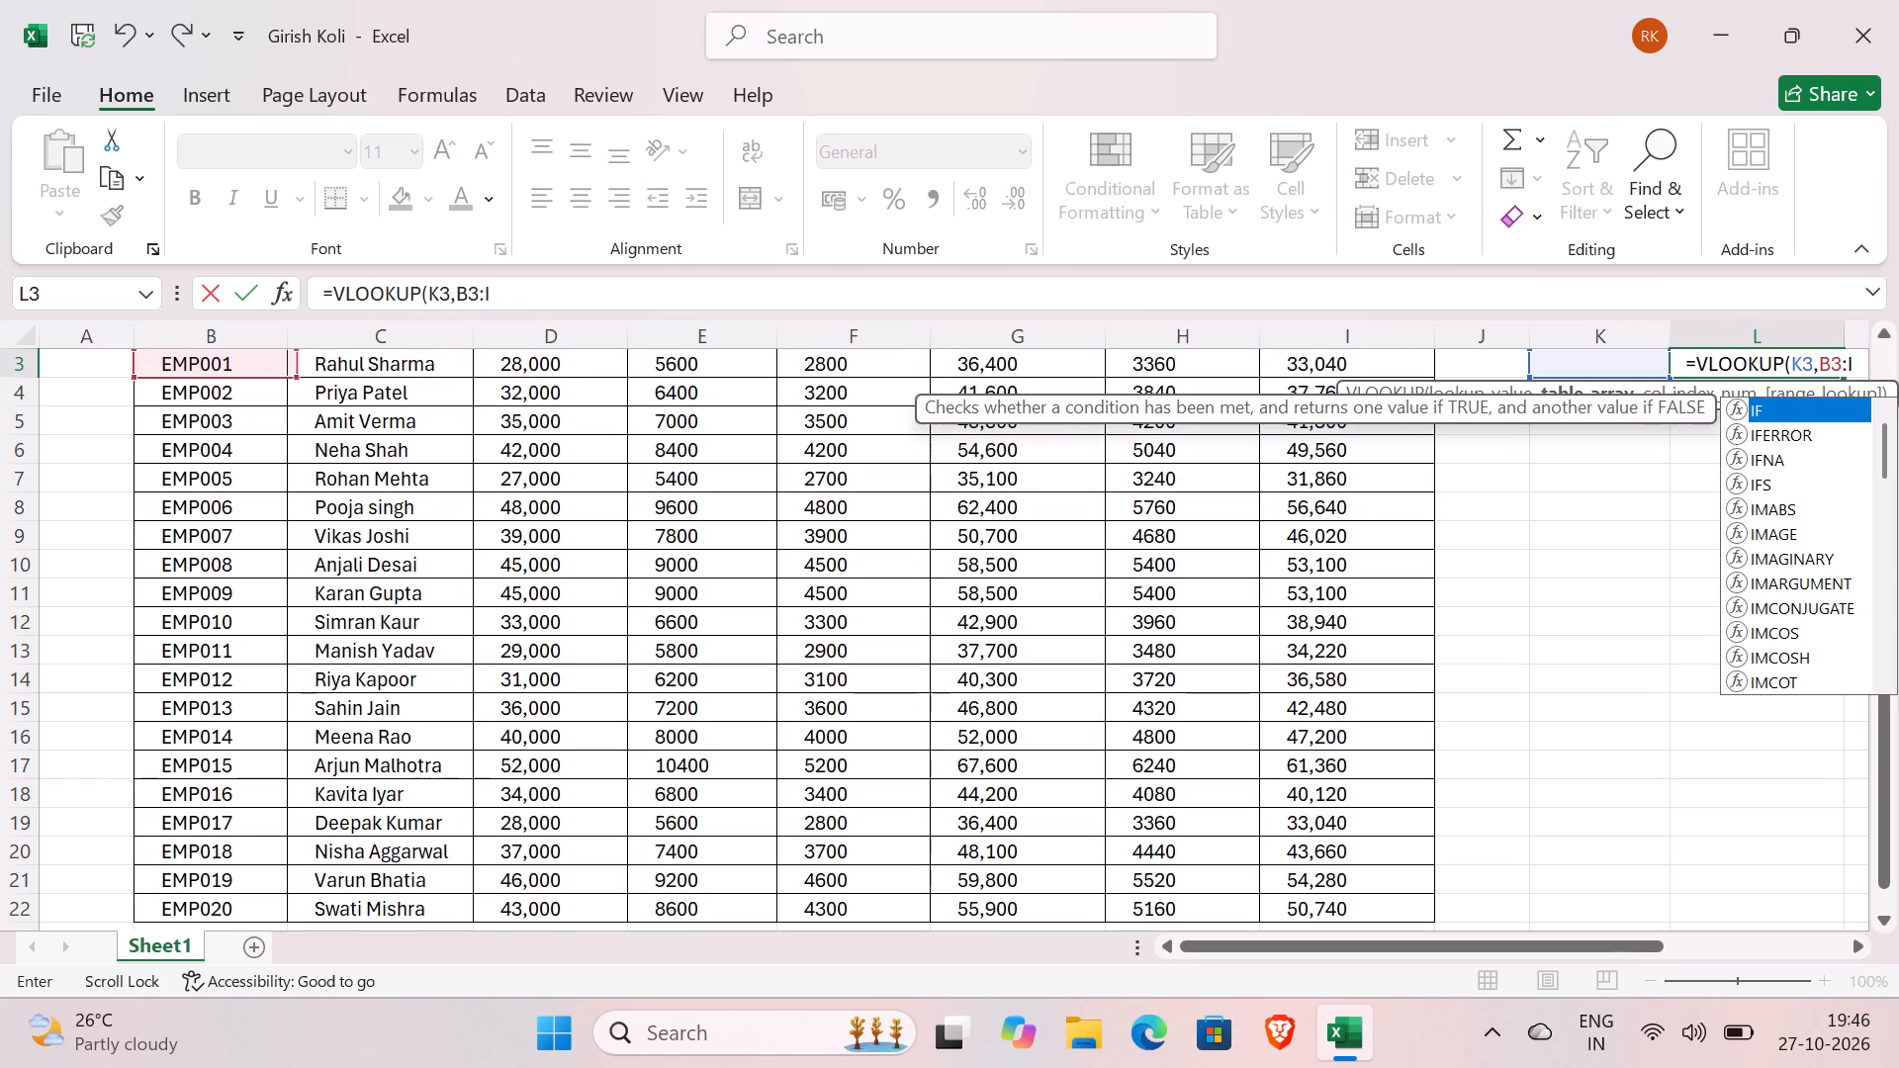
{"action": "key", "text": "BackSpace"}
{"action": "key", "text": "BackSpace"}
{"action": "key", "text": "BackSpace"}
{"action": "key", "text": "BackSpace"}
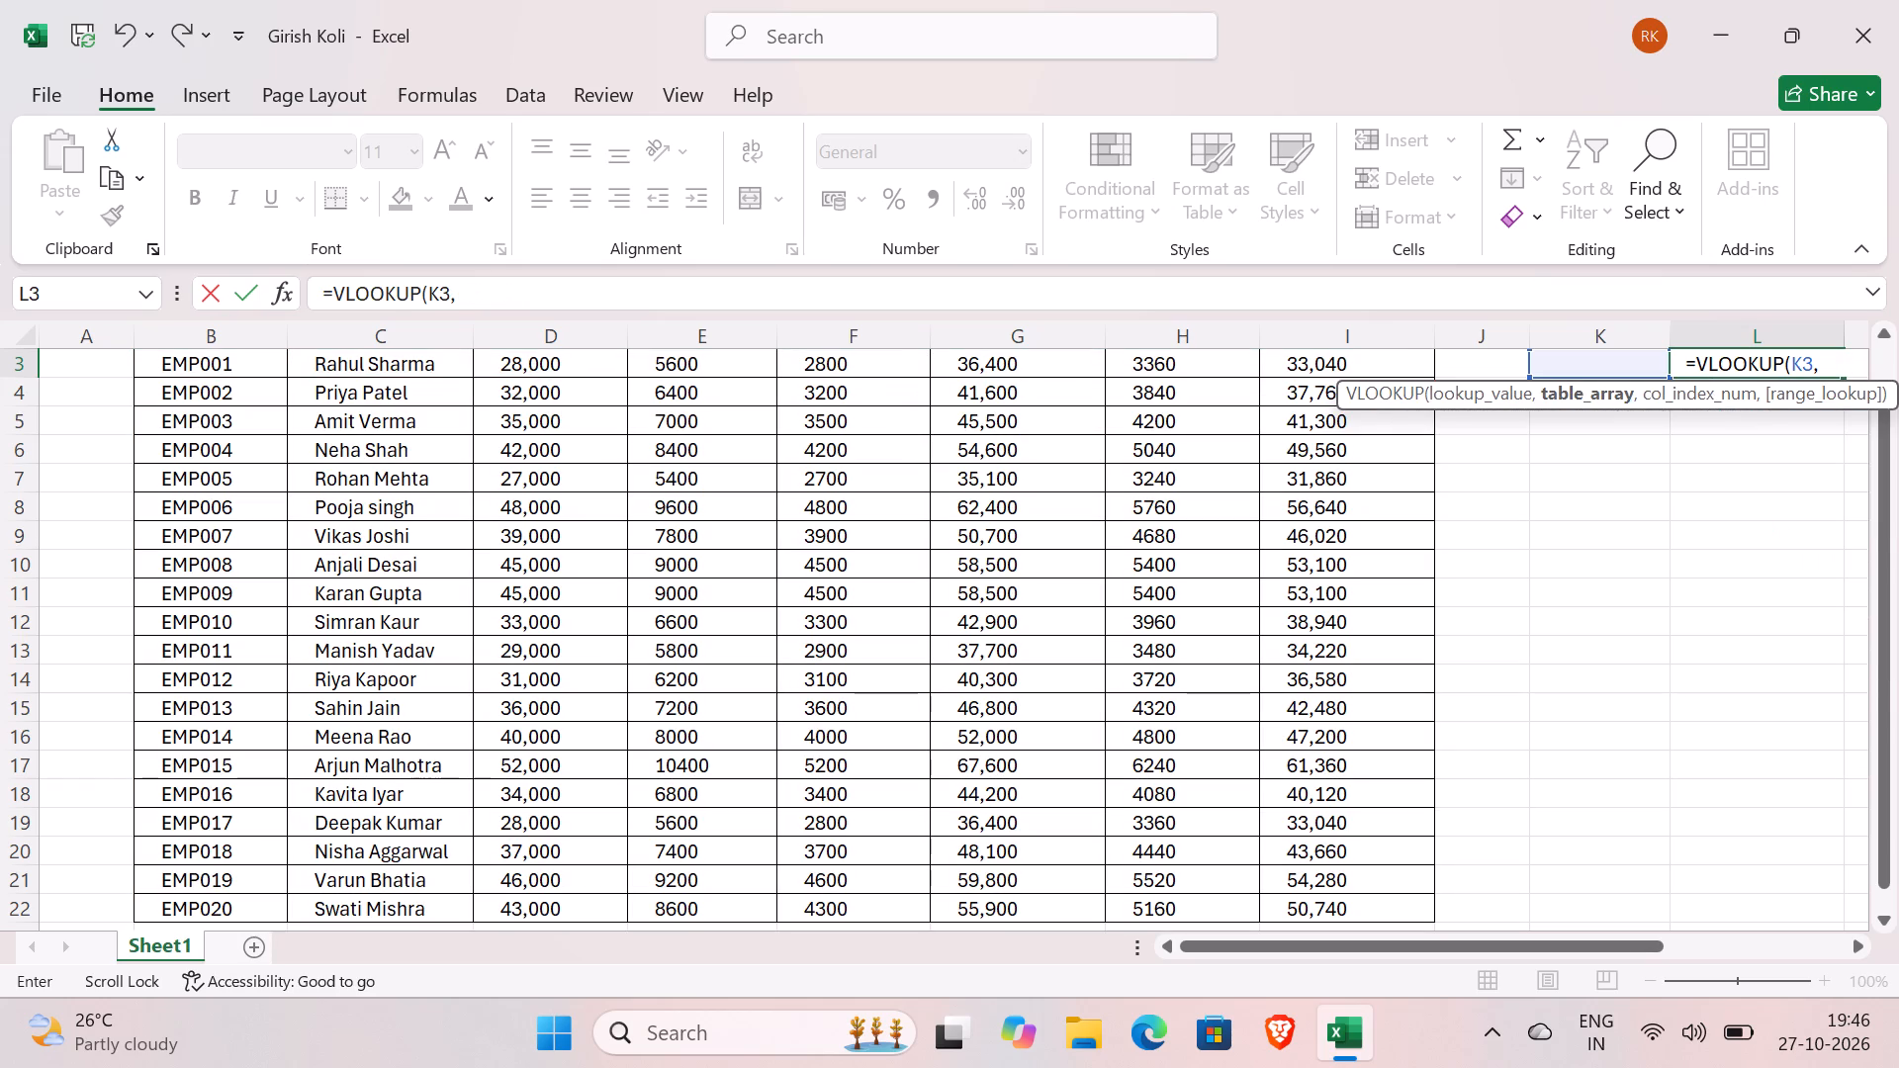
Complete the VLOOKUP formula in L3 with the employee data B3:I22 as the table array and 2 as the column index.
{"action": "scroll", "coordinate": [261, 428], "scroll_direction": "up", "scroll_amount": 5}
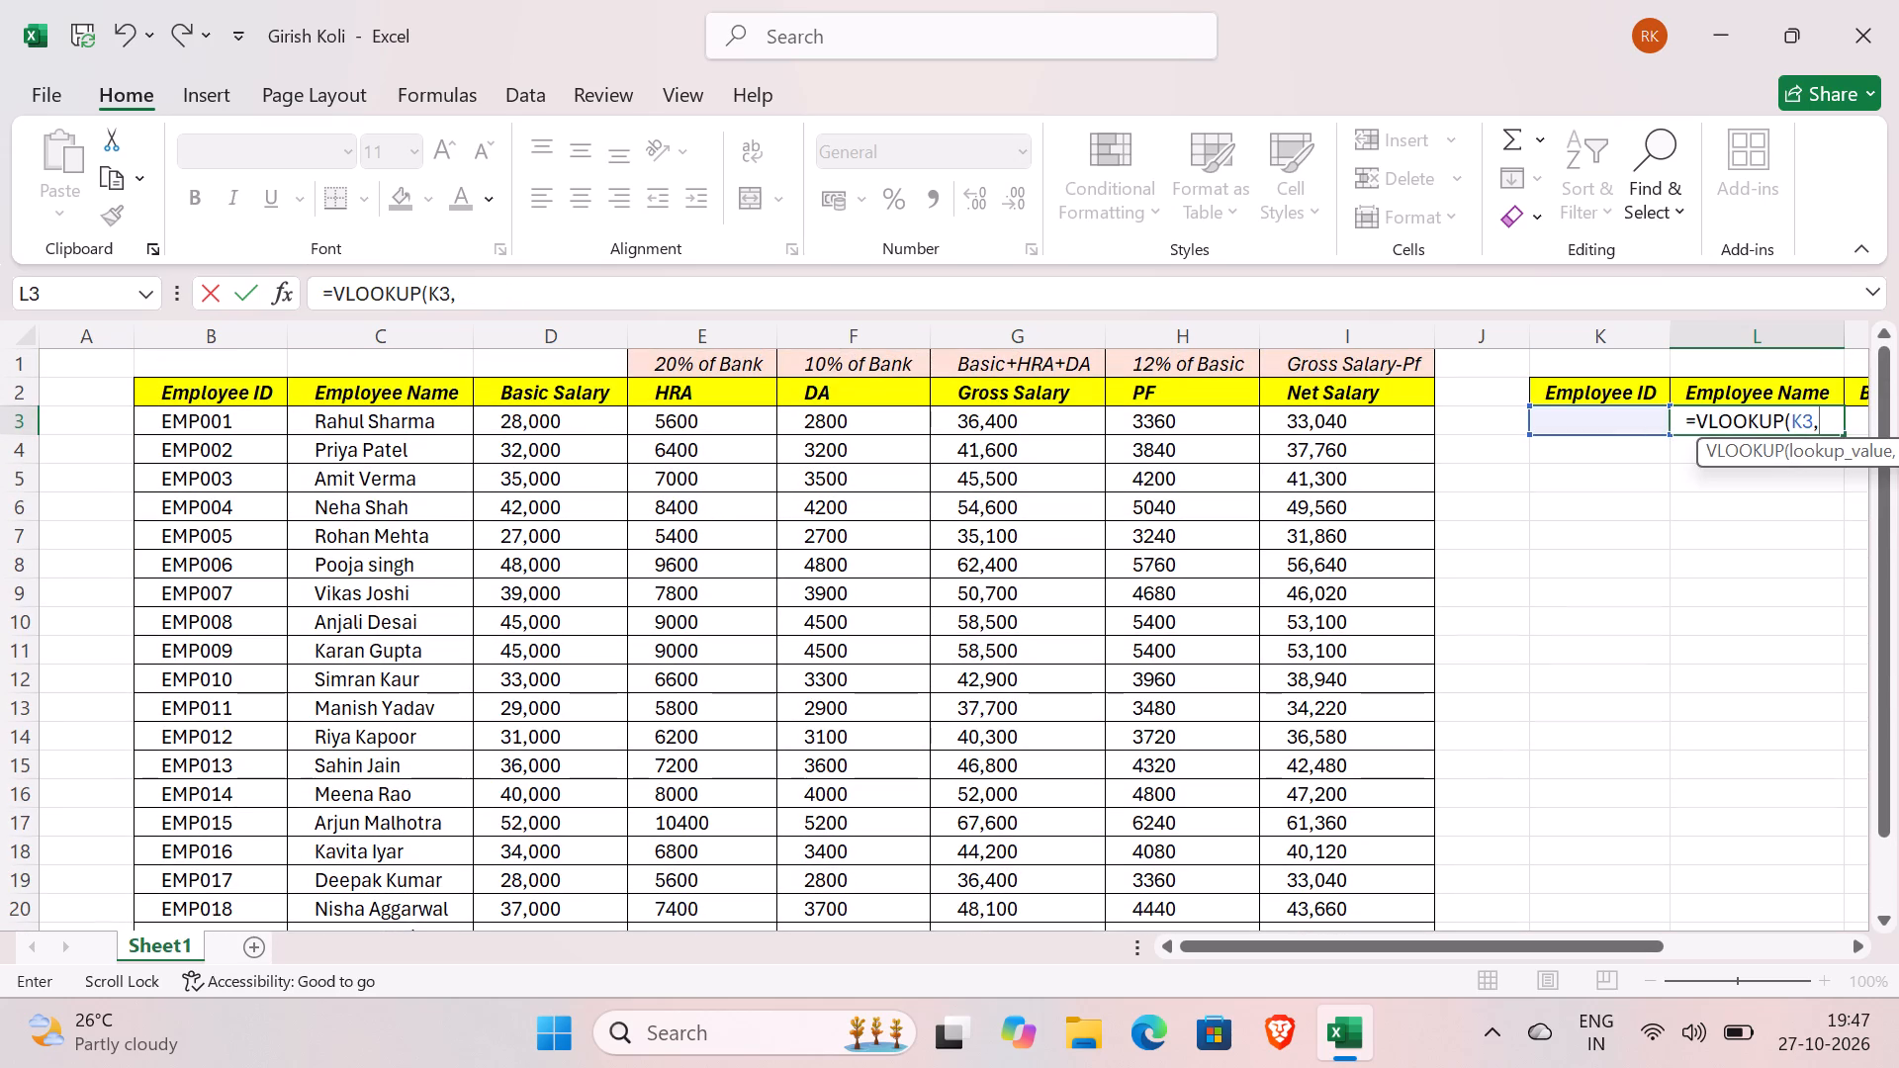
{"action": "left_click", "coordinate": [183, 426]}
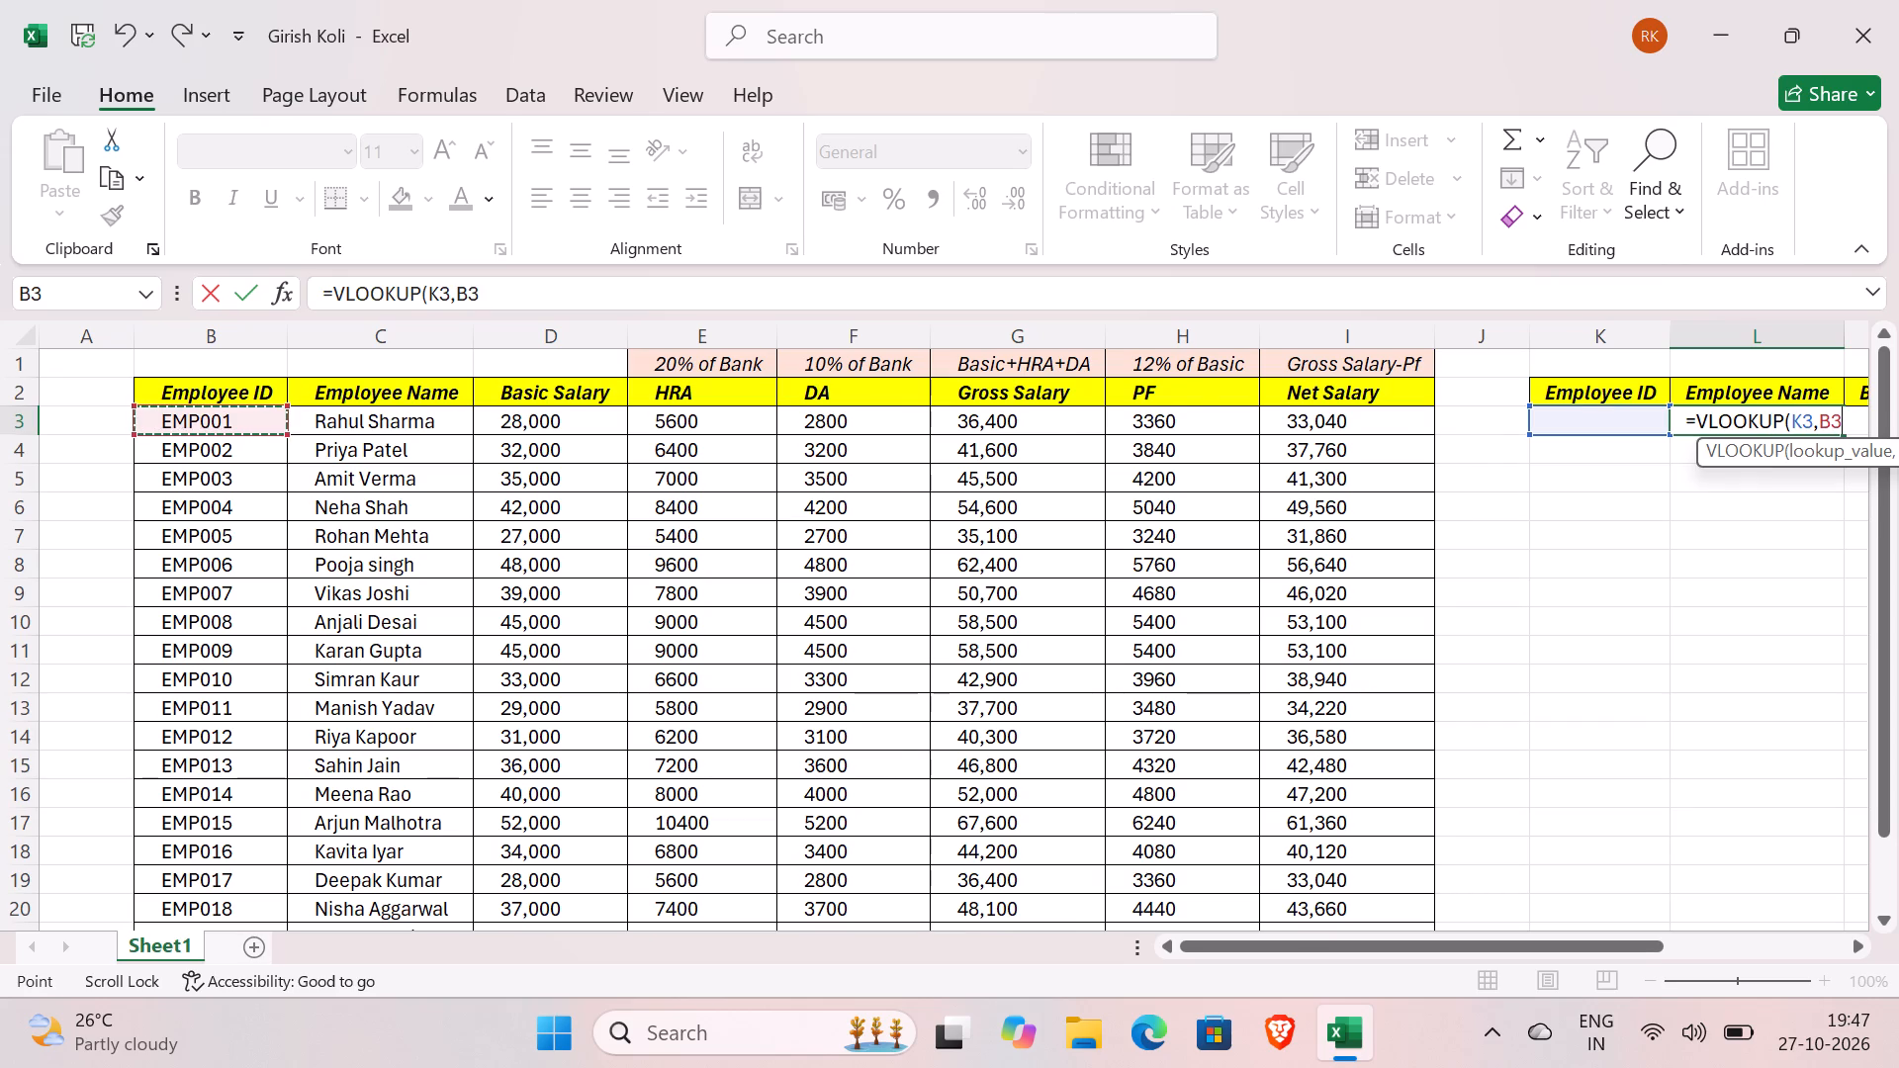
{"action": "key", "text": "ctrl+shift+Right"}
{"action": "key", "text": "ctrl+shift+Down"}
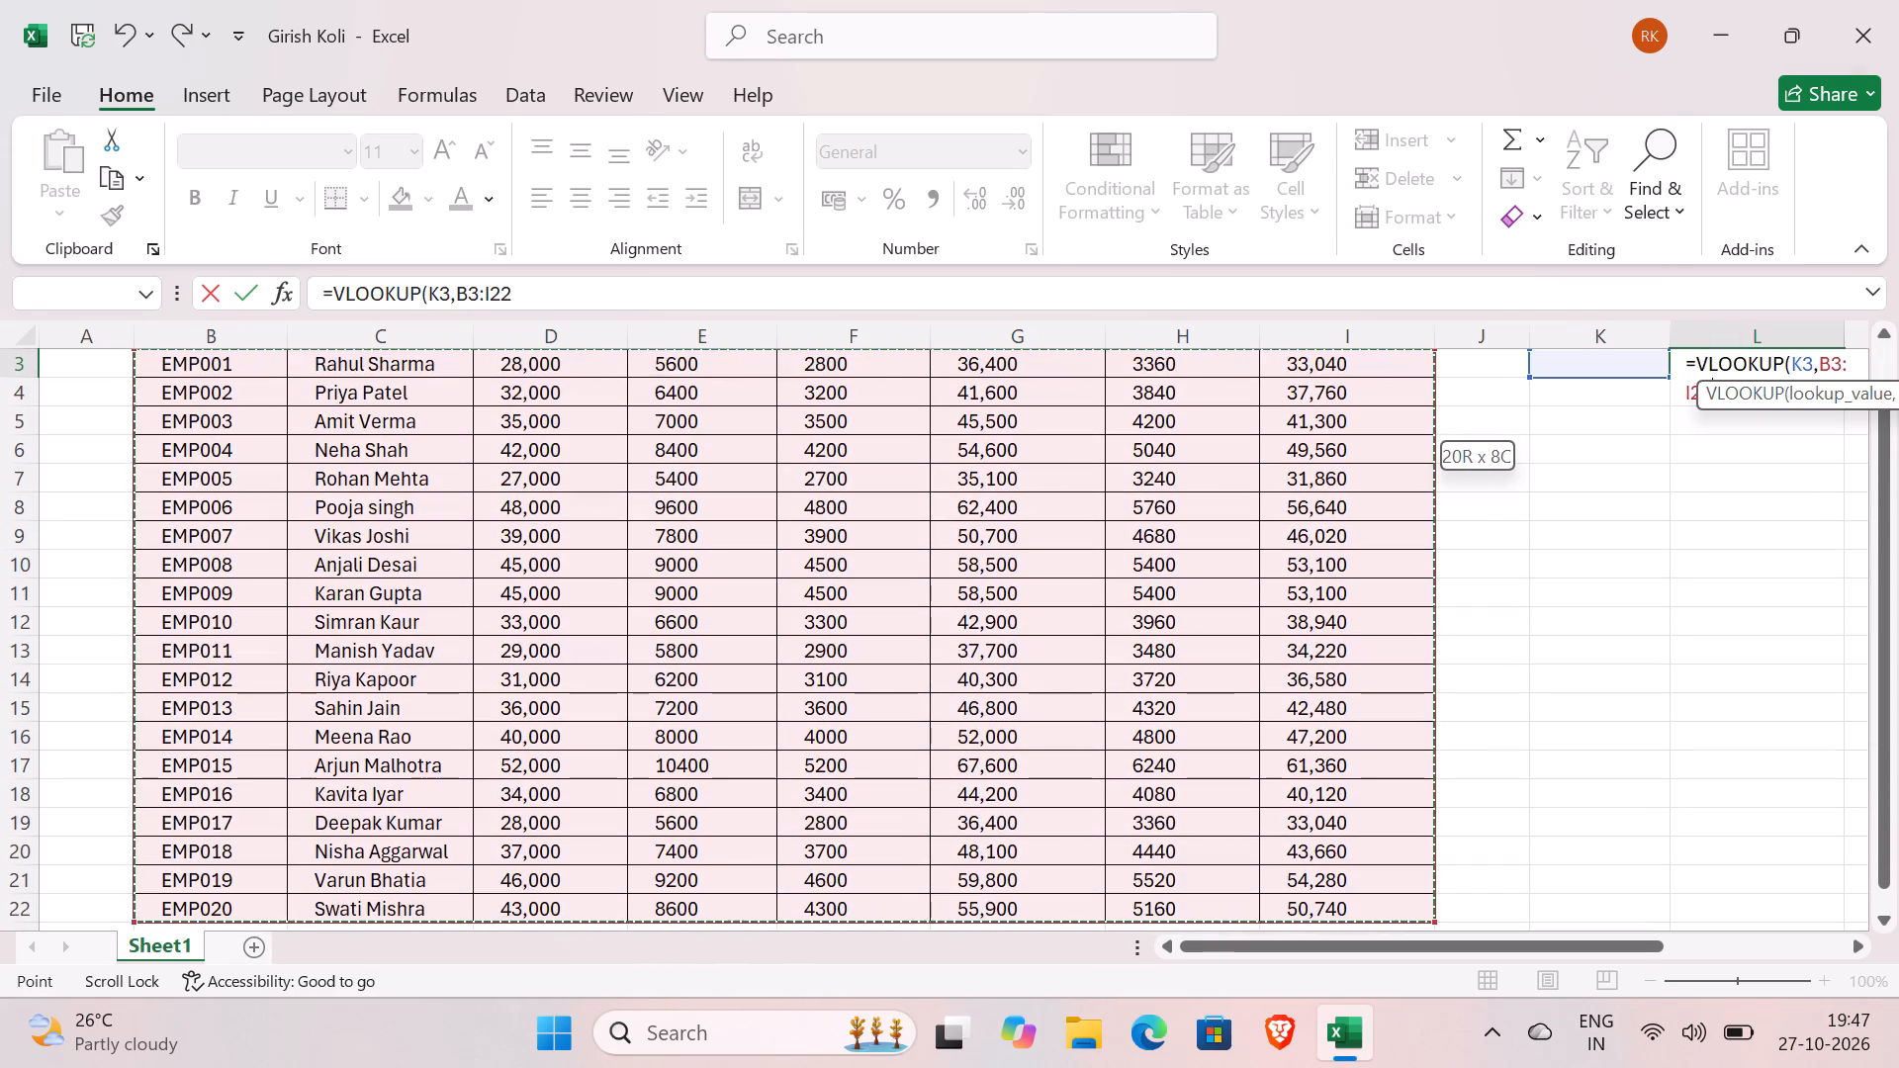
{"action": "key", "text": "comma"}
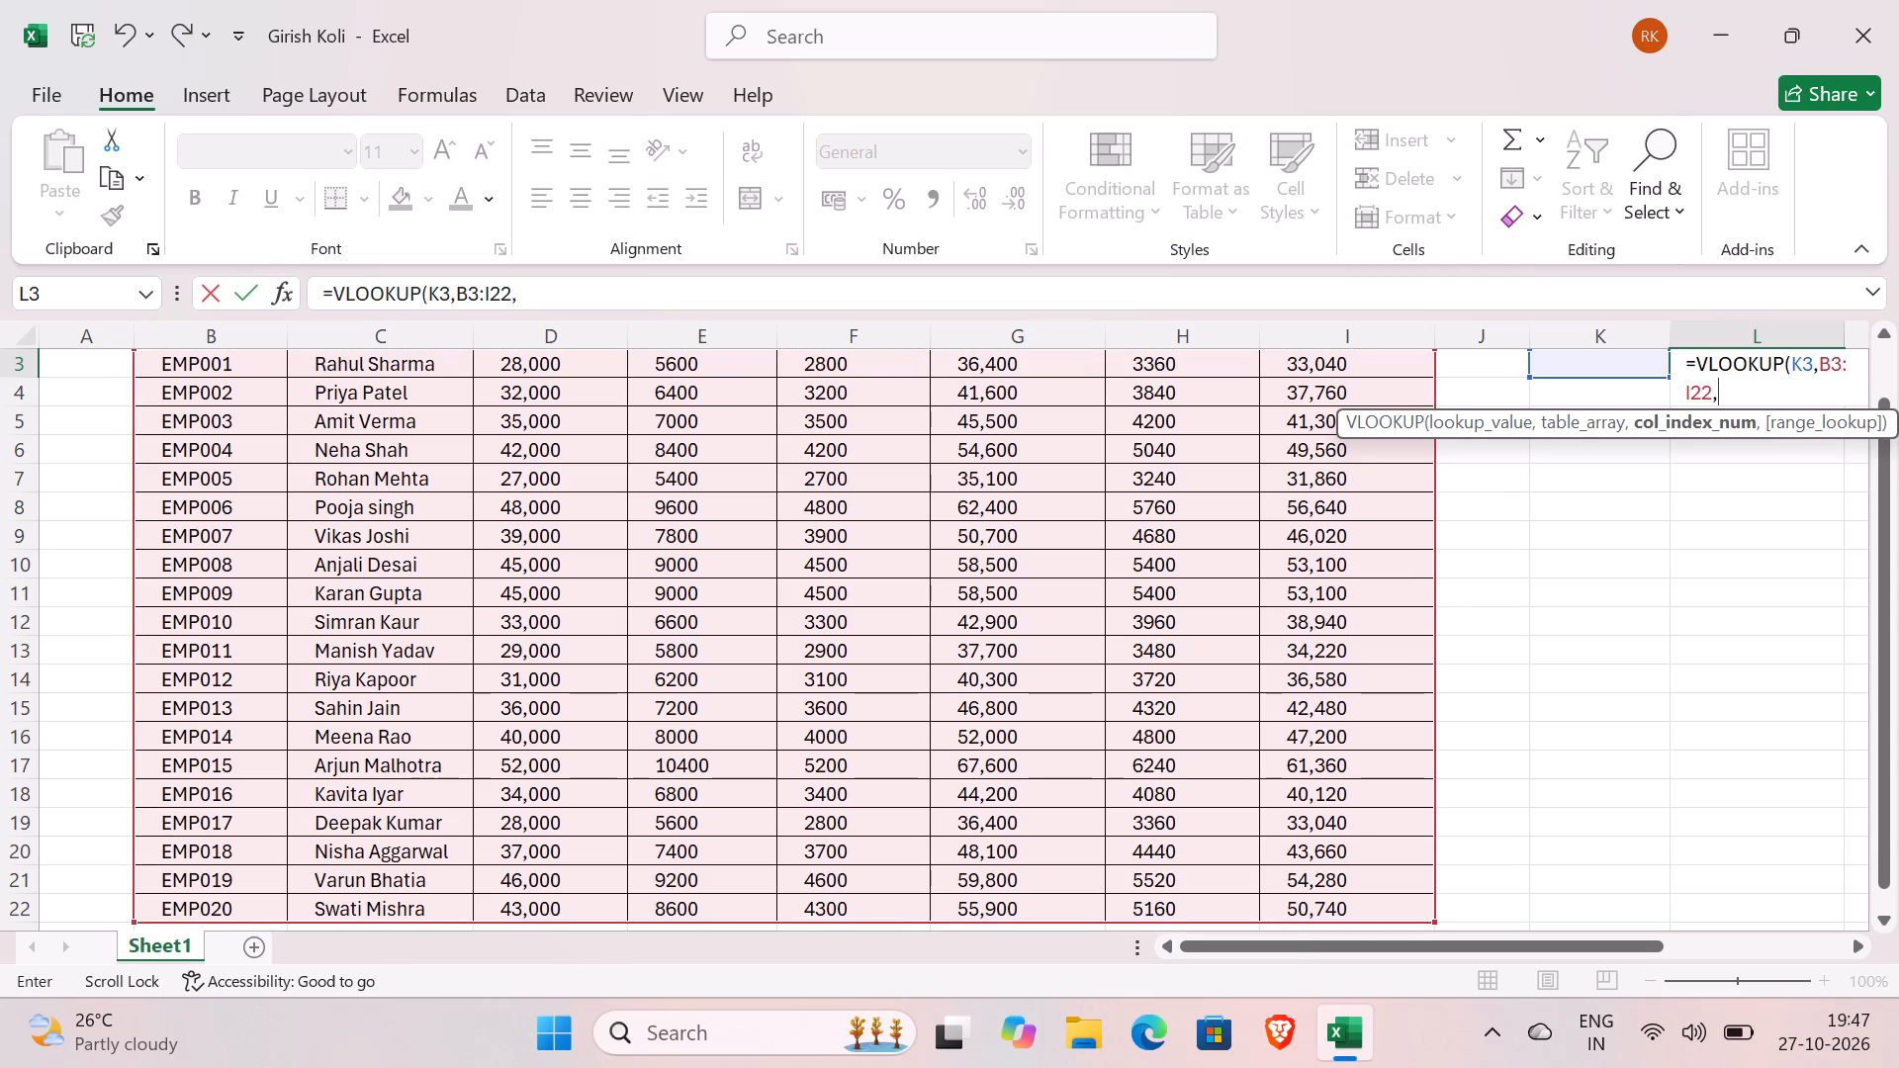
{"action": "scroll", "coordinate": [205, 400], "scroll_direction": "up", "scroll_amount": 5}
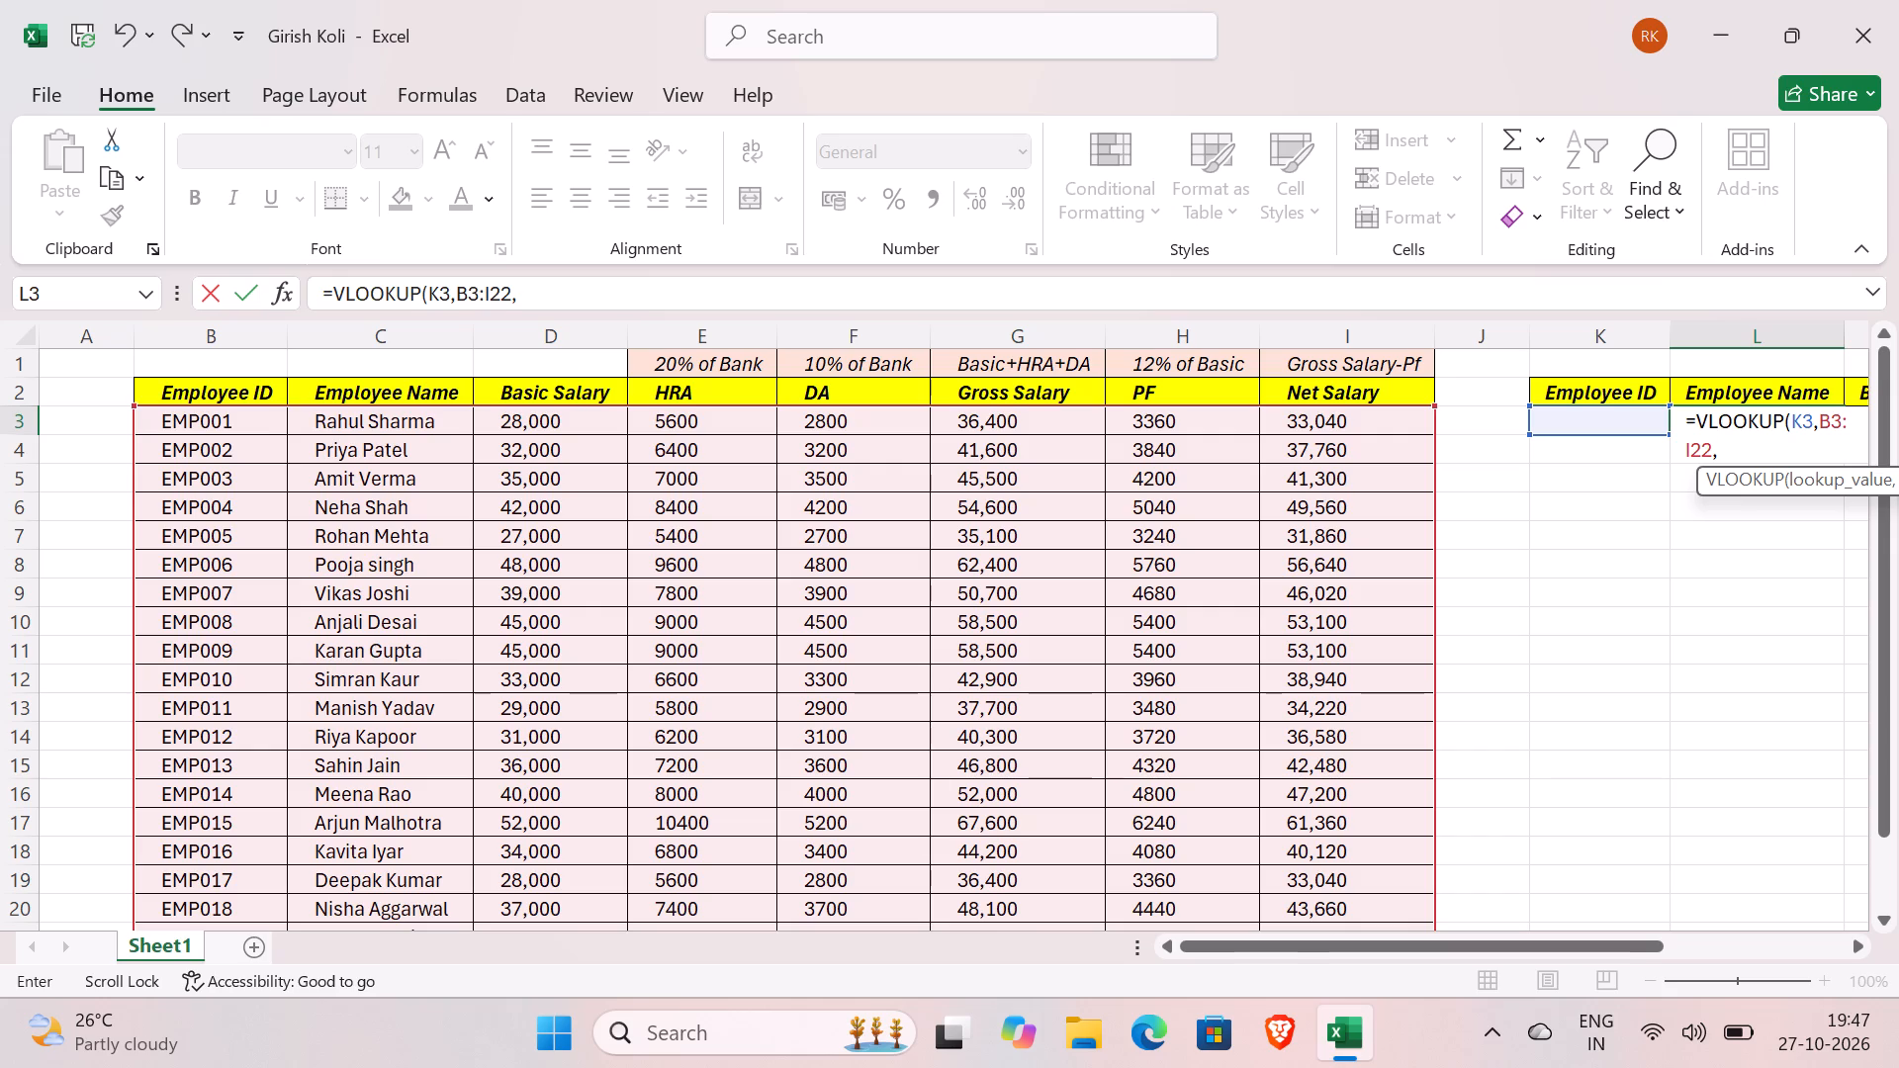
{"action": "key", "text": "2"}
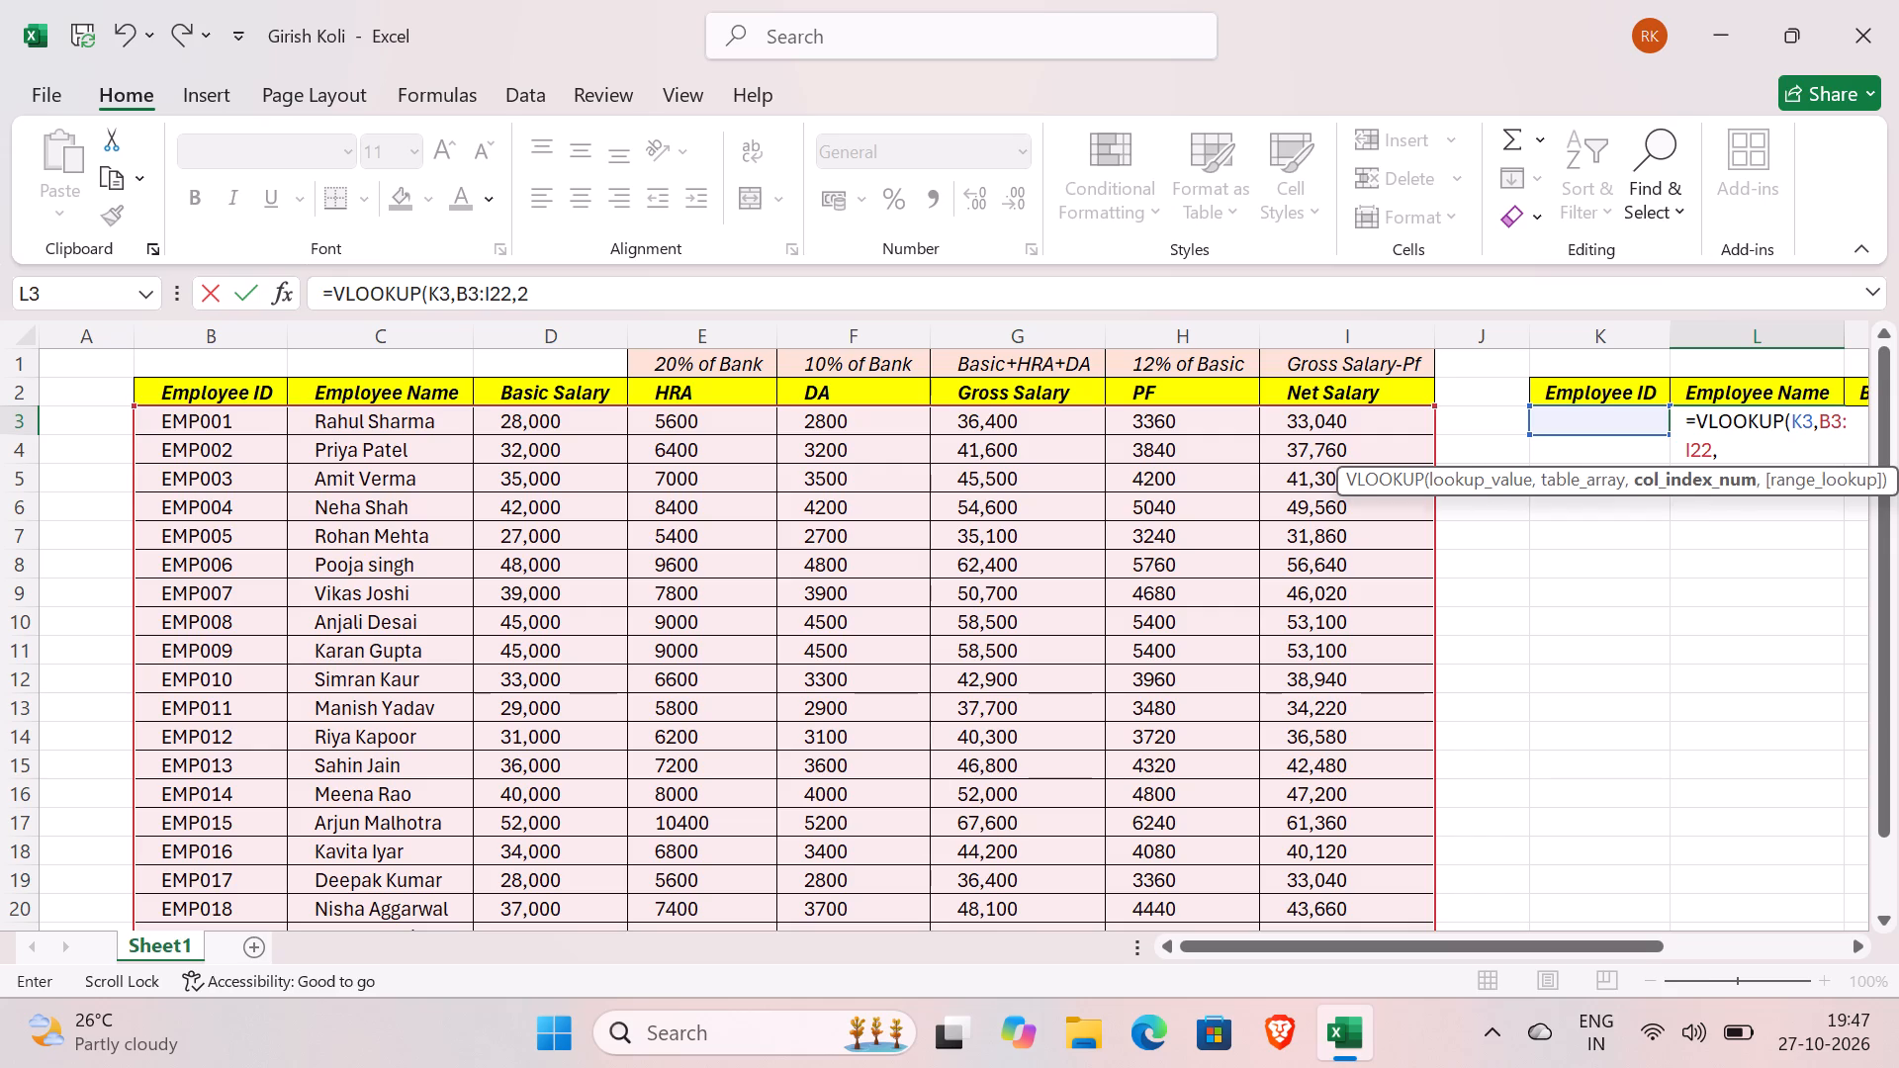
{"action": "key", "text": "comma"}
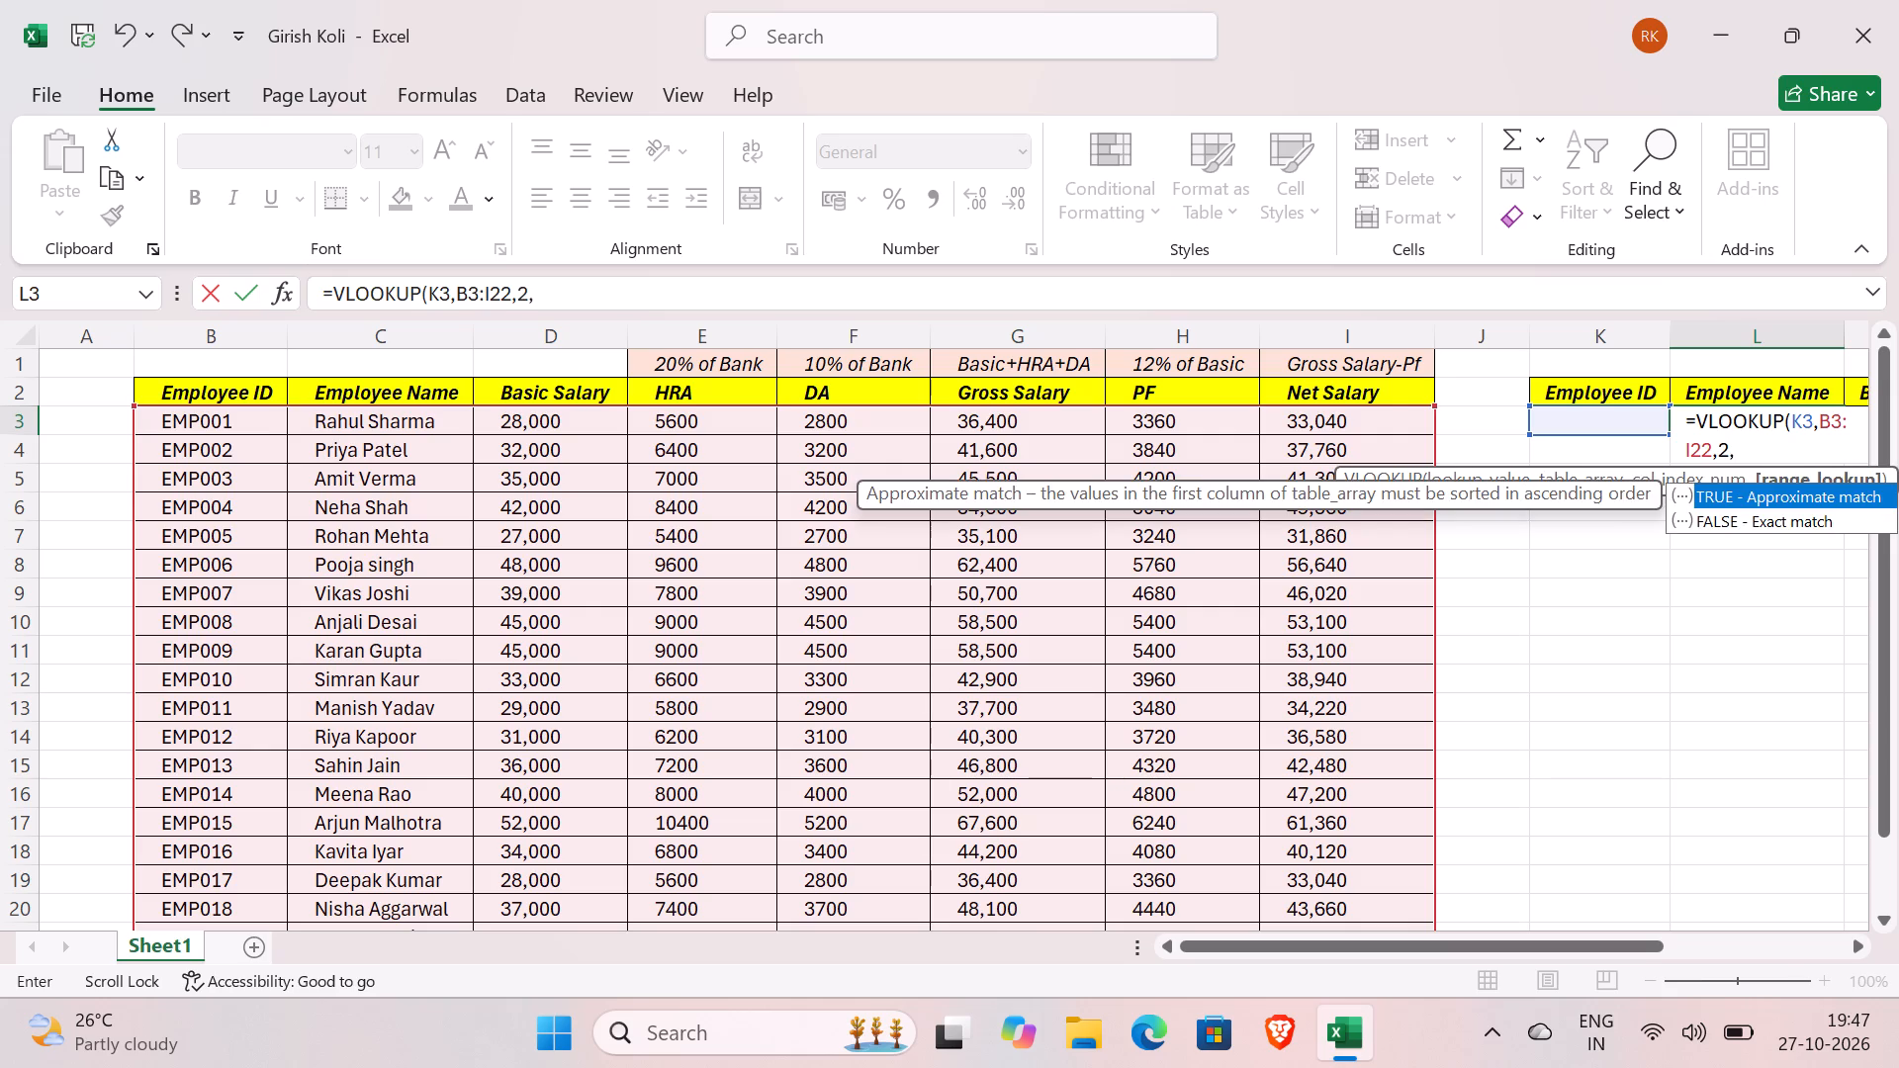
{"action": "key", "text": "Insert"}
{"action": "key", "text": "Return"}
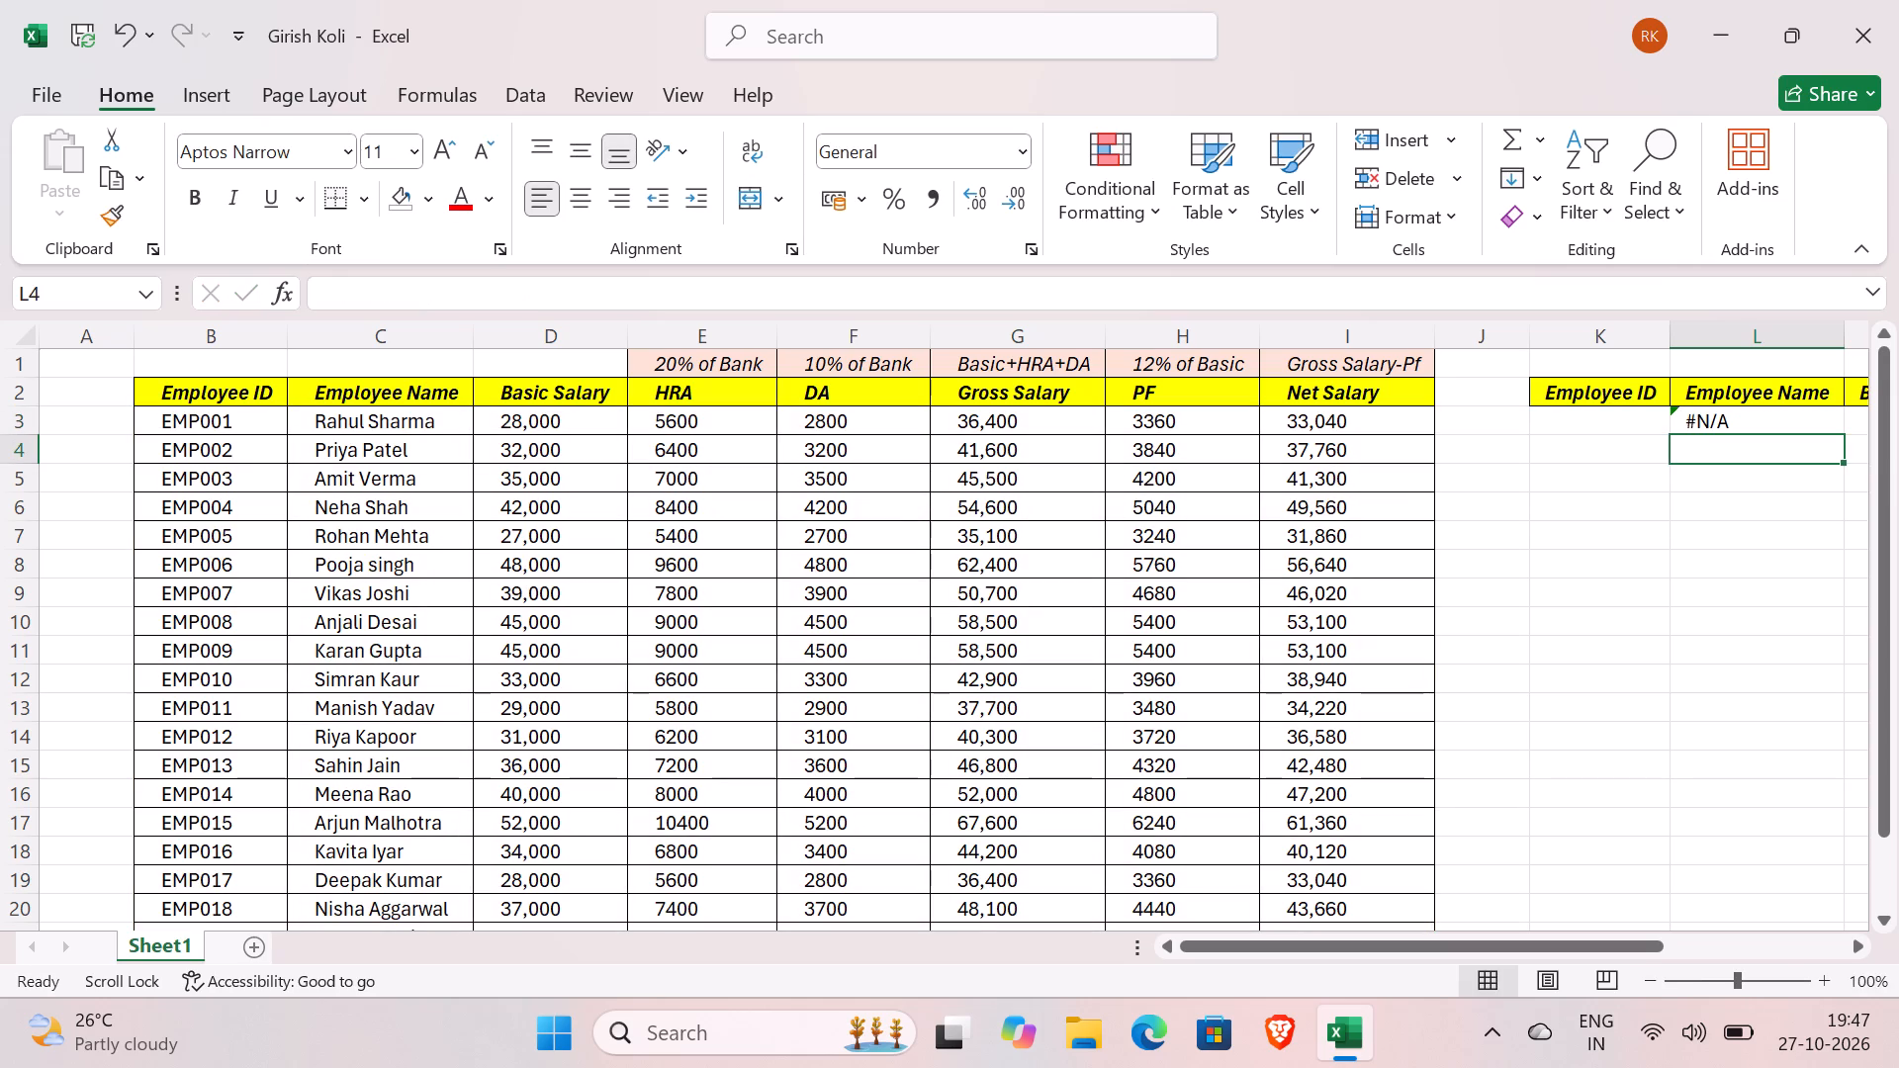
Choose EMP002 from the Employee ID drop-down in cell K3.
{"action": "left_click", "coordinate": [1653, 421]}
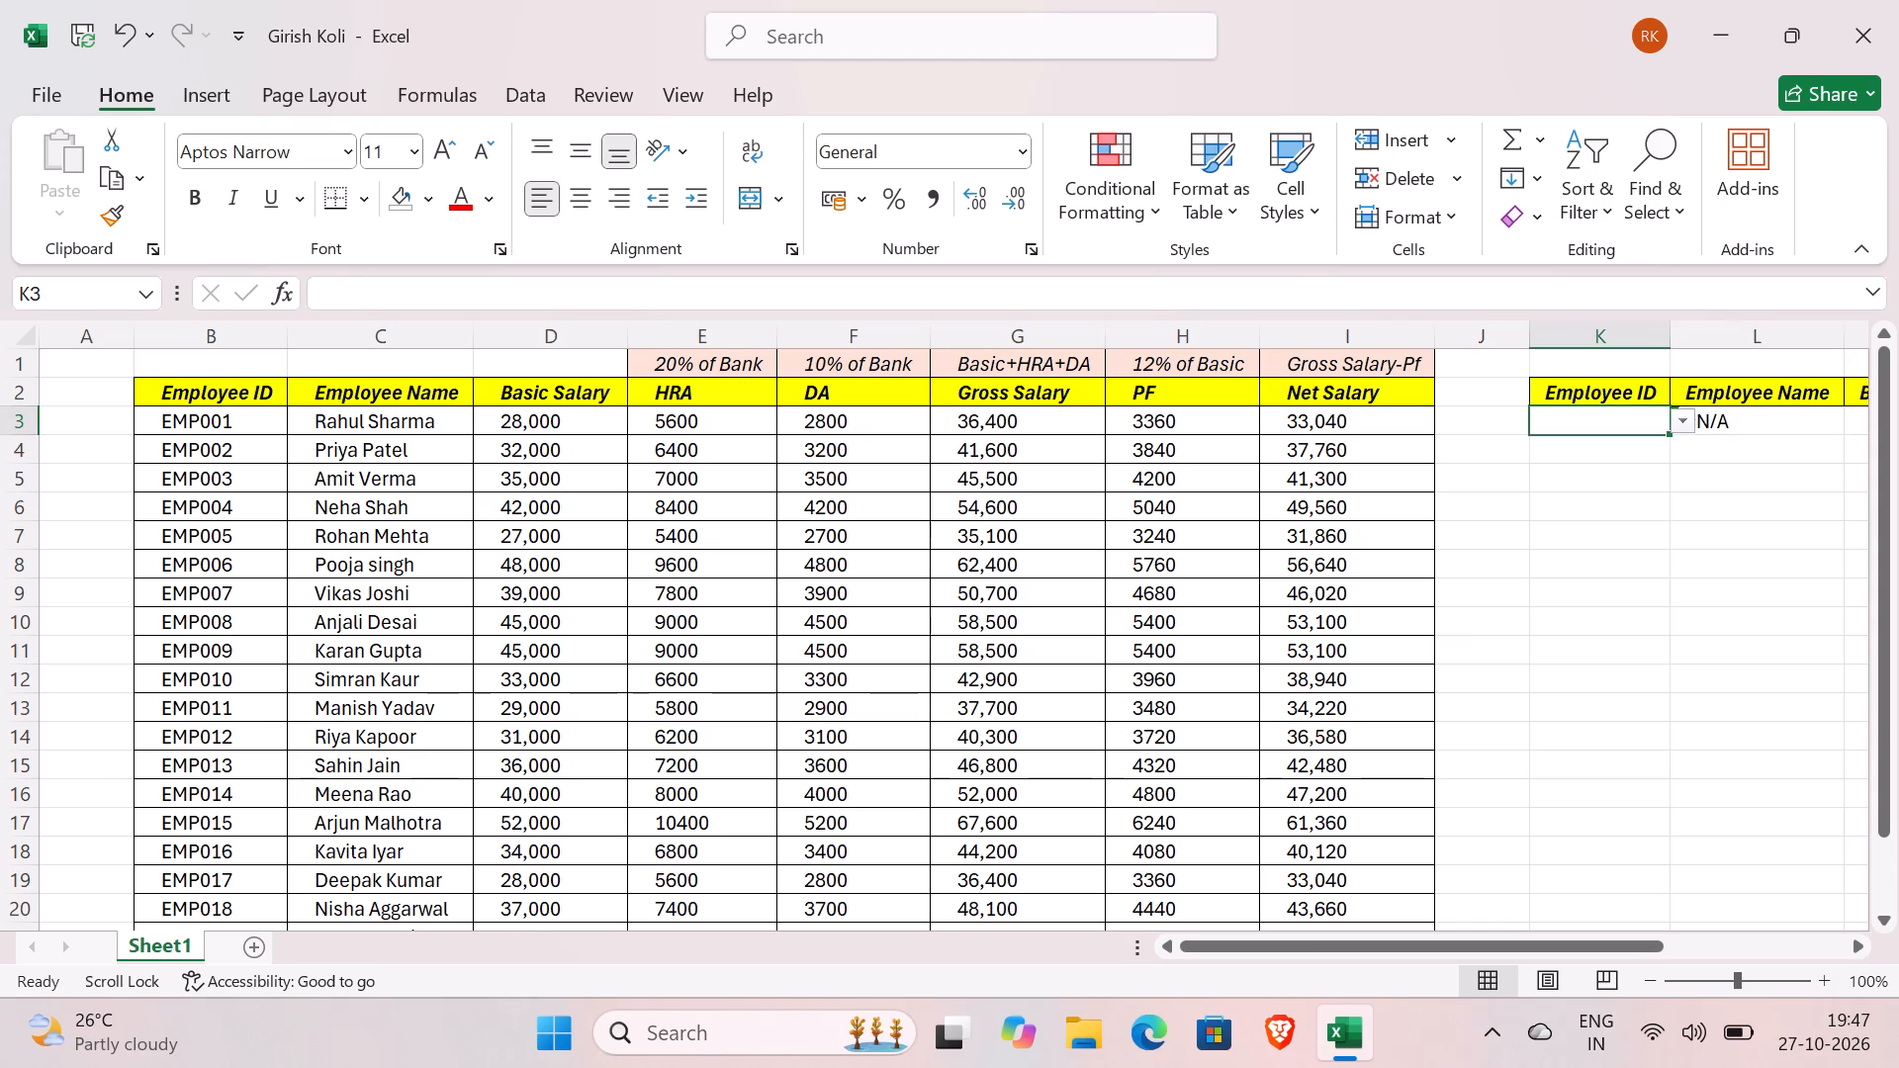
{"action": "left_click", "coordinate": [1685, 413]}
{"action": "left_click", "coordinate": [1631, 464]}
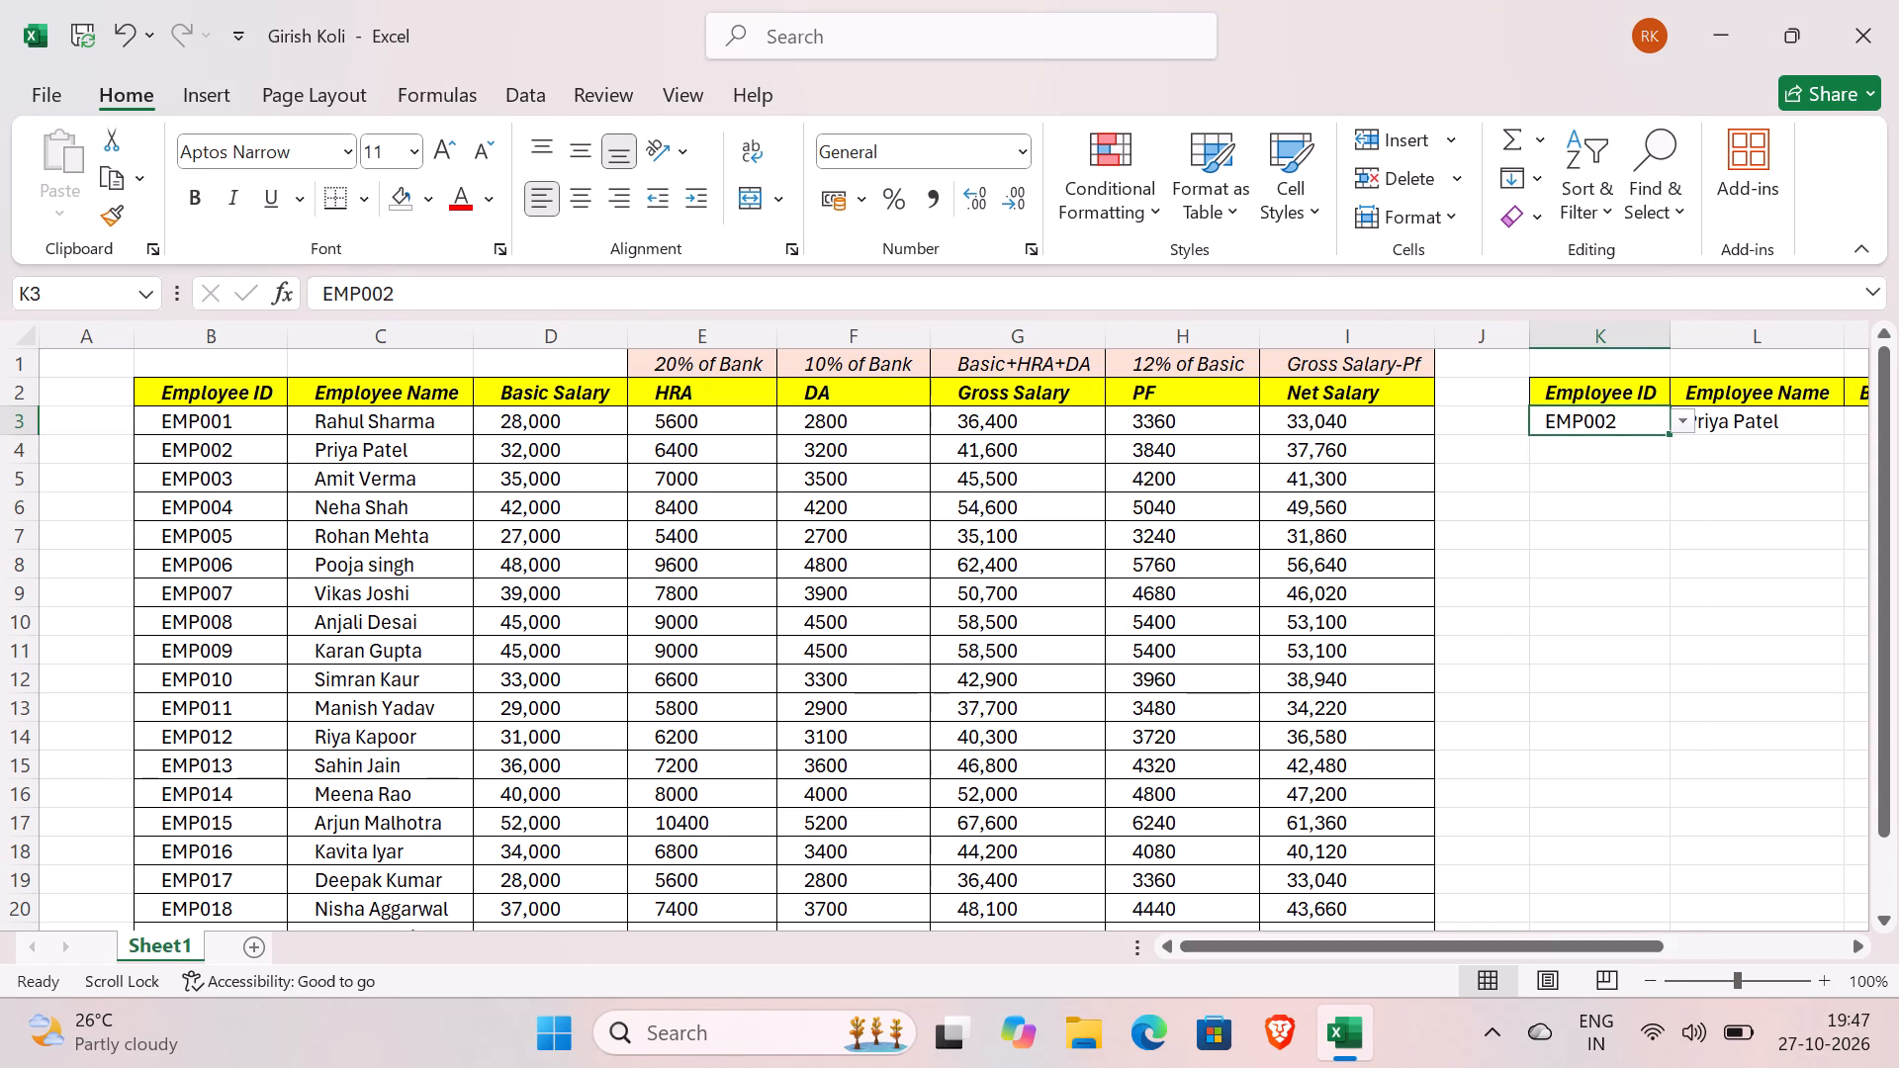
{"action": "left_click_drag", "start_coordinate": [1639, 937], "coordinate": [1675, 933]}
{"action": "left_click", "coordinate": [1667, 565]}
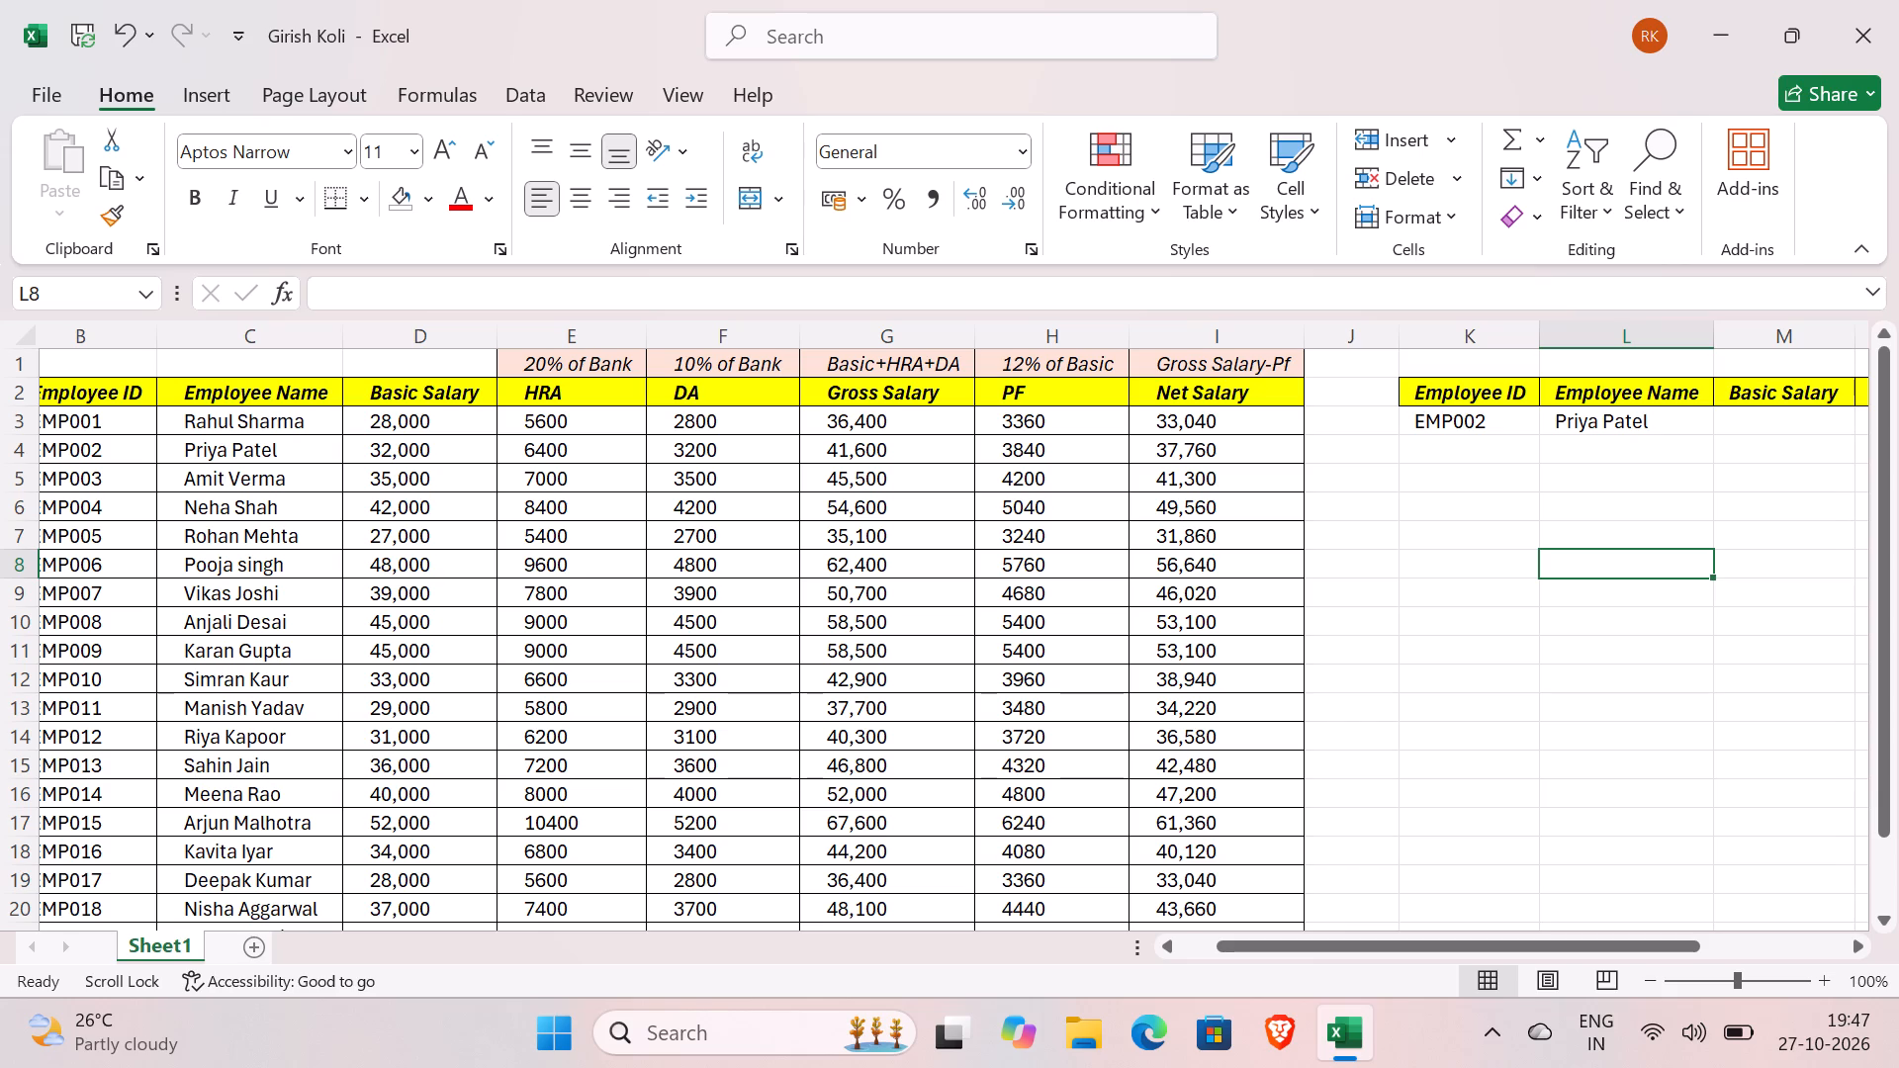
Fill the VLOOKUP formula from L3 across to R3, covering Basic Salary through Net Salary.
{"action": "left_click", "coordinate": [1605, 418]}
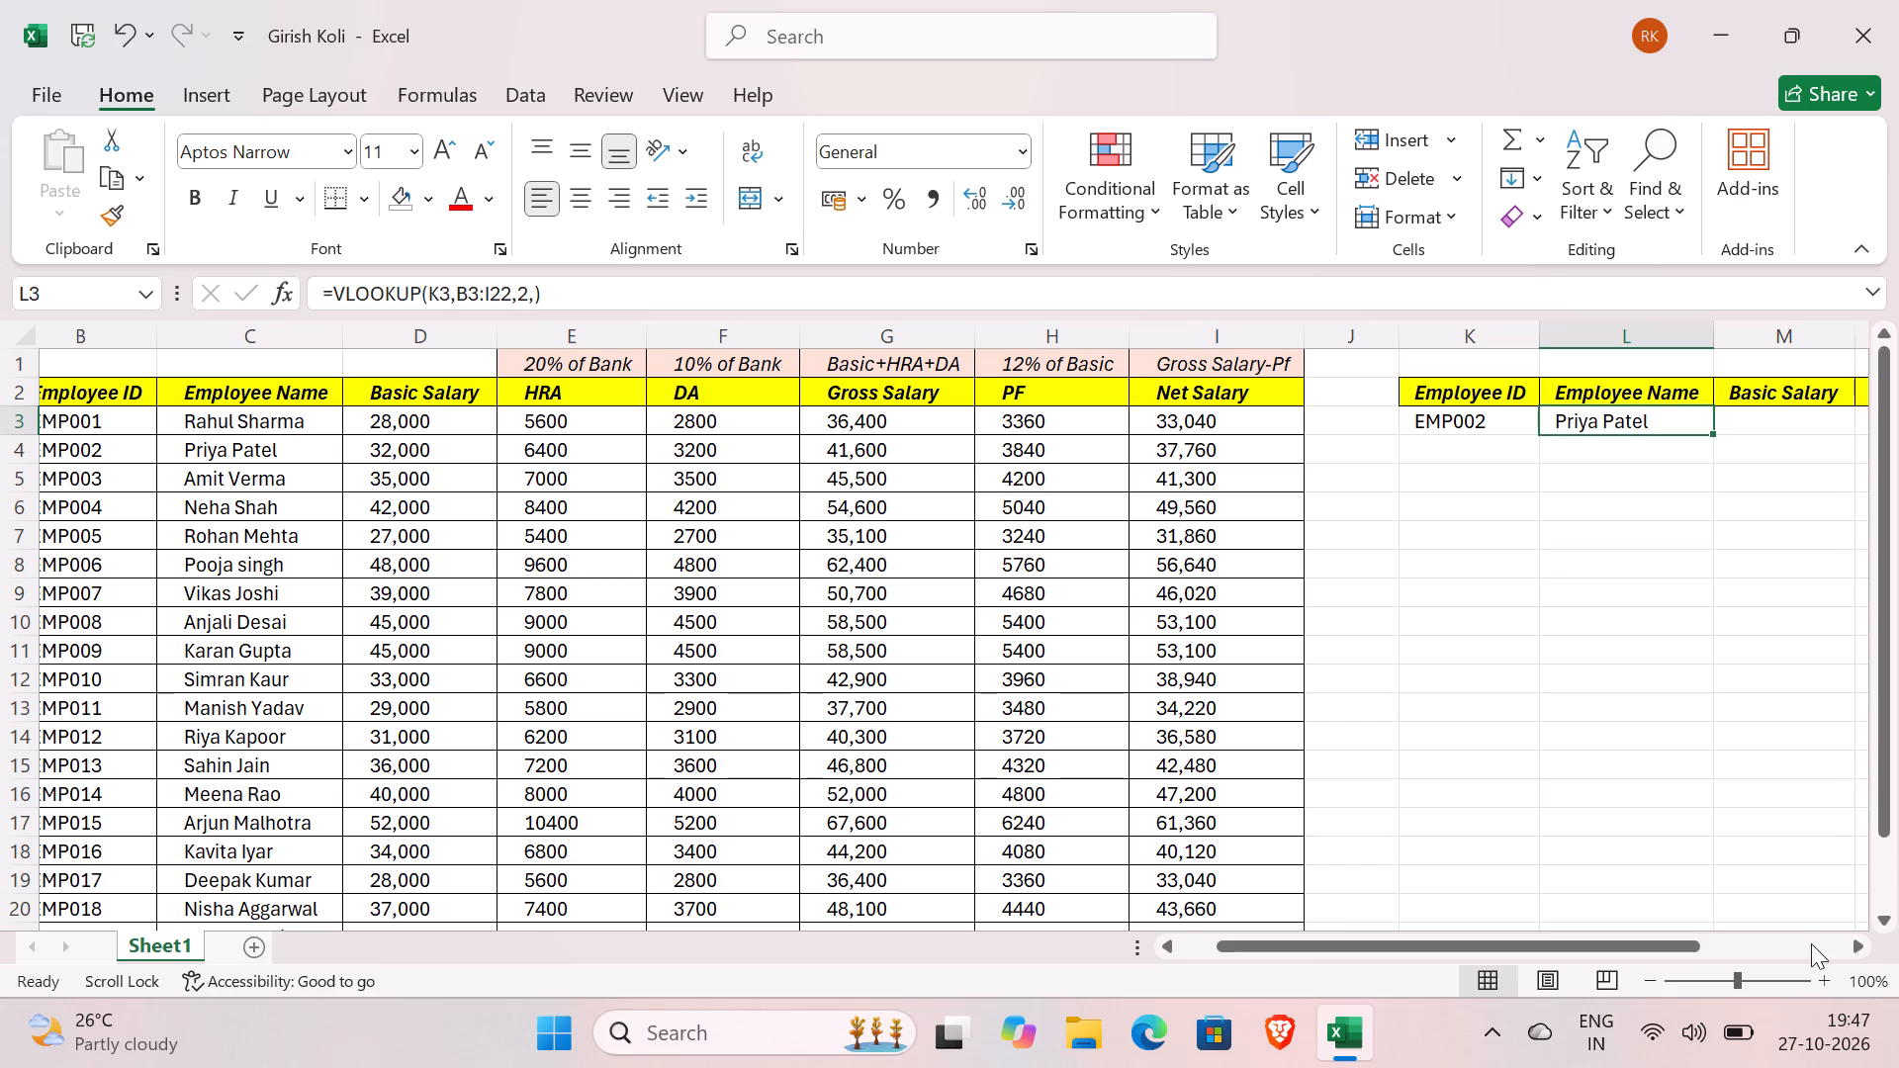
{"action": "left_click", "coordinate": [1829, 942]}
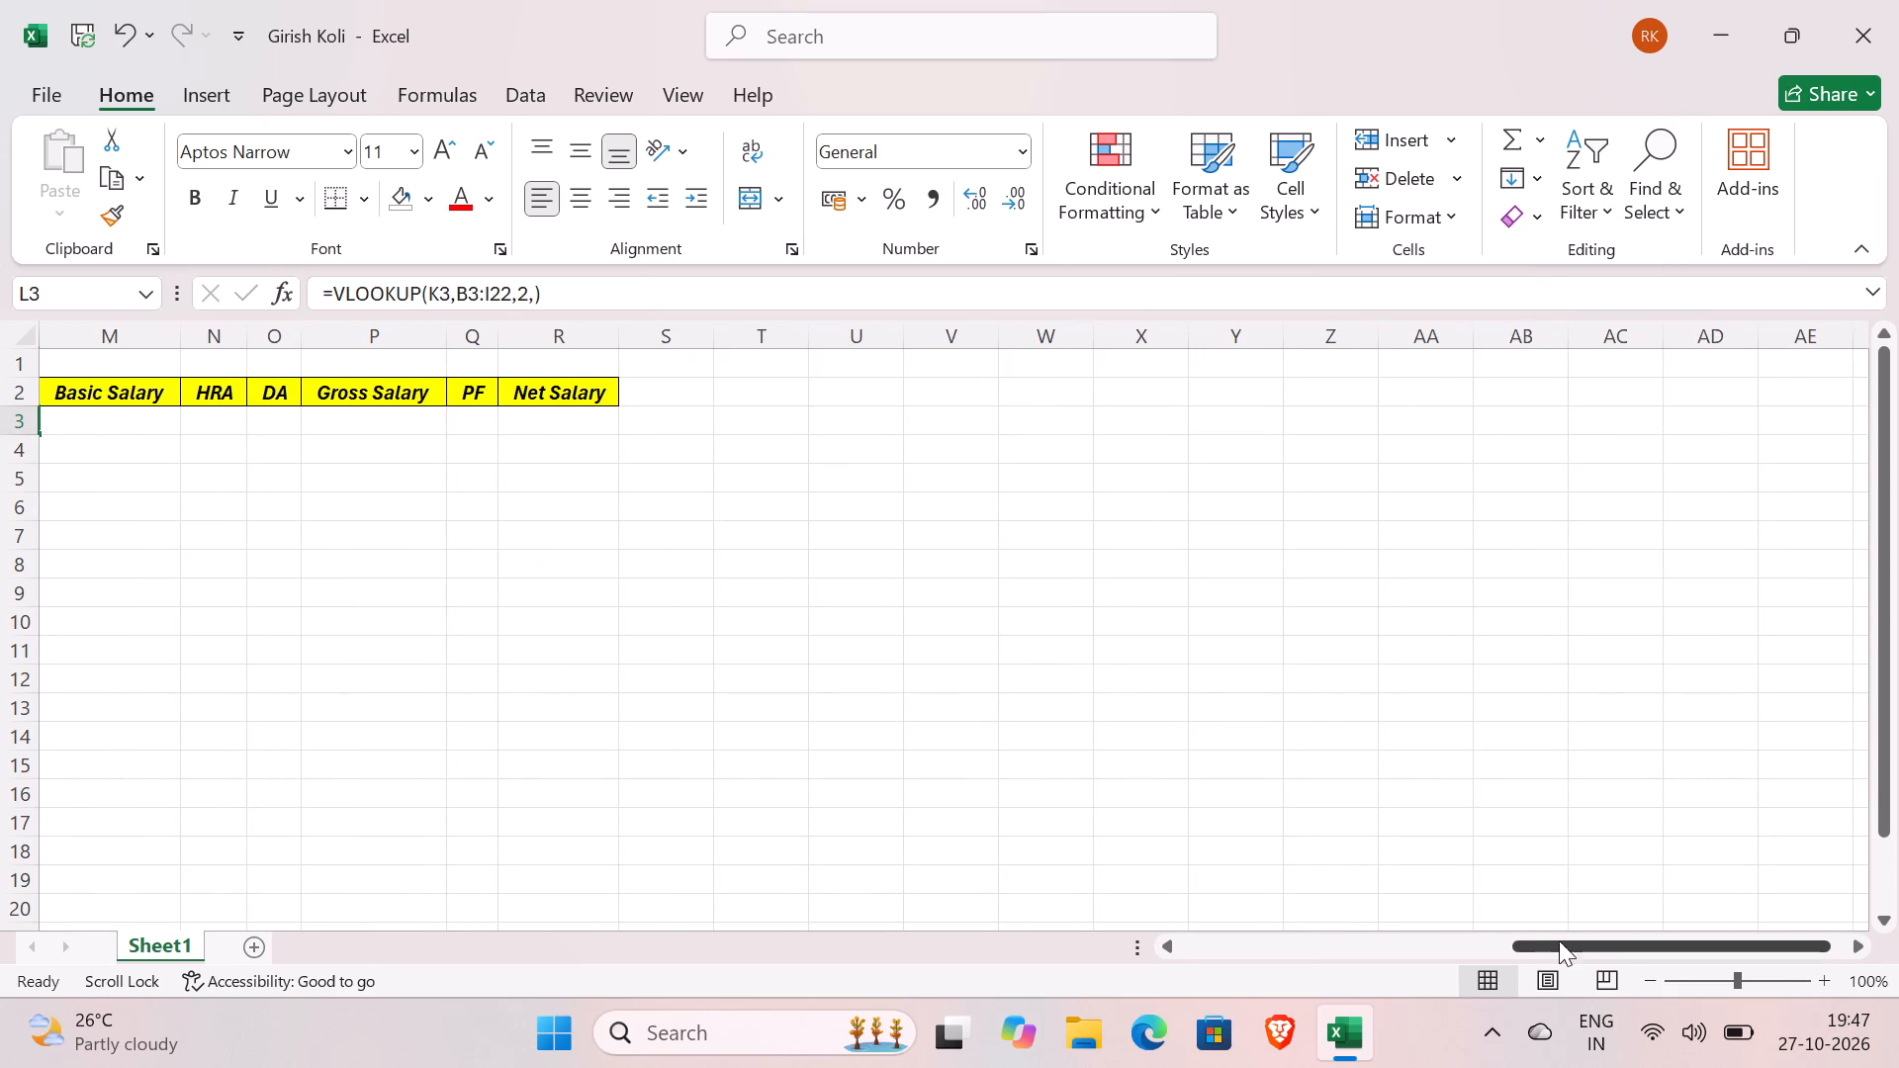
{"action": "left_click", "coordinate": [1494, 946]}
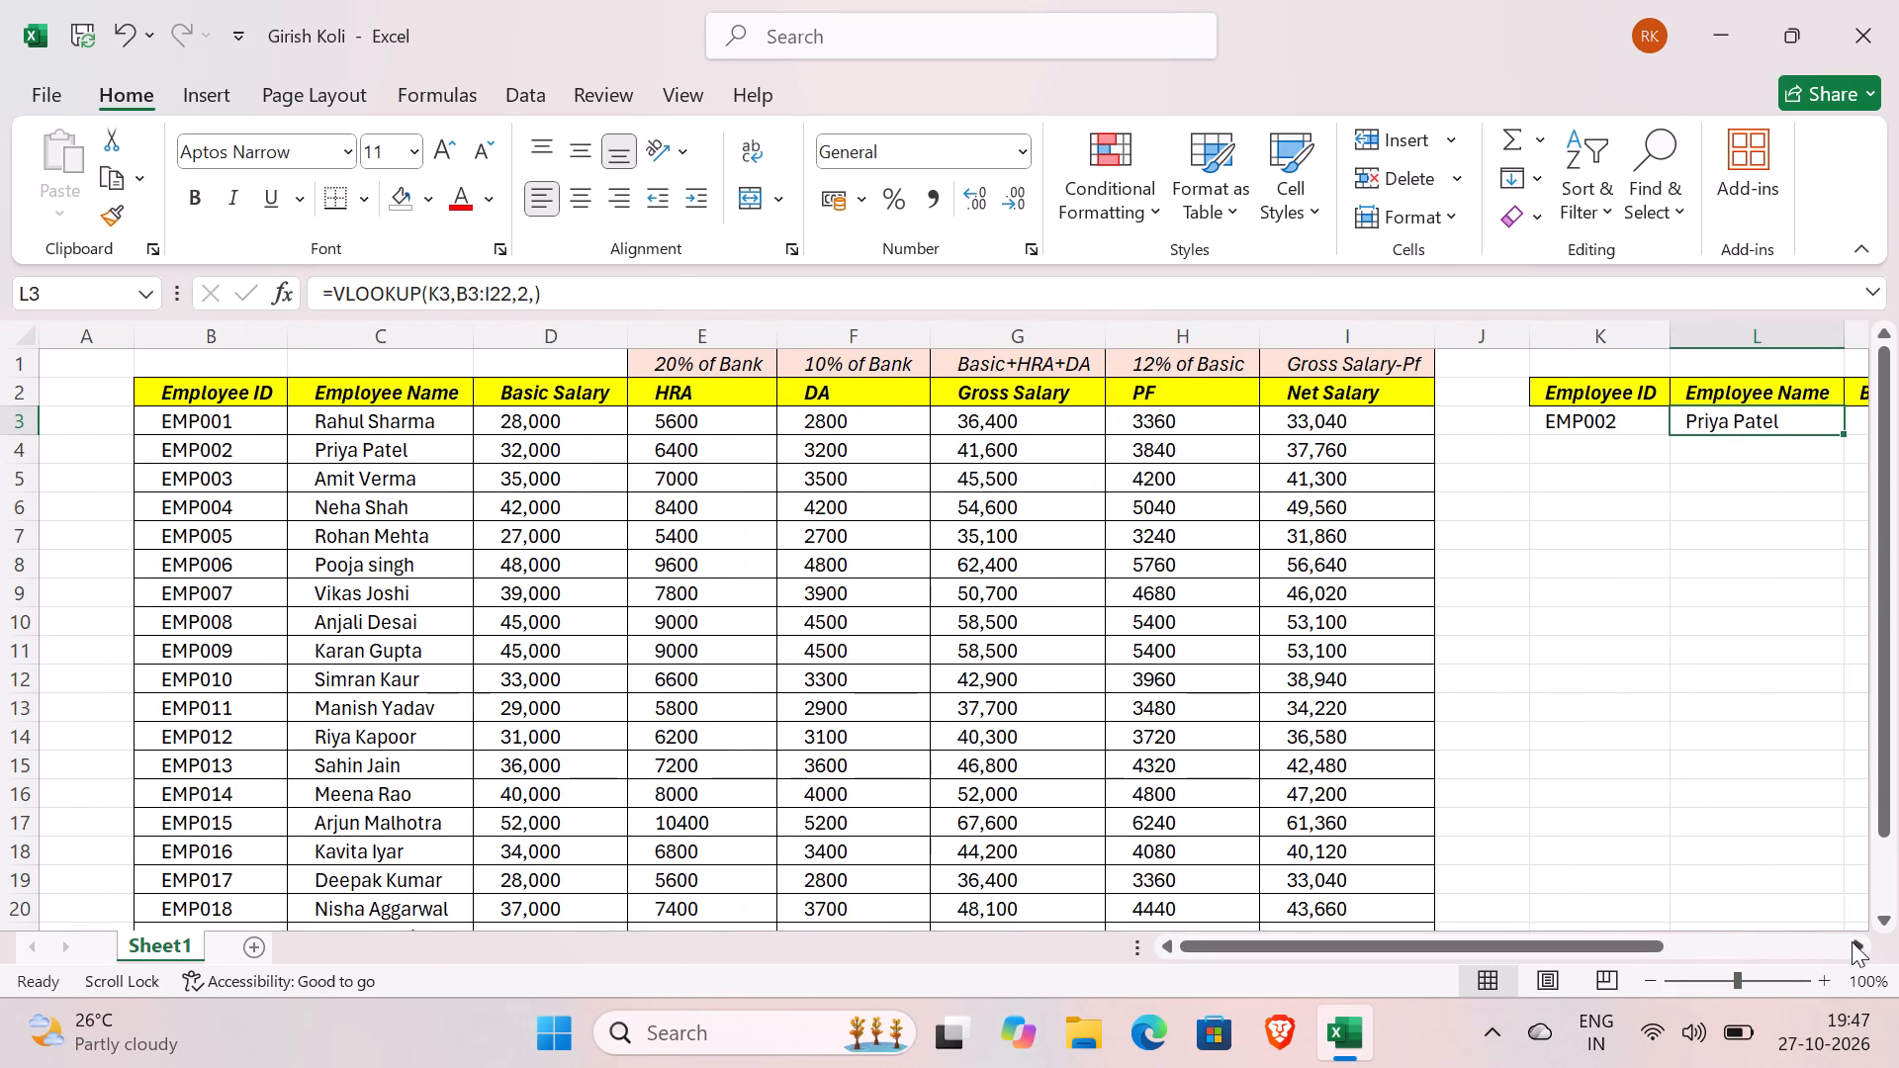
{"action": "triple_click", "coordinate": [1855, 938]}
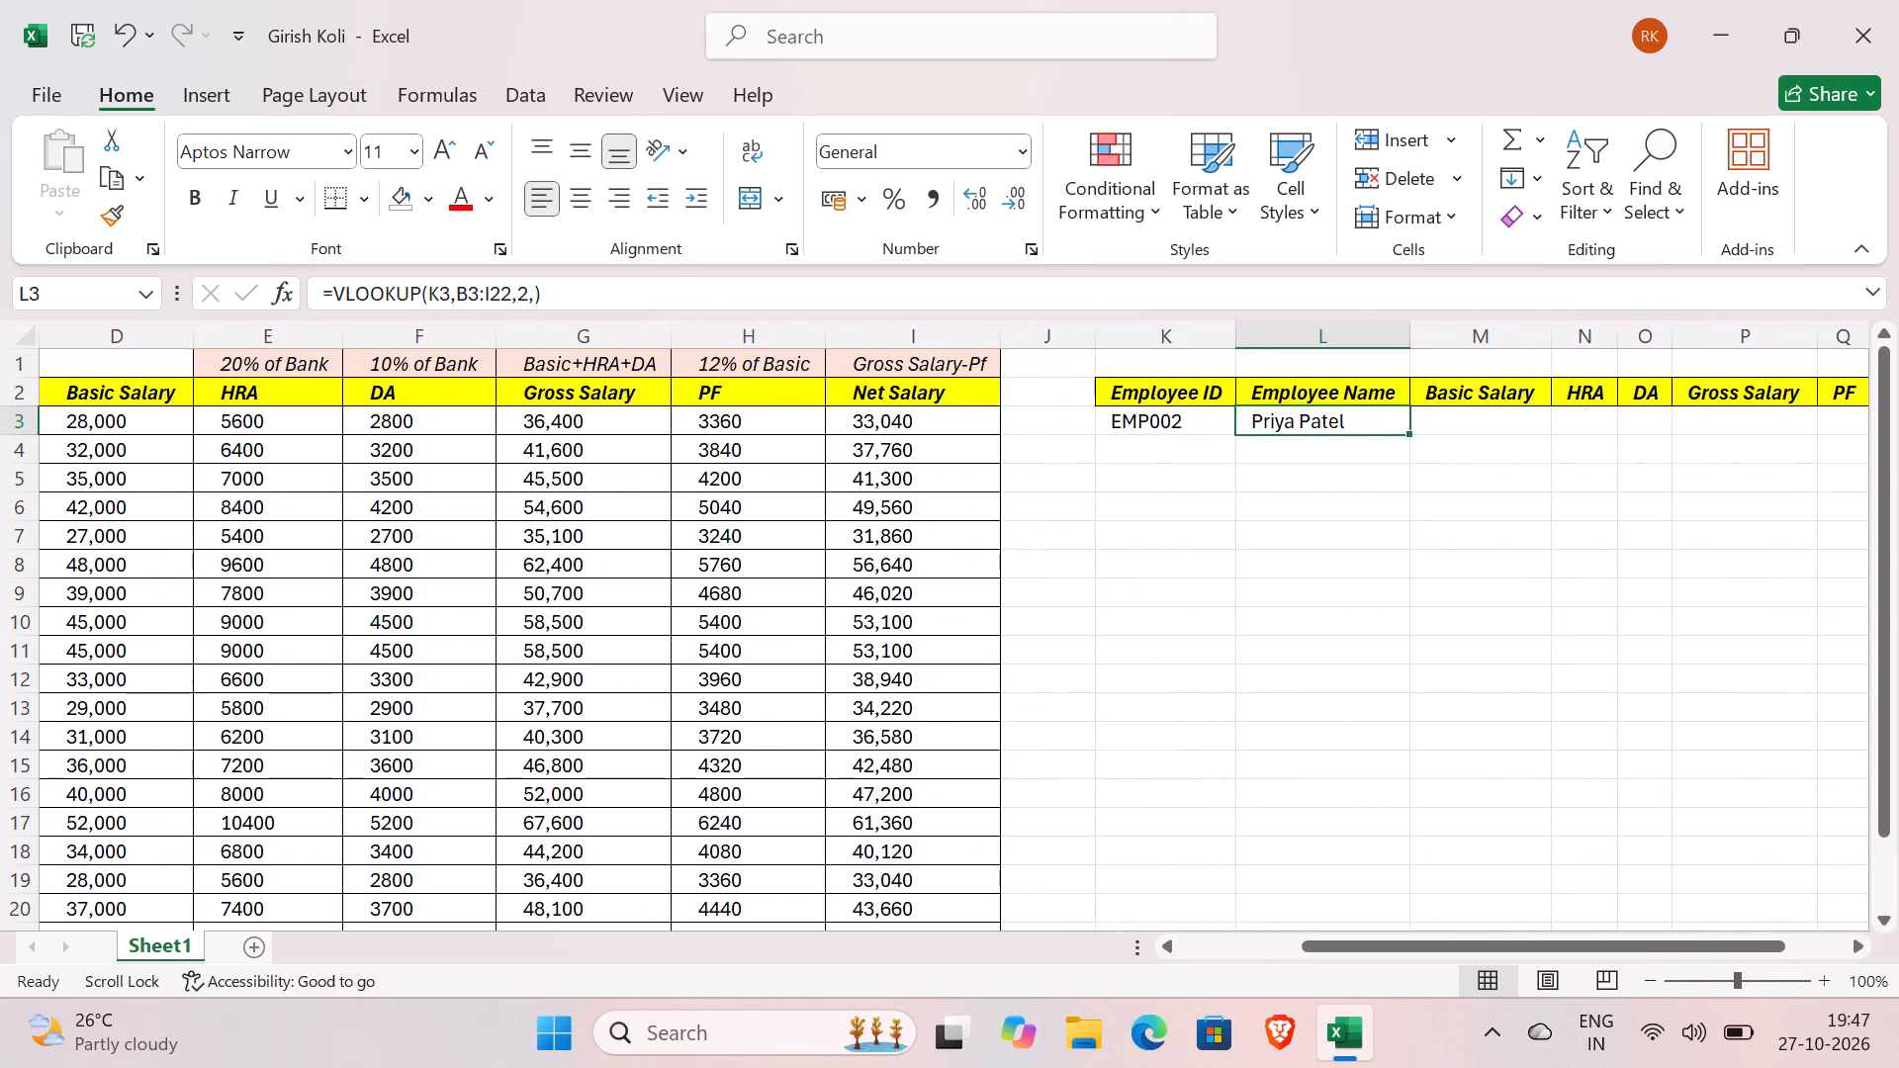
{"action": "left_click_drag", "start_coordinate": [1410, 436], "coordinate": [1874, 426]}
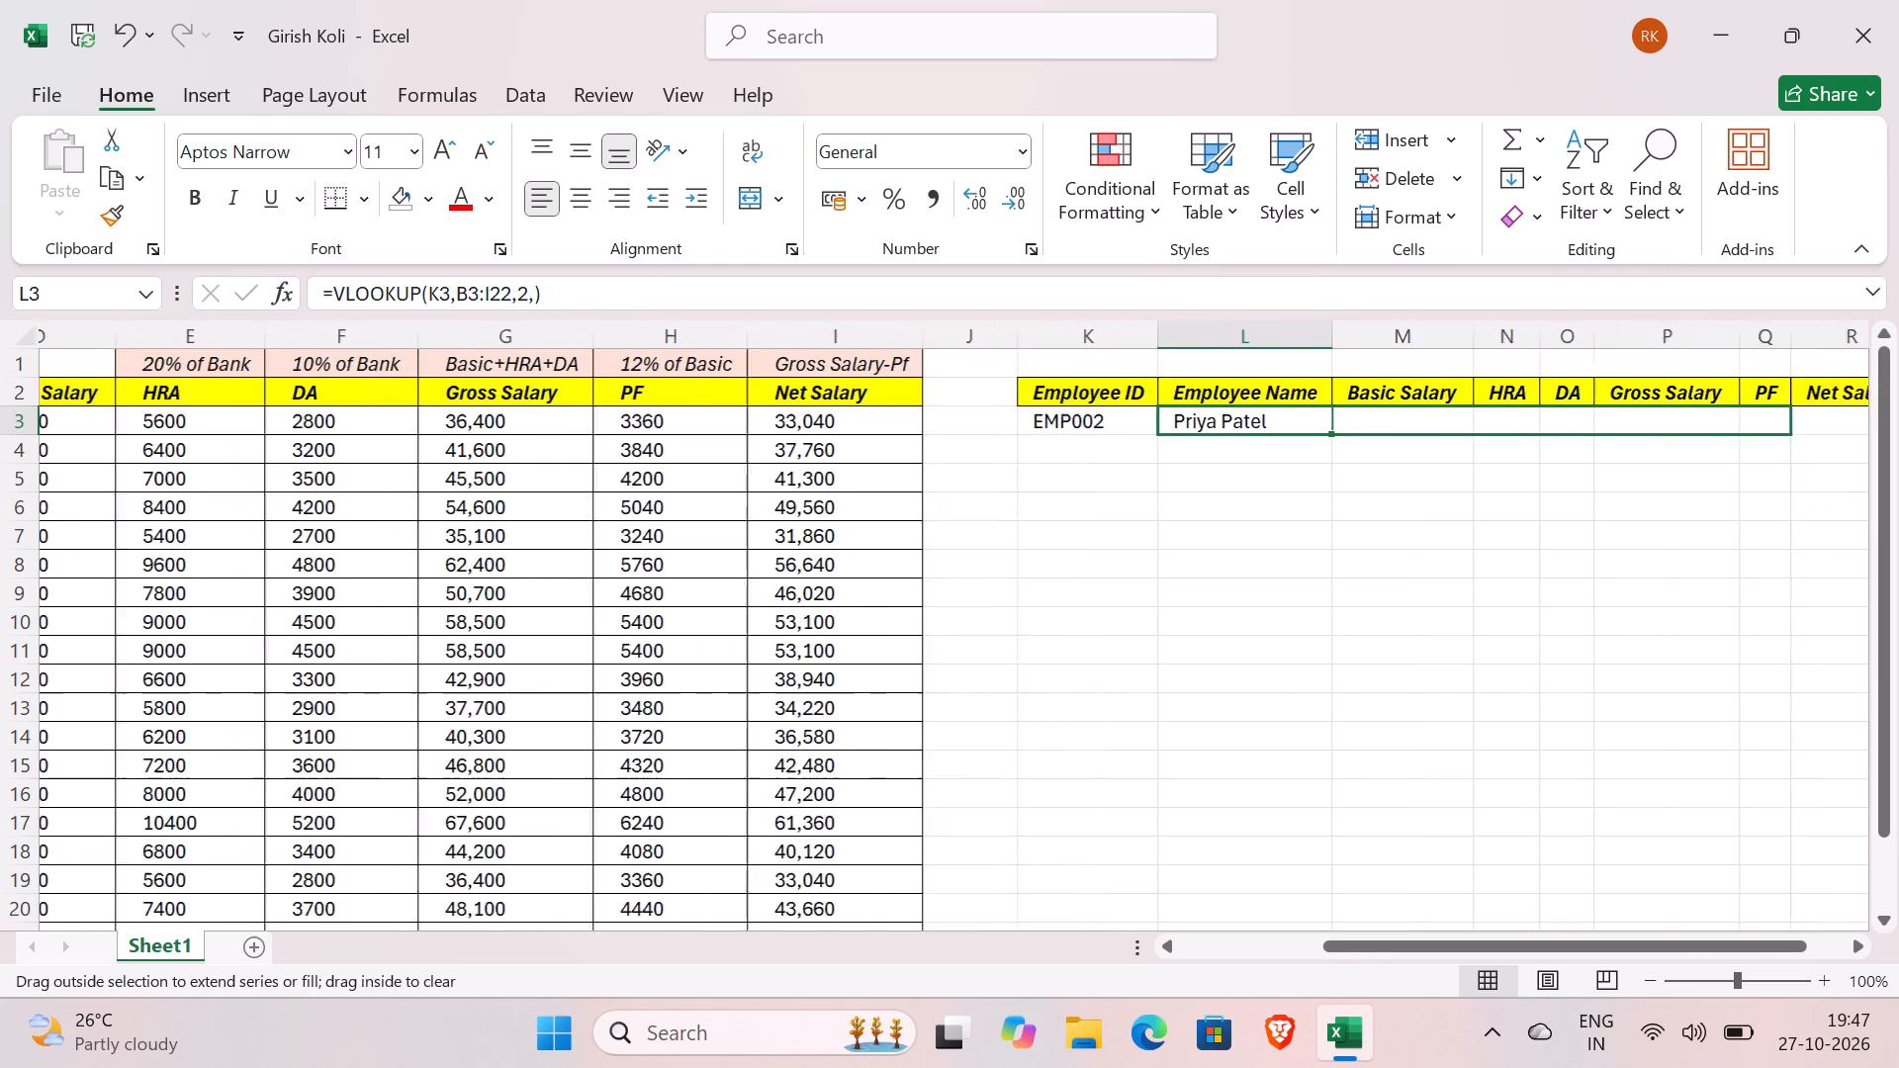
{"action": "left_click_drag", "start_coordinate": [1874, 426], "coordinate": [1682, 428]}
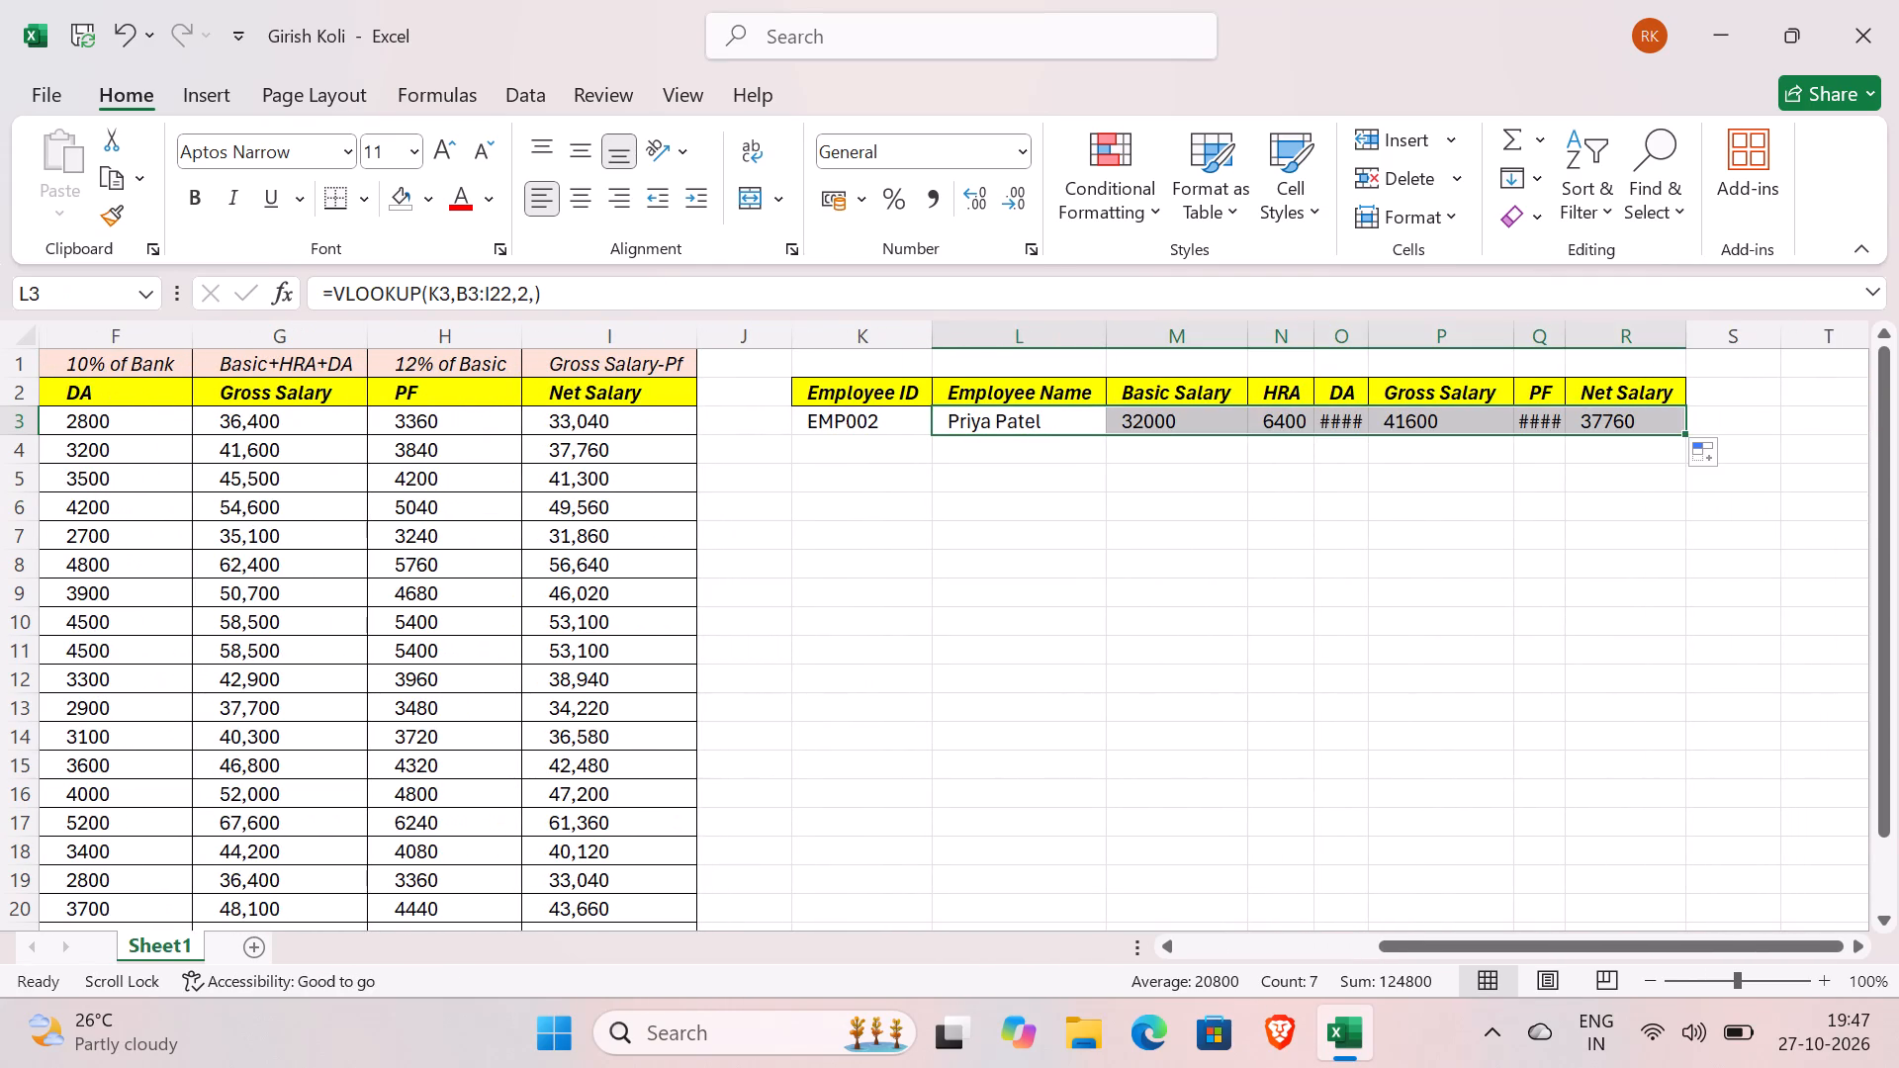
{"action": "left_click", "coordinate": [1655, 576]}
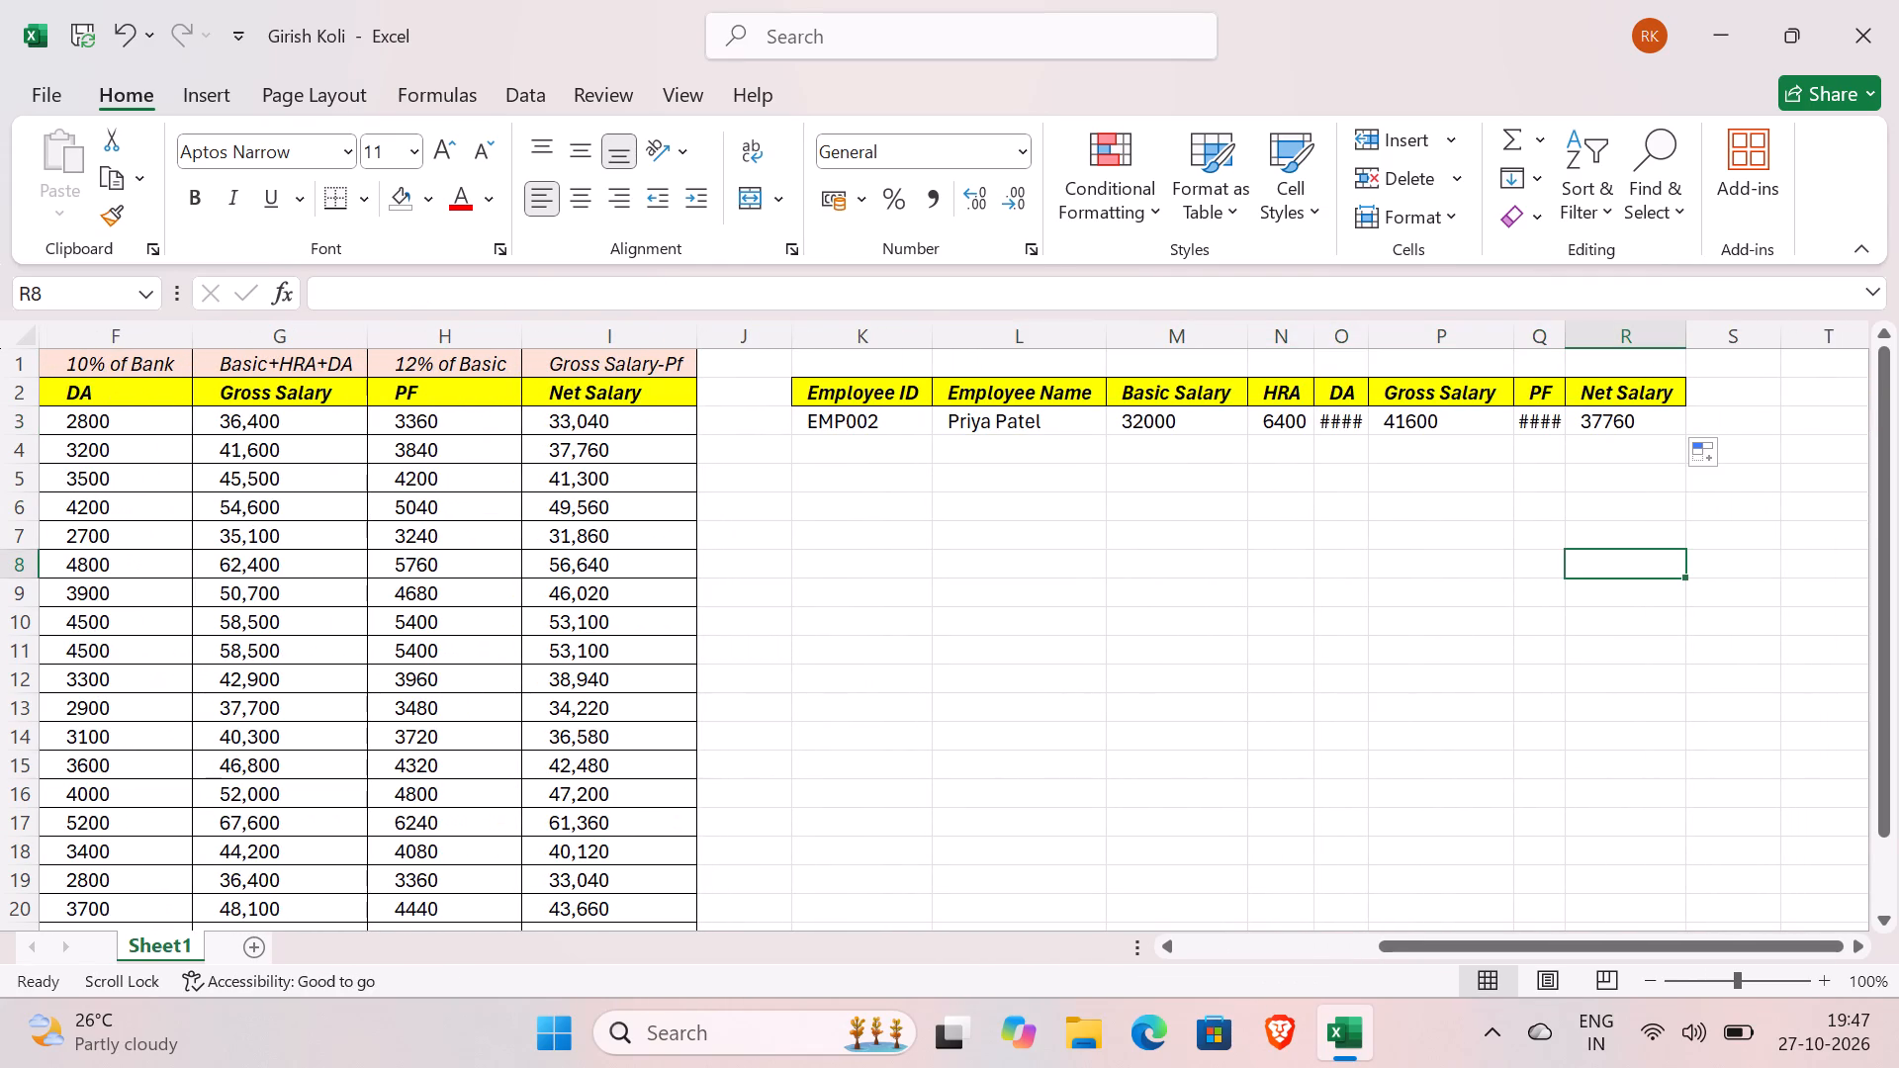
Autofit the widths of the lookup table's DA and PF columns, O and Q.
{"action": "double_click", "coordinate": [1373, 336]}
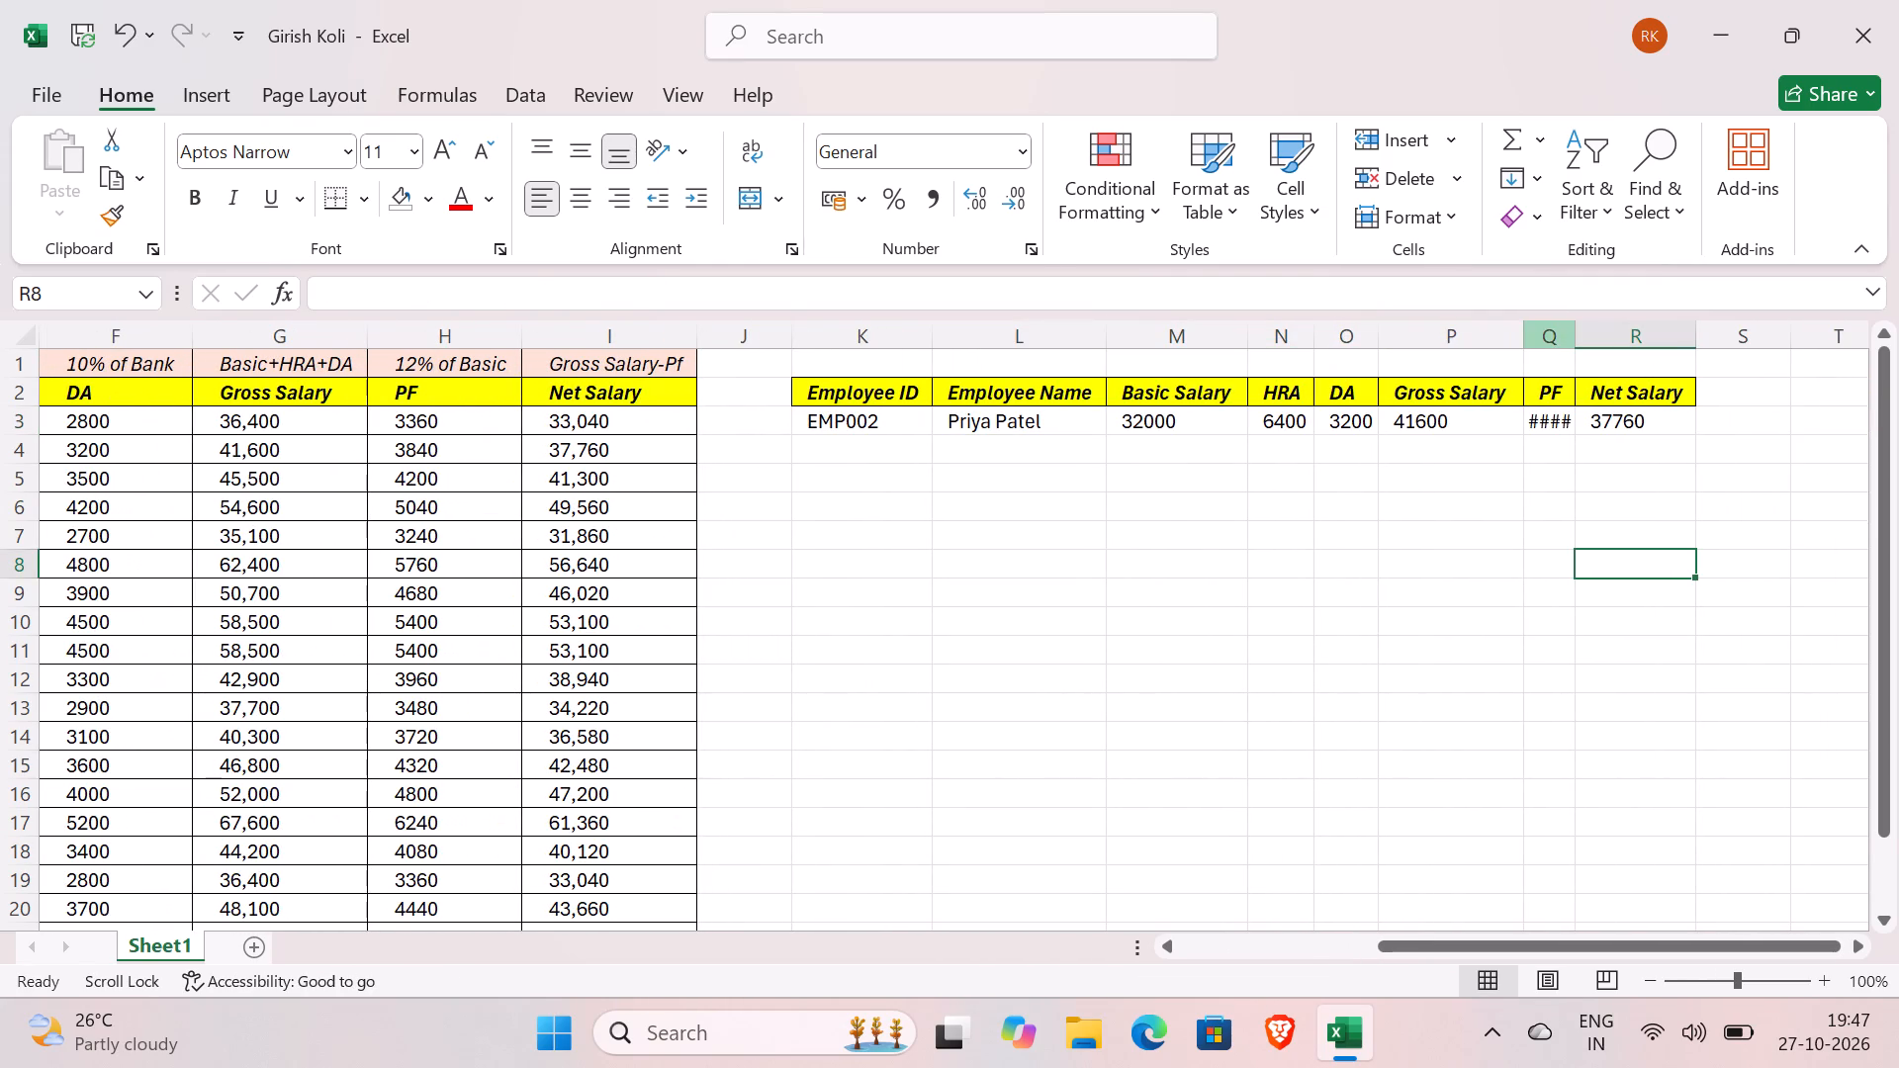
{"action": "double_click", "coordinate": [1578, 337]}
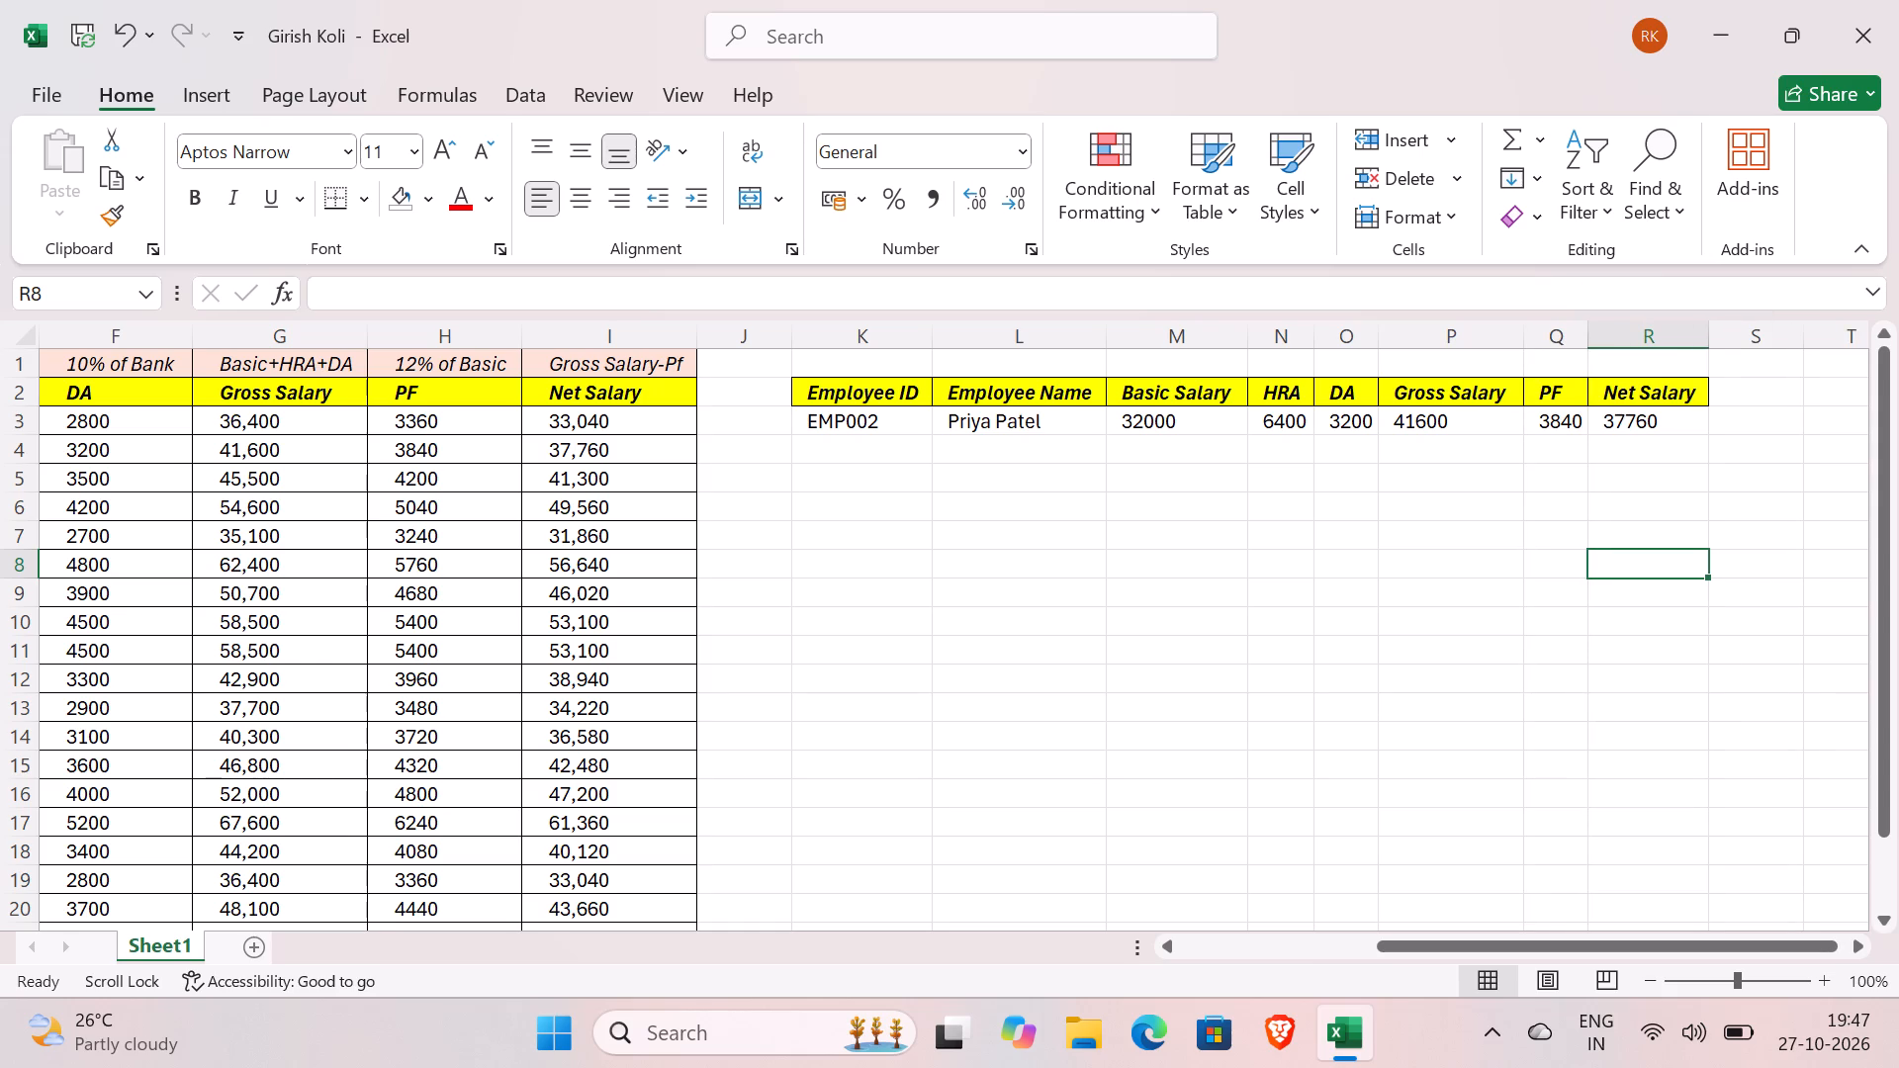
Choose EMP004 from the Employee ID drop-down in K3 to test the lookup formulas.
{"action": "left_click", "coordinate": [890, 431]}
{"action": "left_click", "coordinate": [939, 428]}
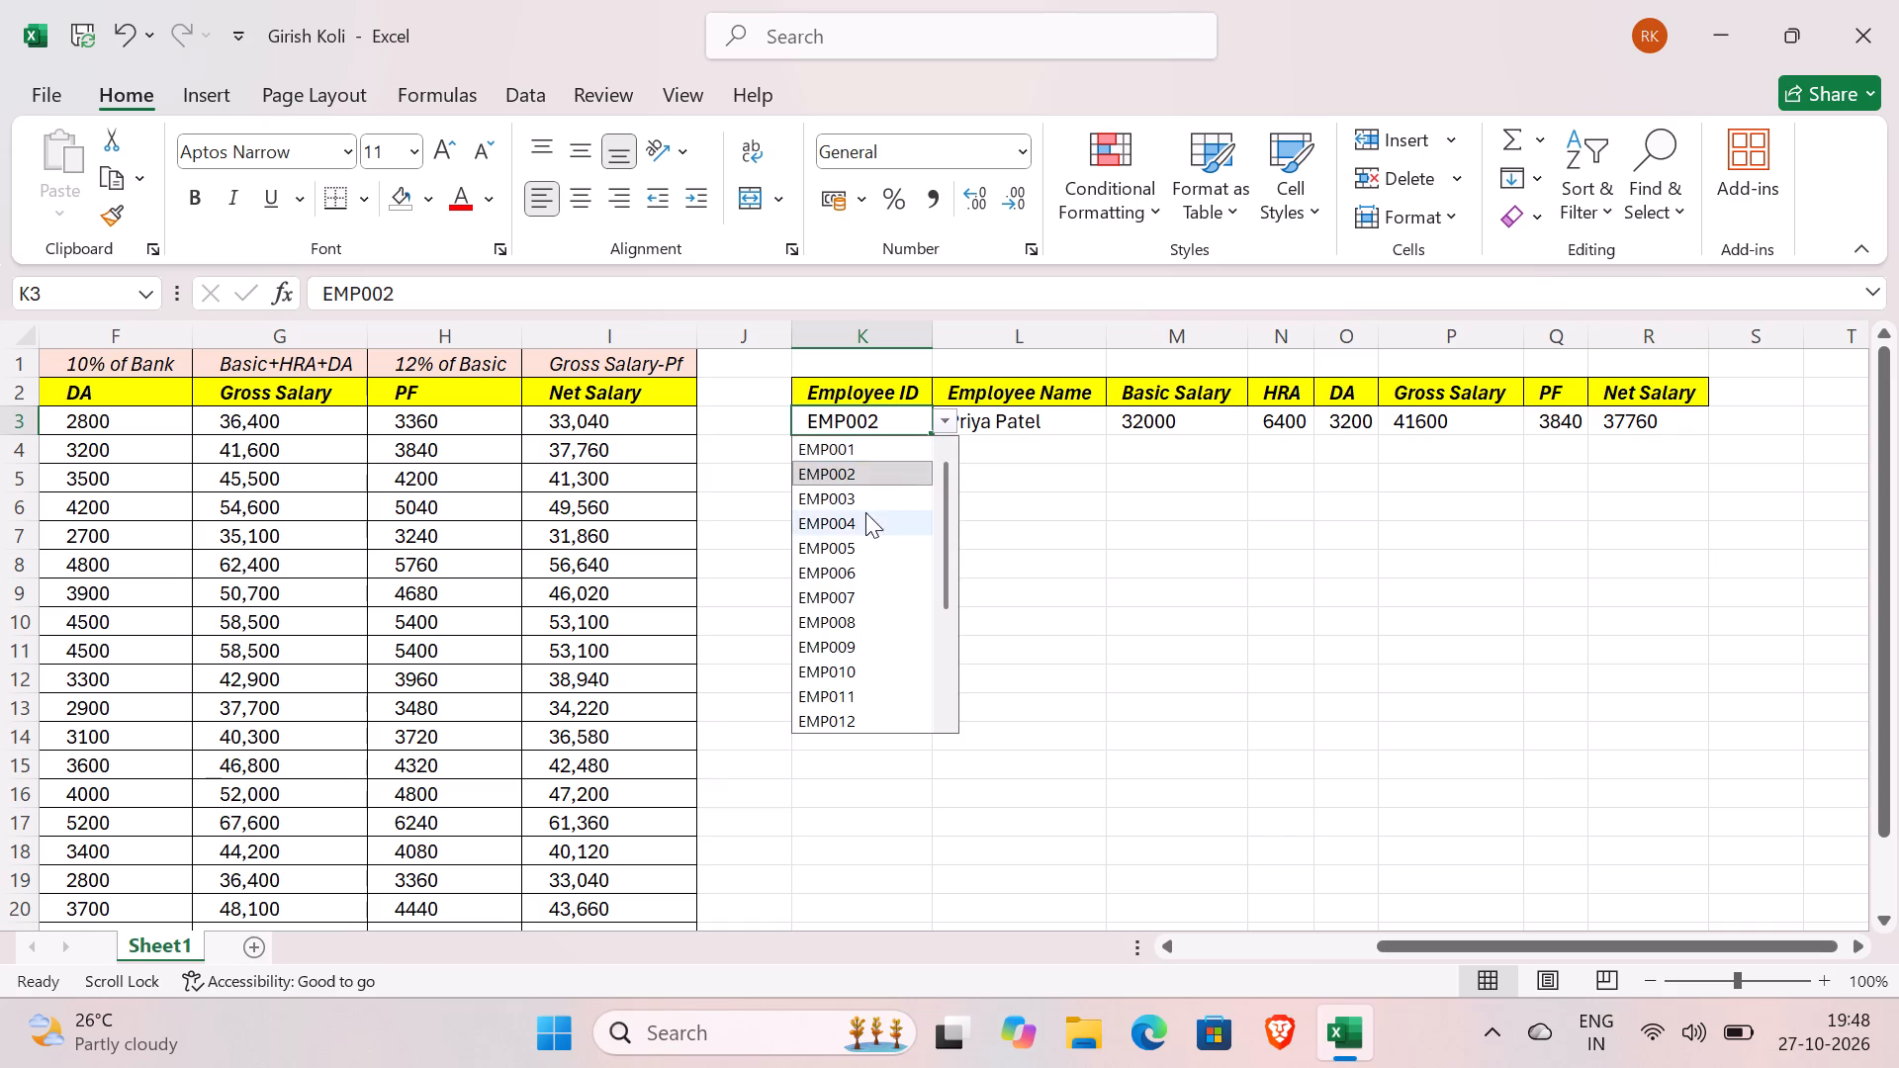
{"action": "left_click", "coordinate": [865, 512]}
{"action": "left_click", "coordinate": [956, 419]}
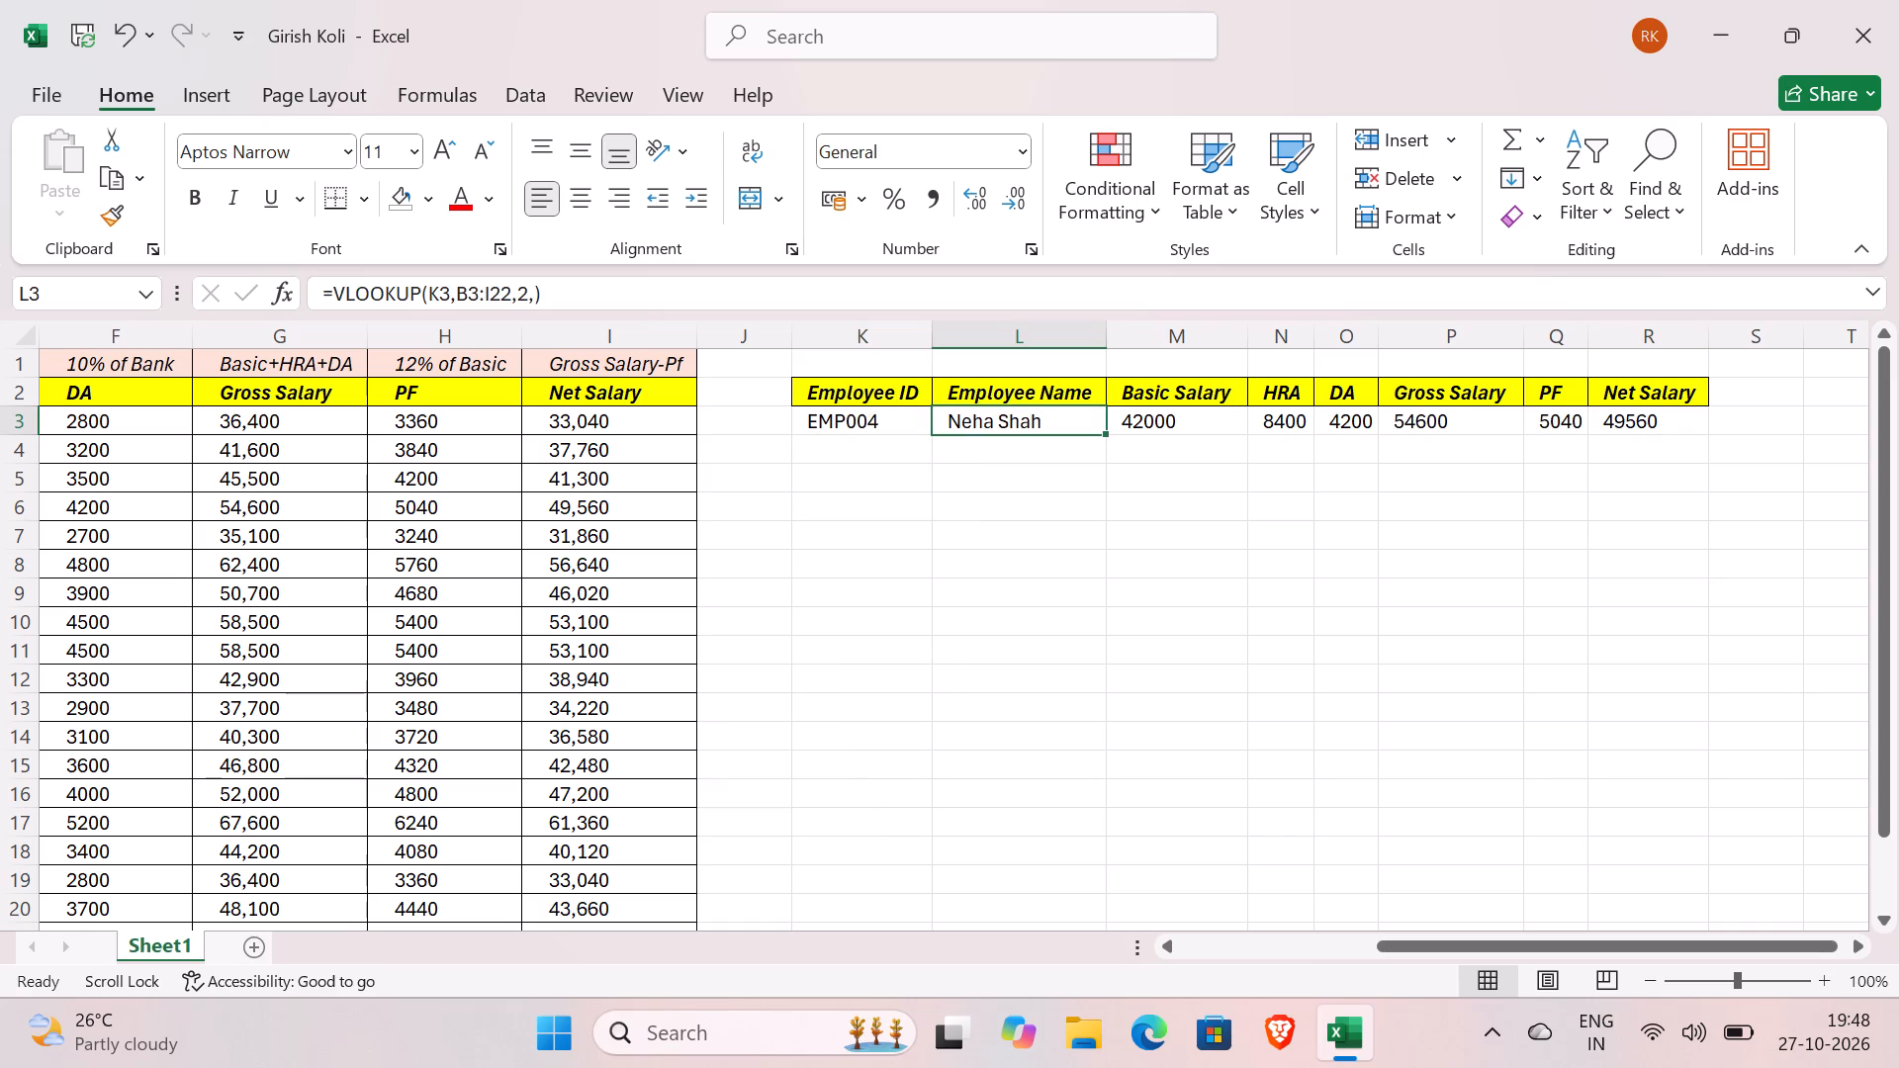
Close the employee salary workbook.
{"action": "left_click", "coordinate": [1898, 0]}
{"action": "left_click", "coordinate": [1000, 559]}
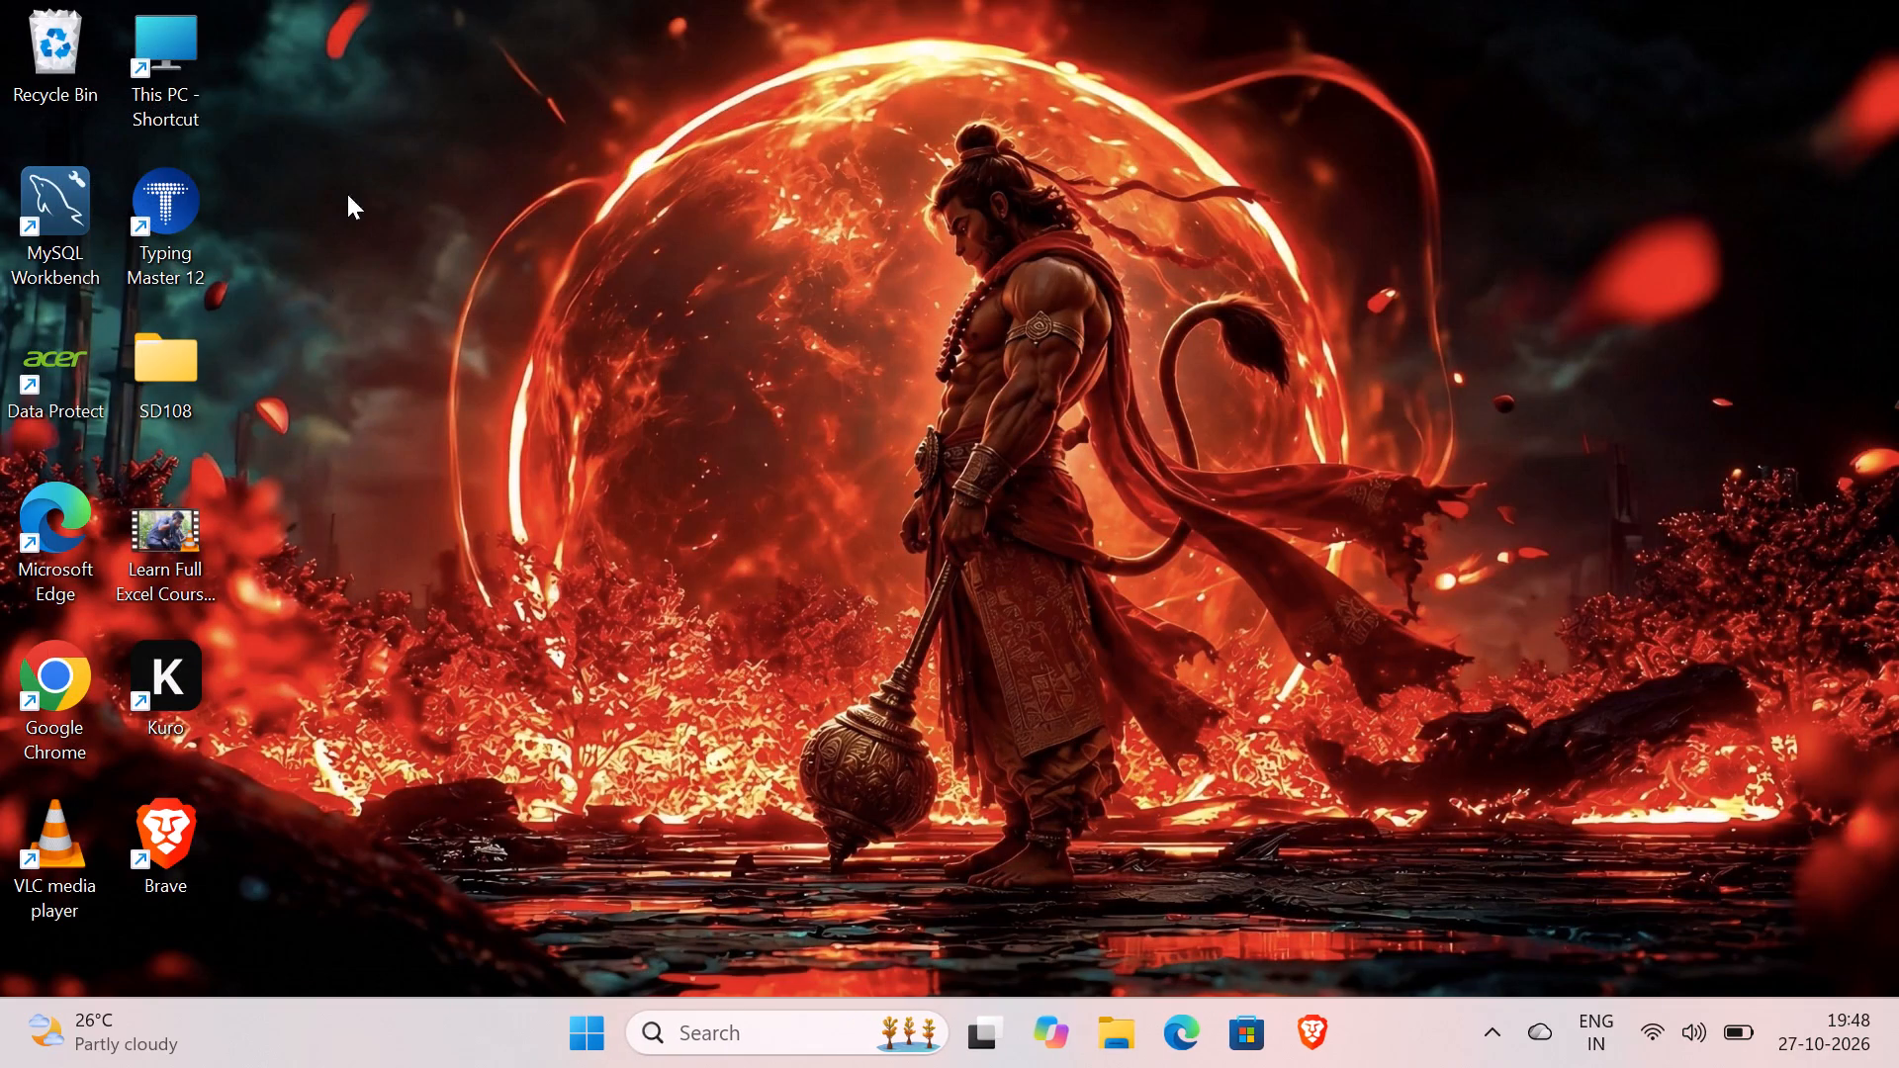
Open the Corporate_Advanced_Excel_Practice workbook from the Downloads folder in File Explorer.
{"action": "double_click", "coordinate": [133, 72]}
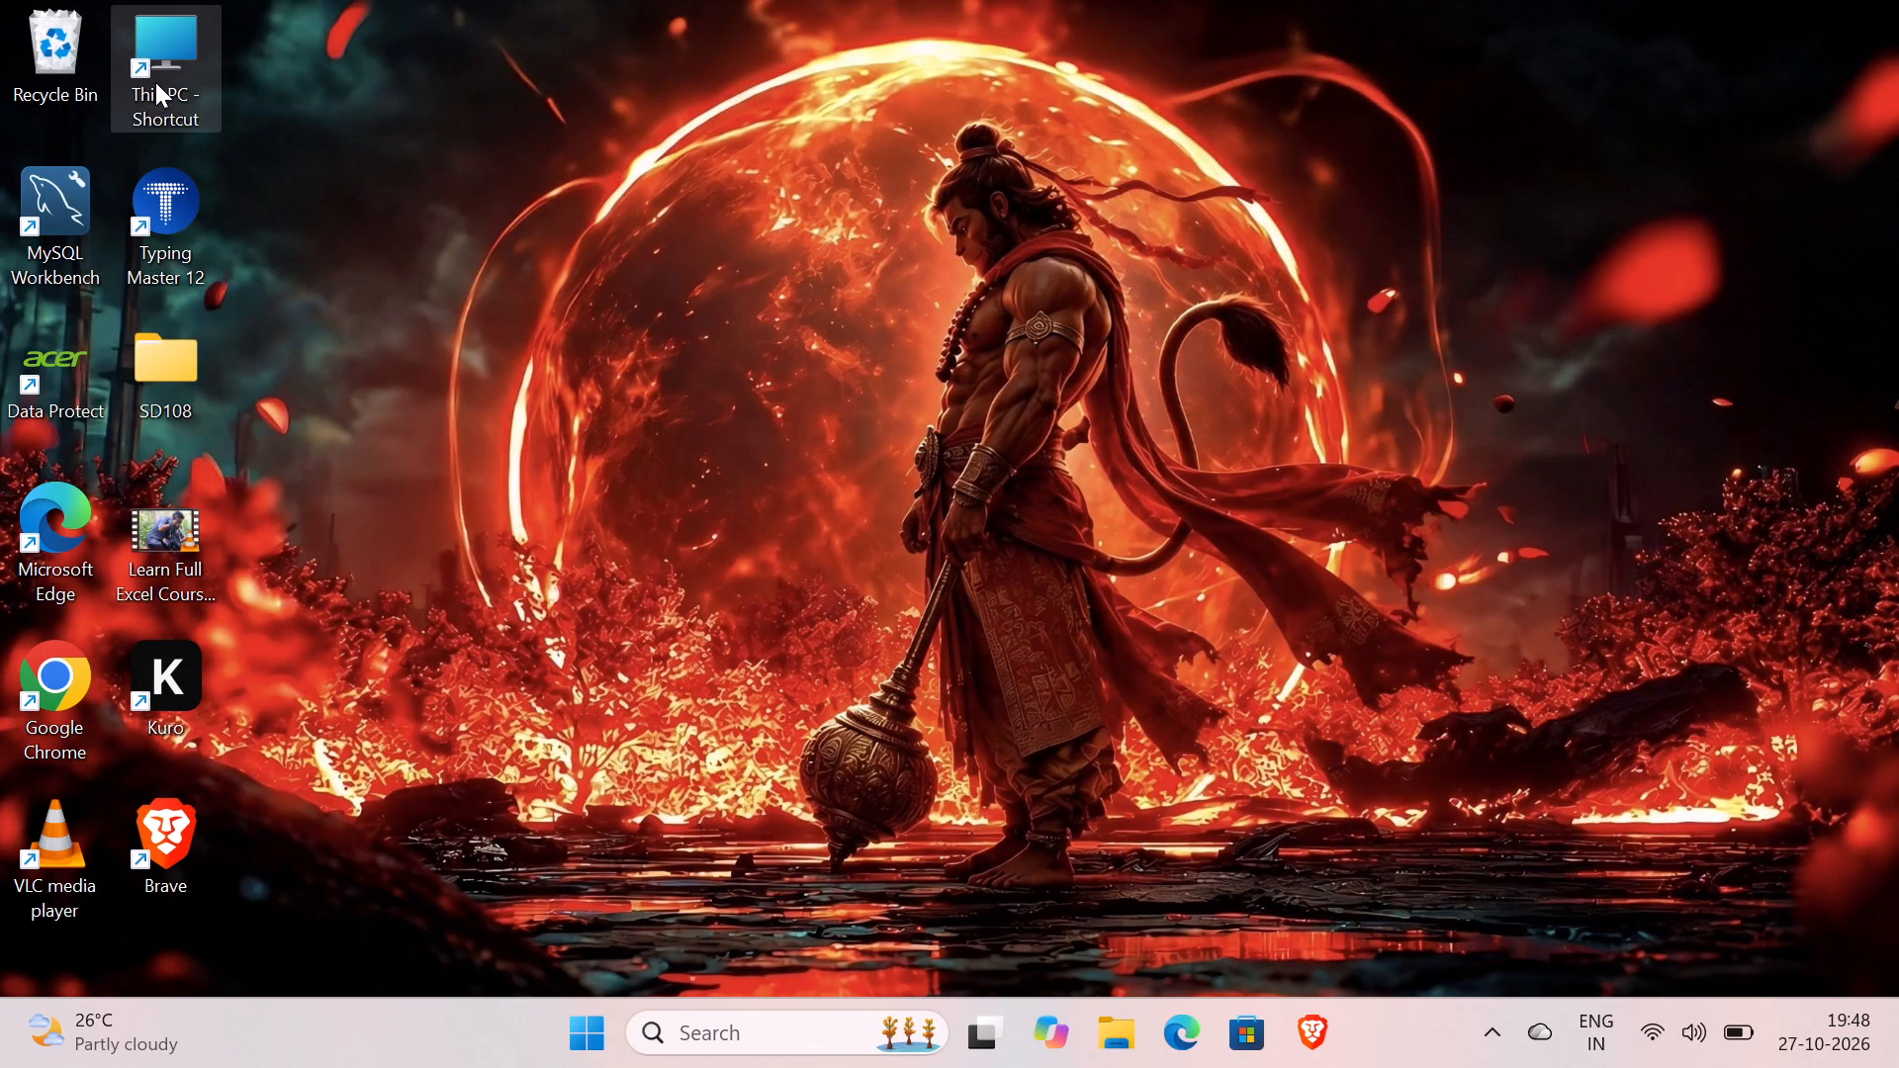
{"action": "double_click", "coordinate": [176, 98]}
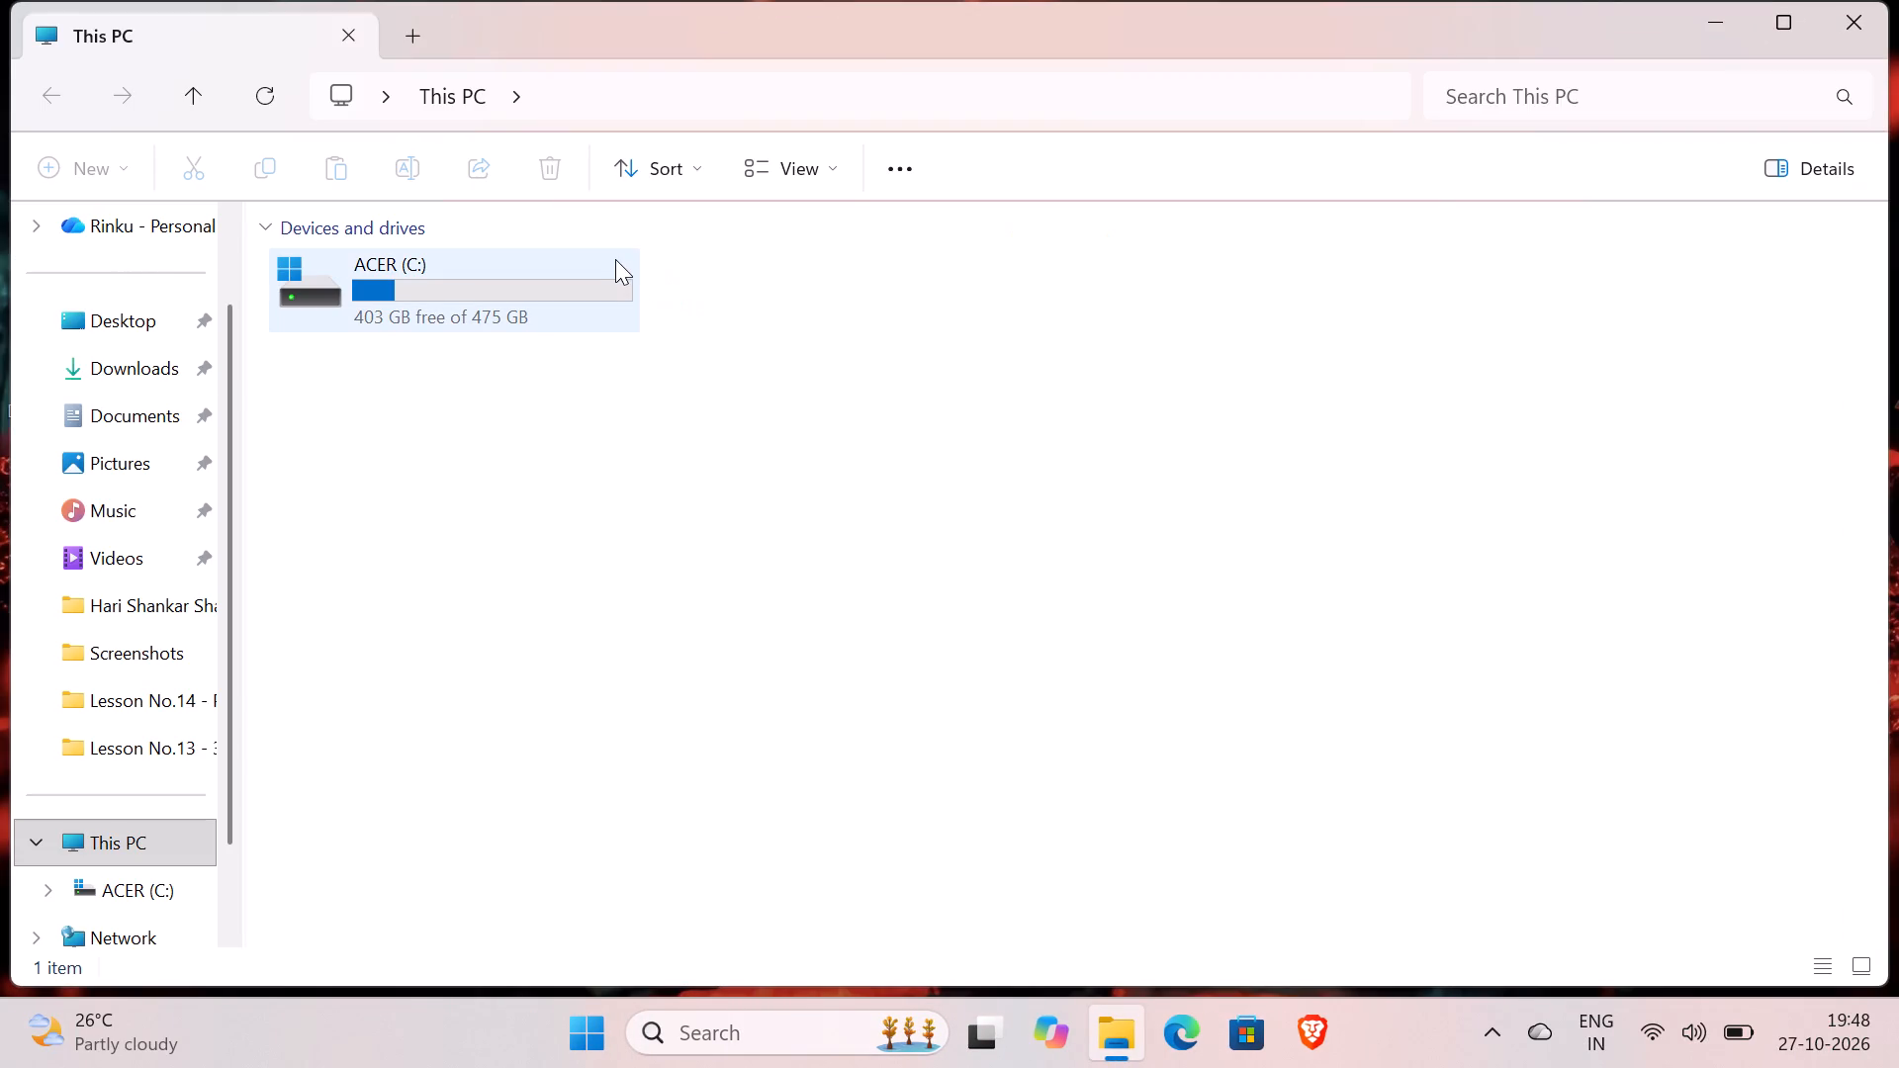
{"action": "left_click", "coordinate": [631, 270]}
{"action": "left_click", "coordinate": [620, 270]}
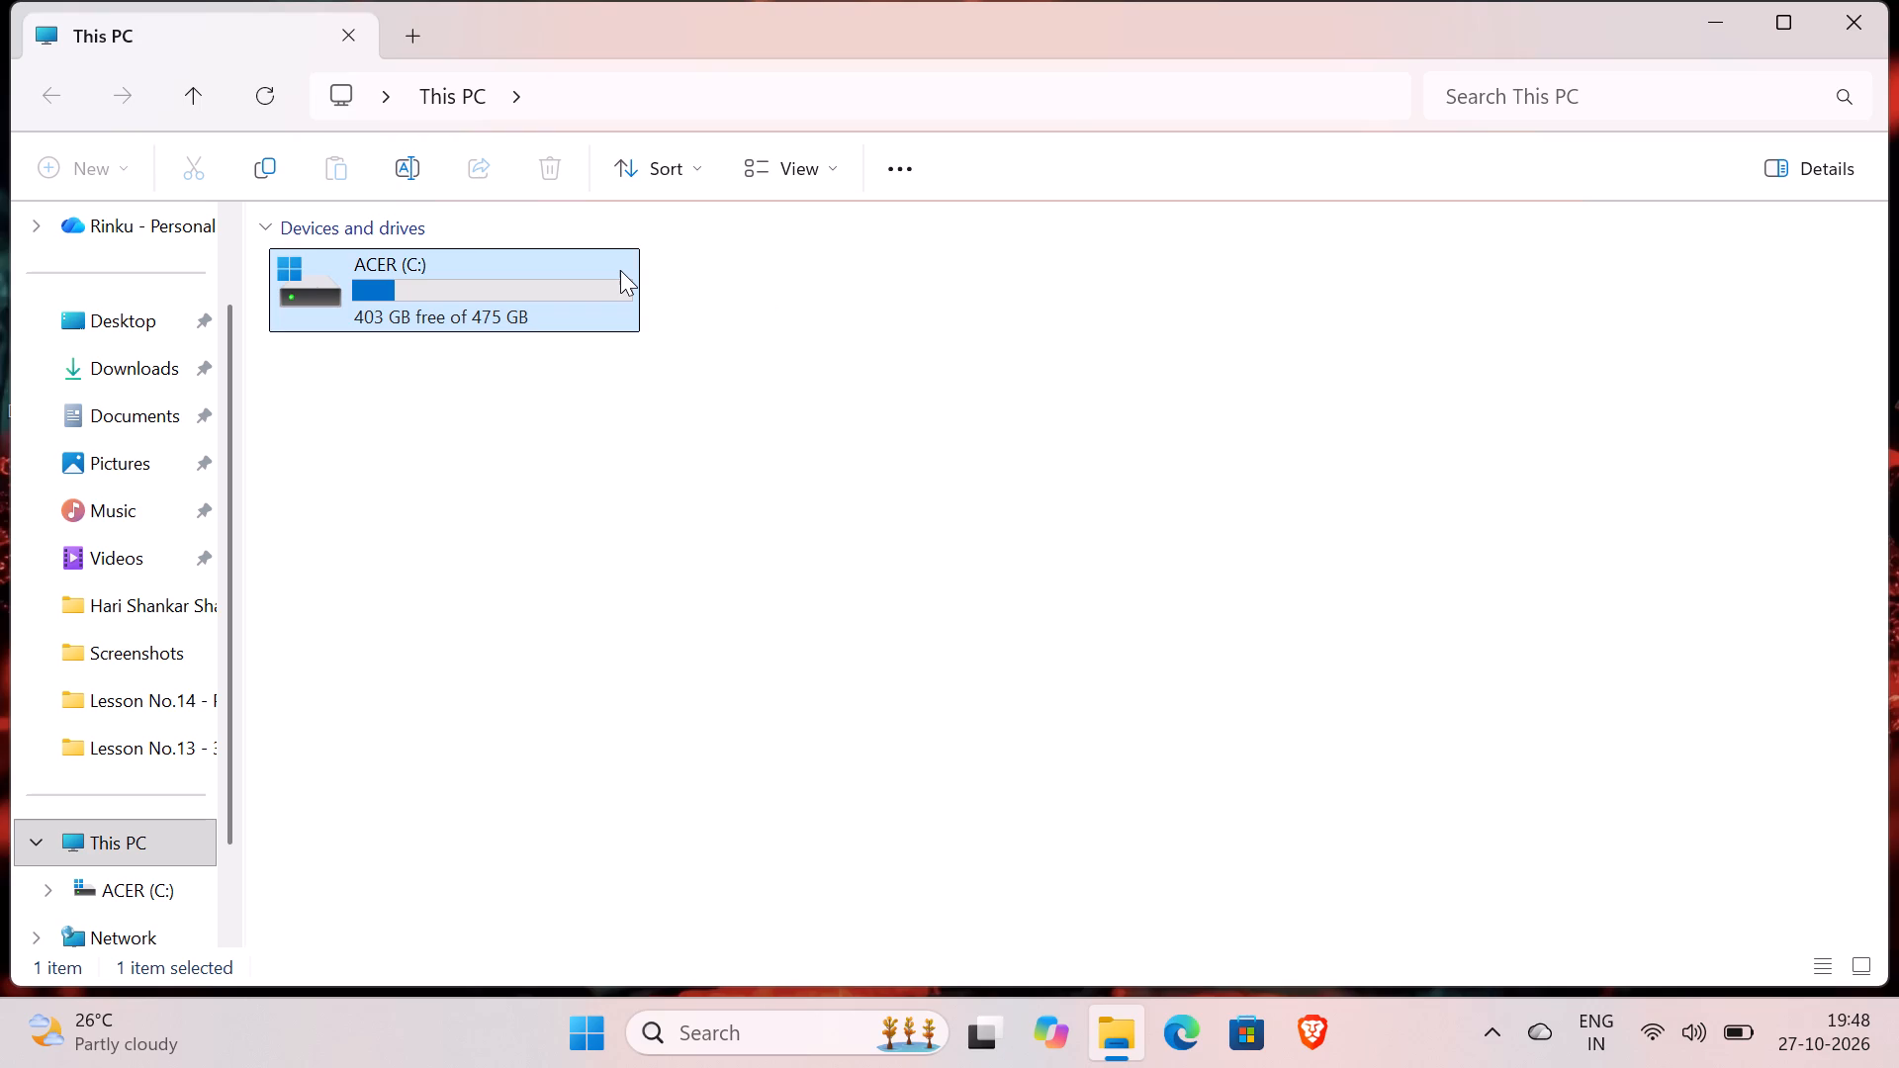
{"action": "double_click", "coordinate": [550, 317]}
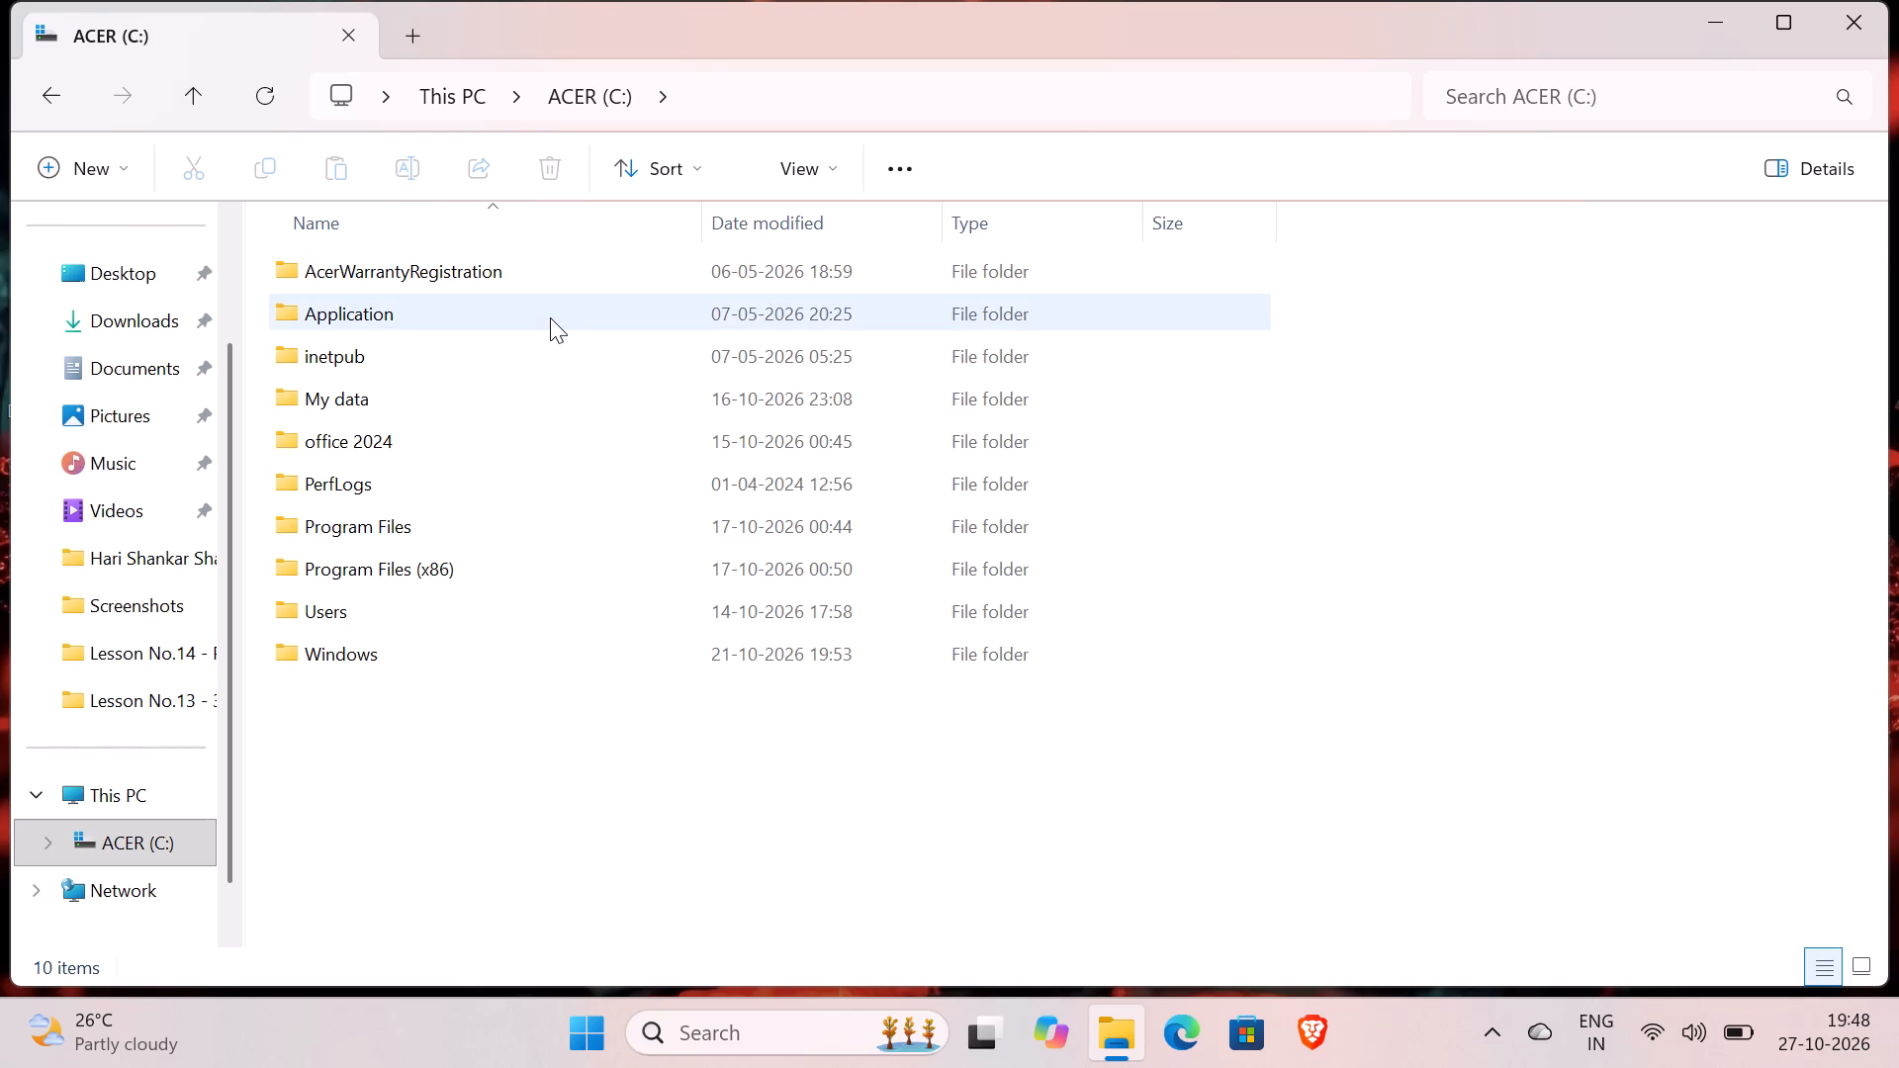
{"action": "left_click", "coordinate": [165, 326]}
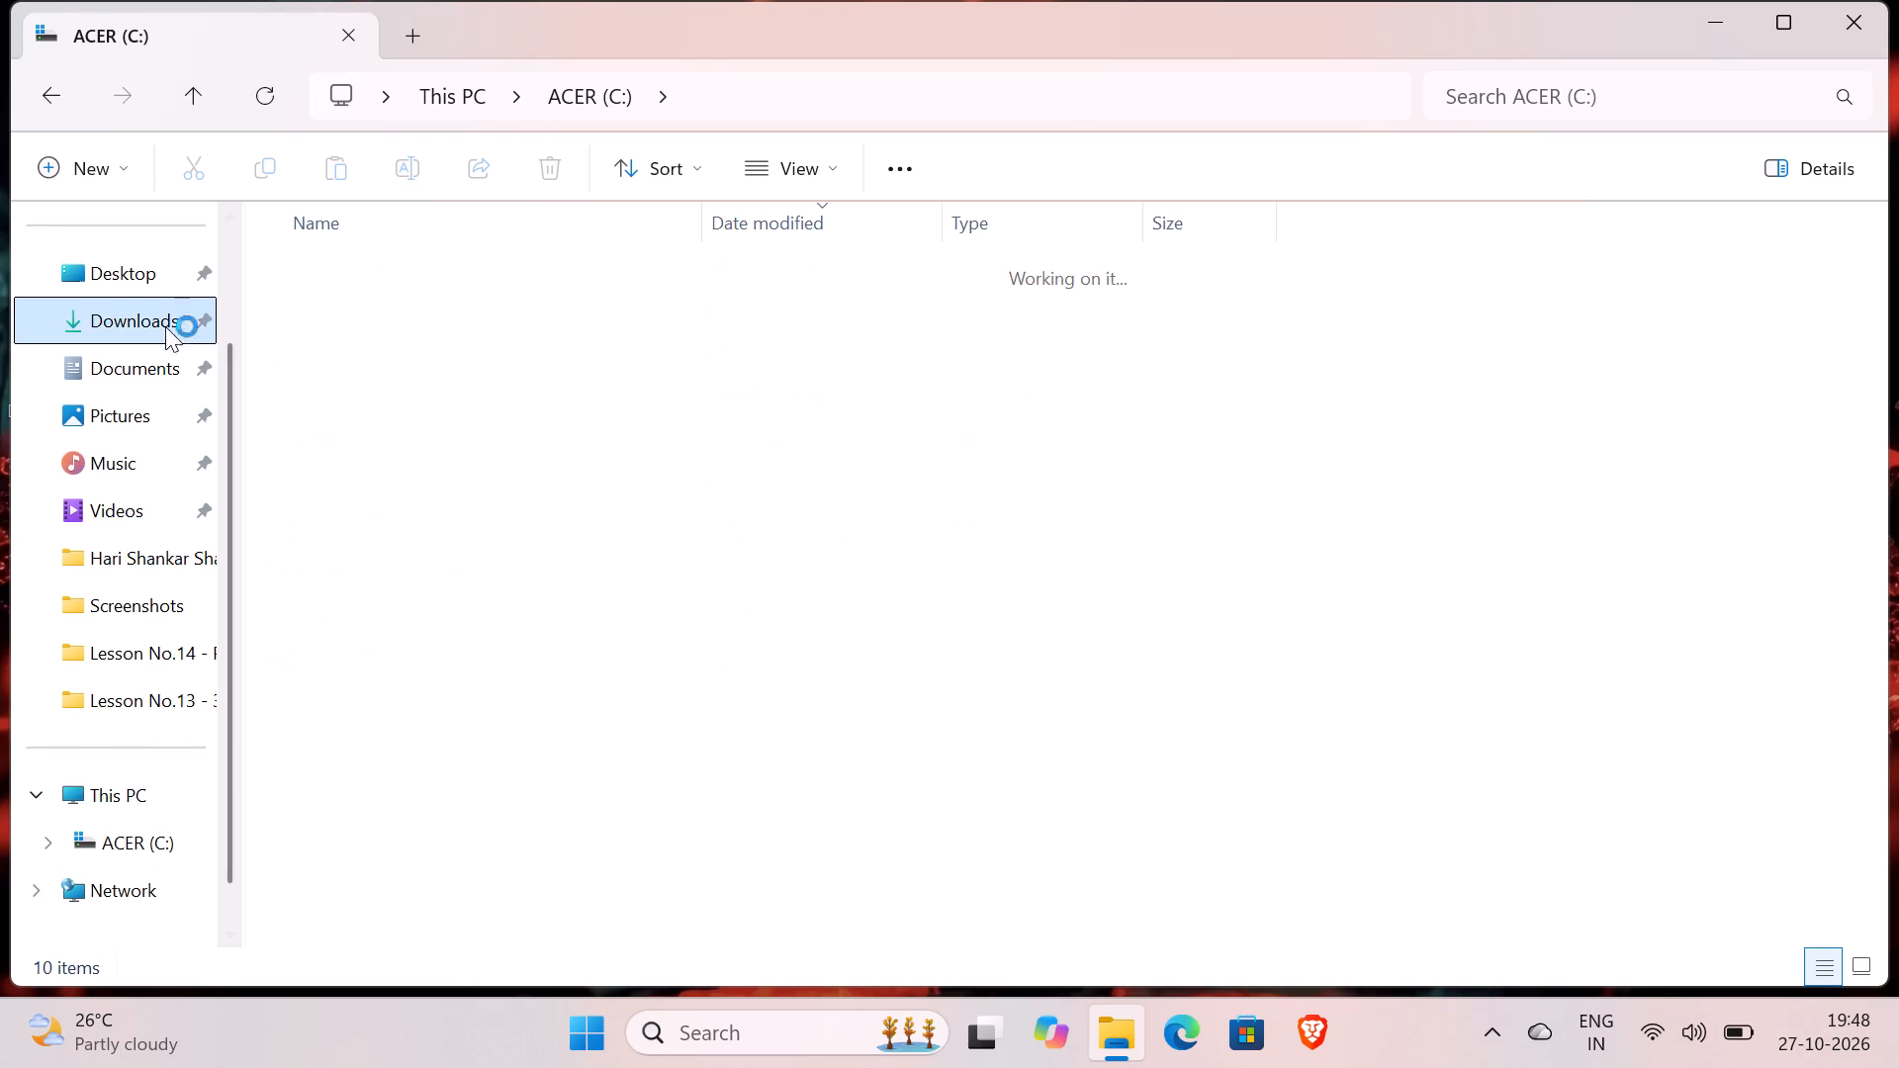
{"action": "double_click", "coordinate": [465, 312]}
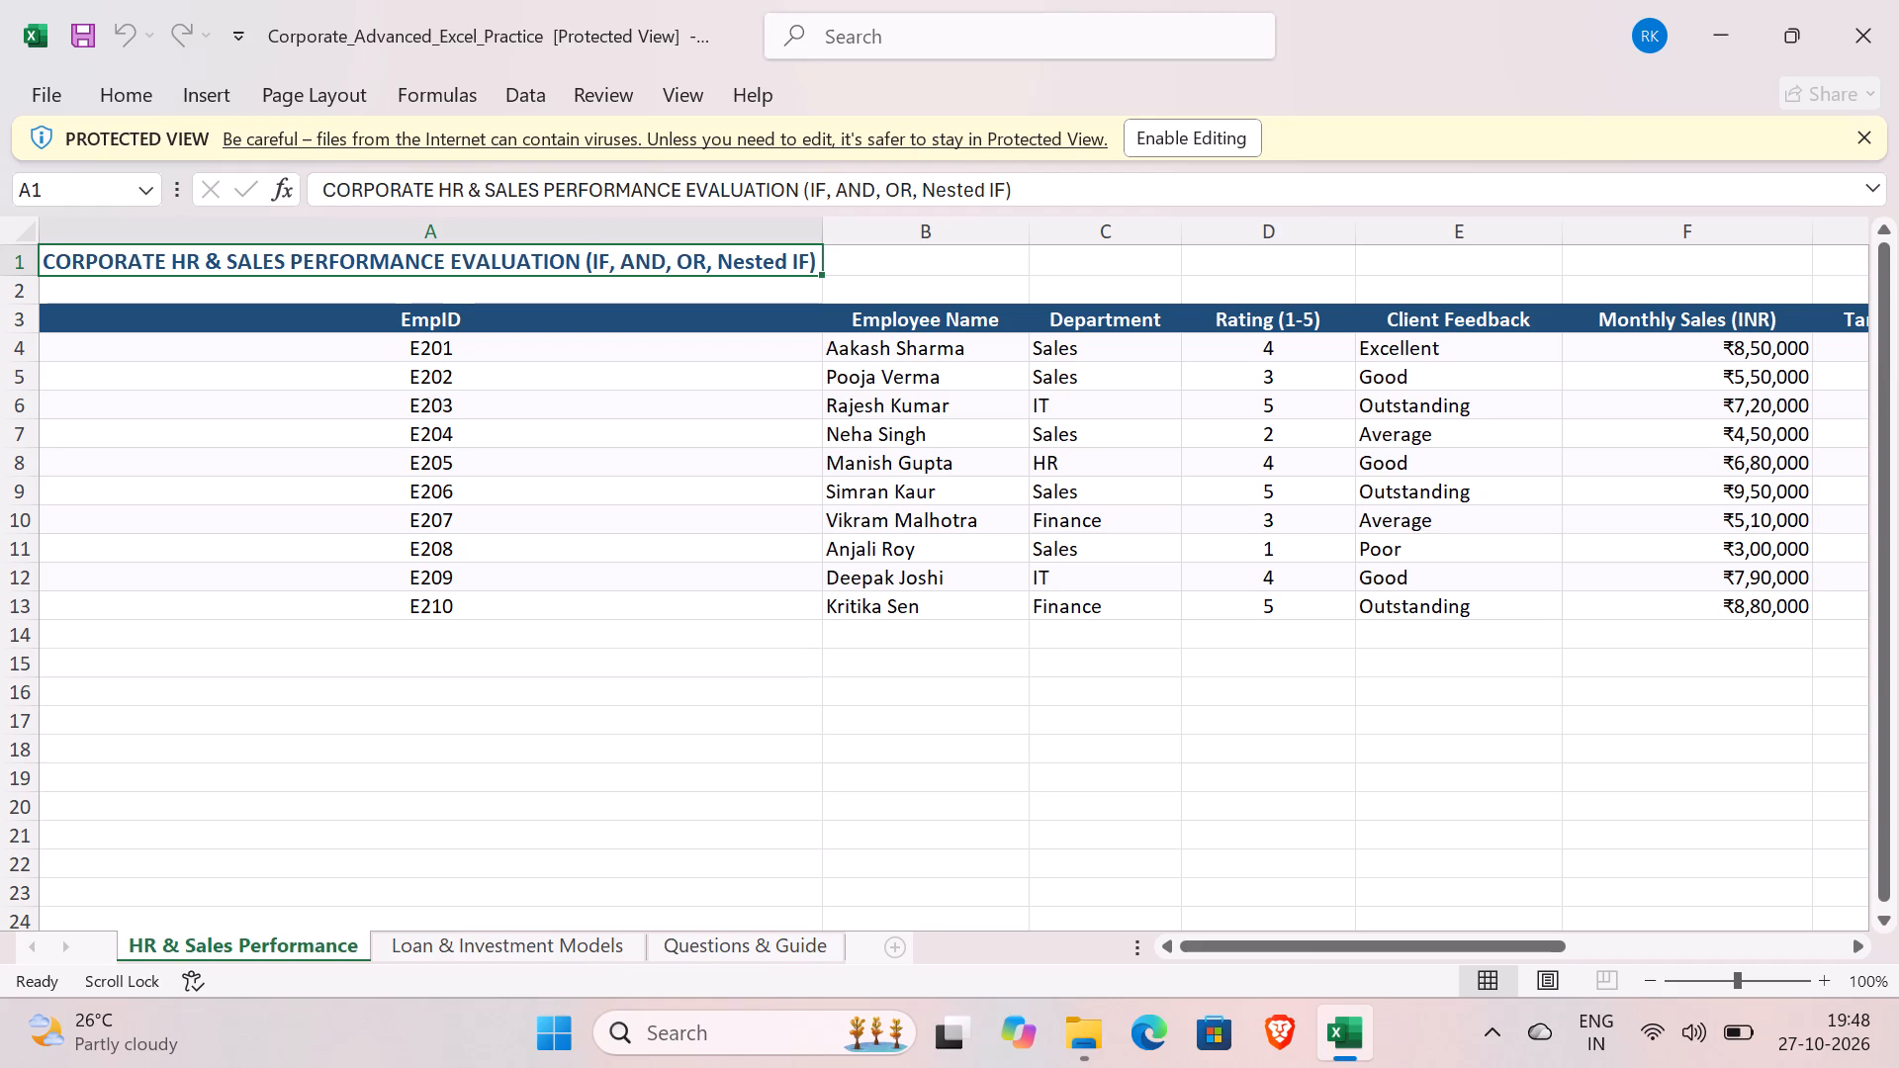
Examine the HR & Sales Performance, Loan & Investment Models and Questions & Guide sheets, ending back on HR & Sales Performance.
{"action": "key", "text": "Right"}
{"action": "key", "text": "Right"}
{"action": "key", "text": "Right"}
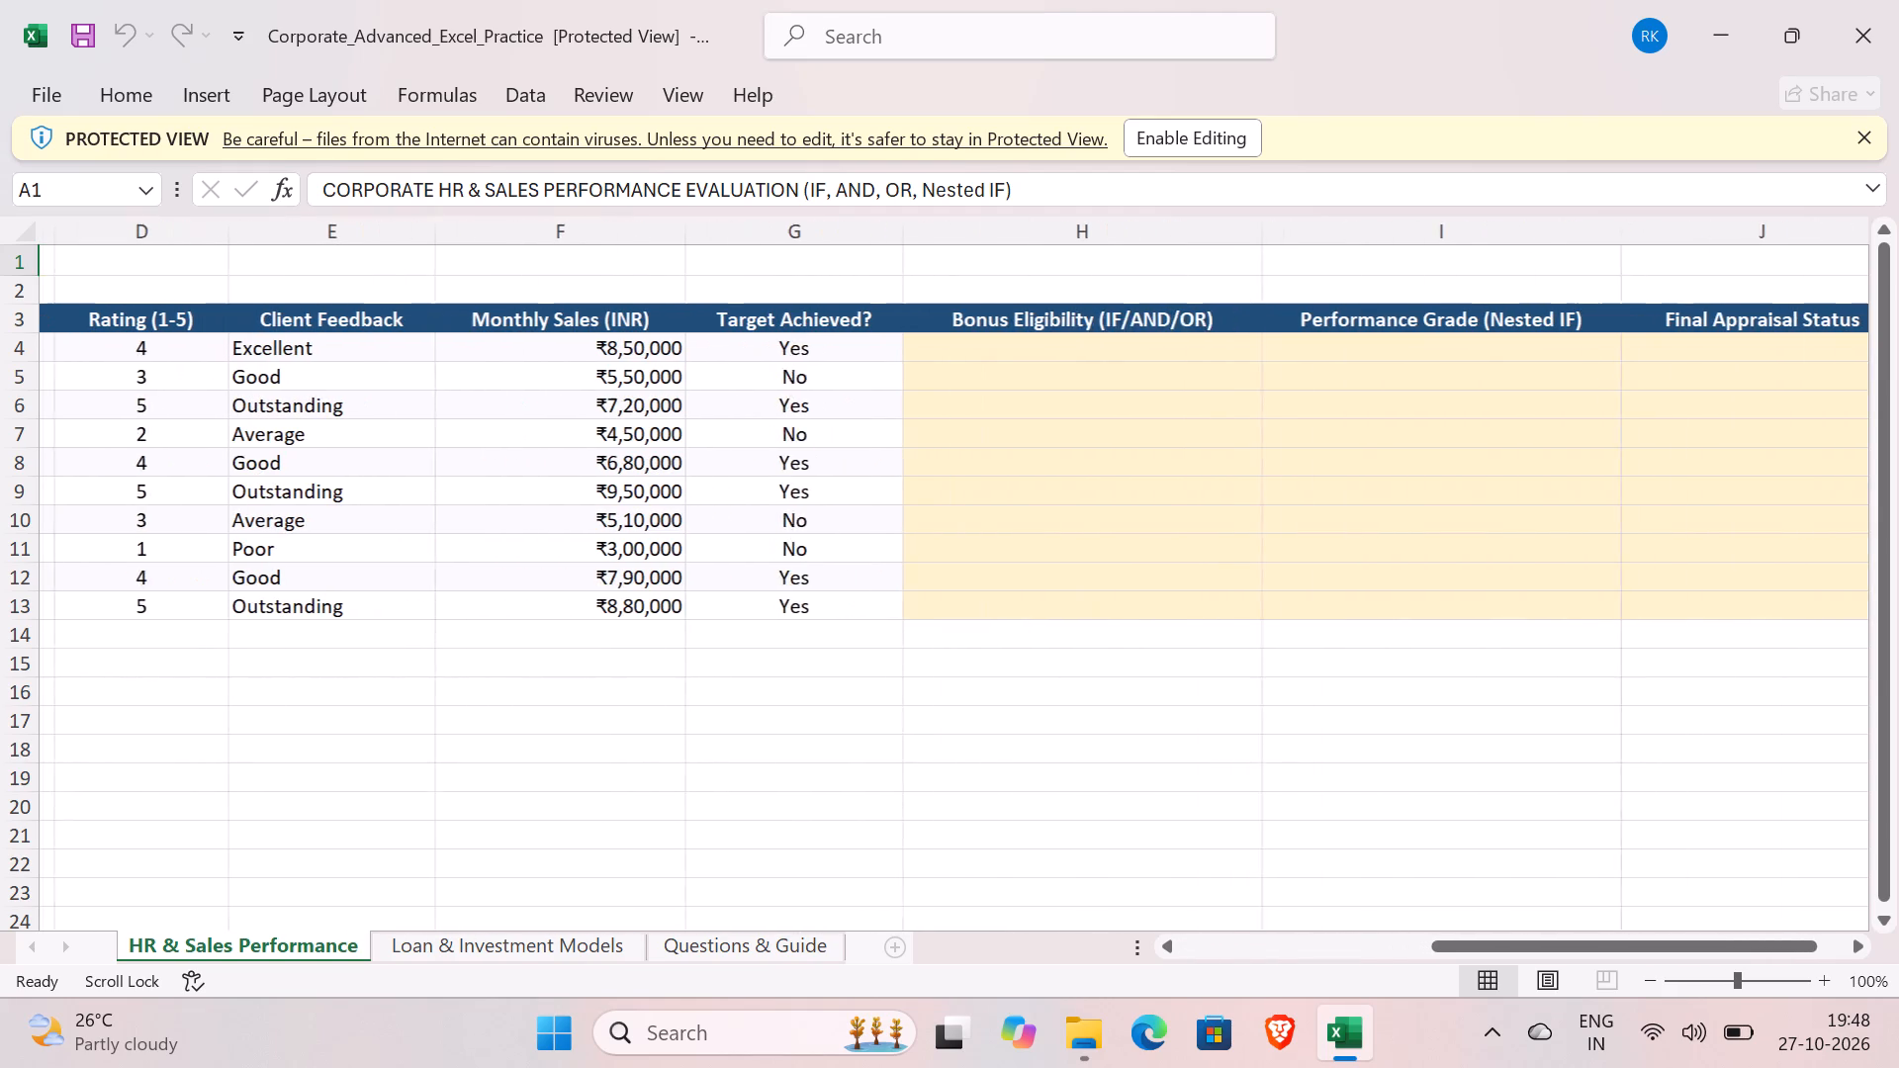
{"action": "key", "text": "Right"}
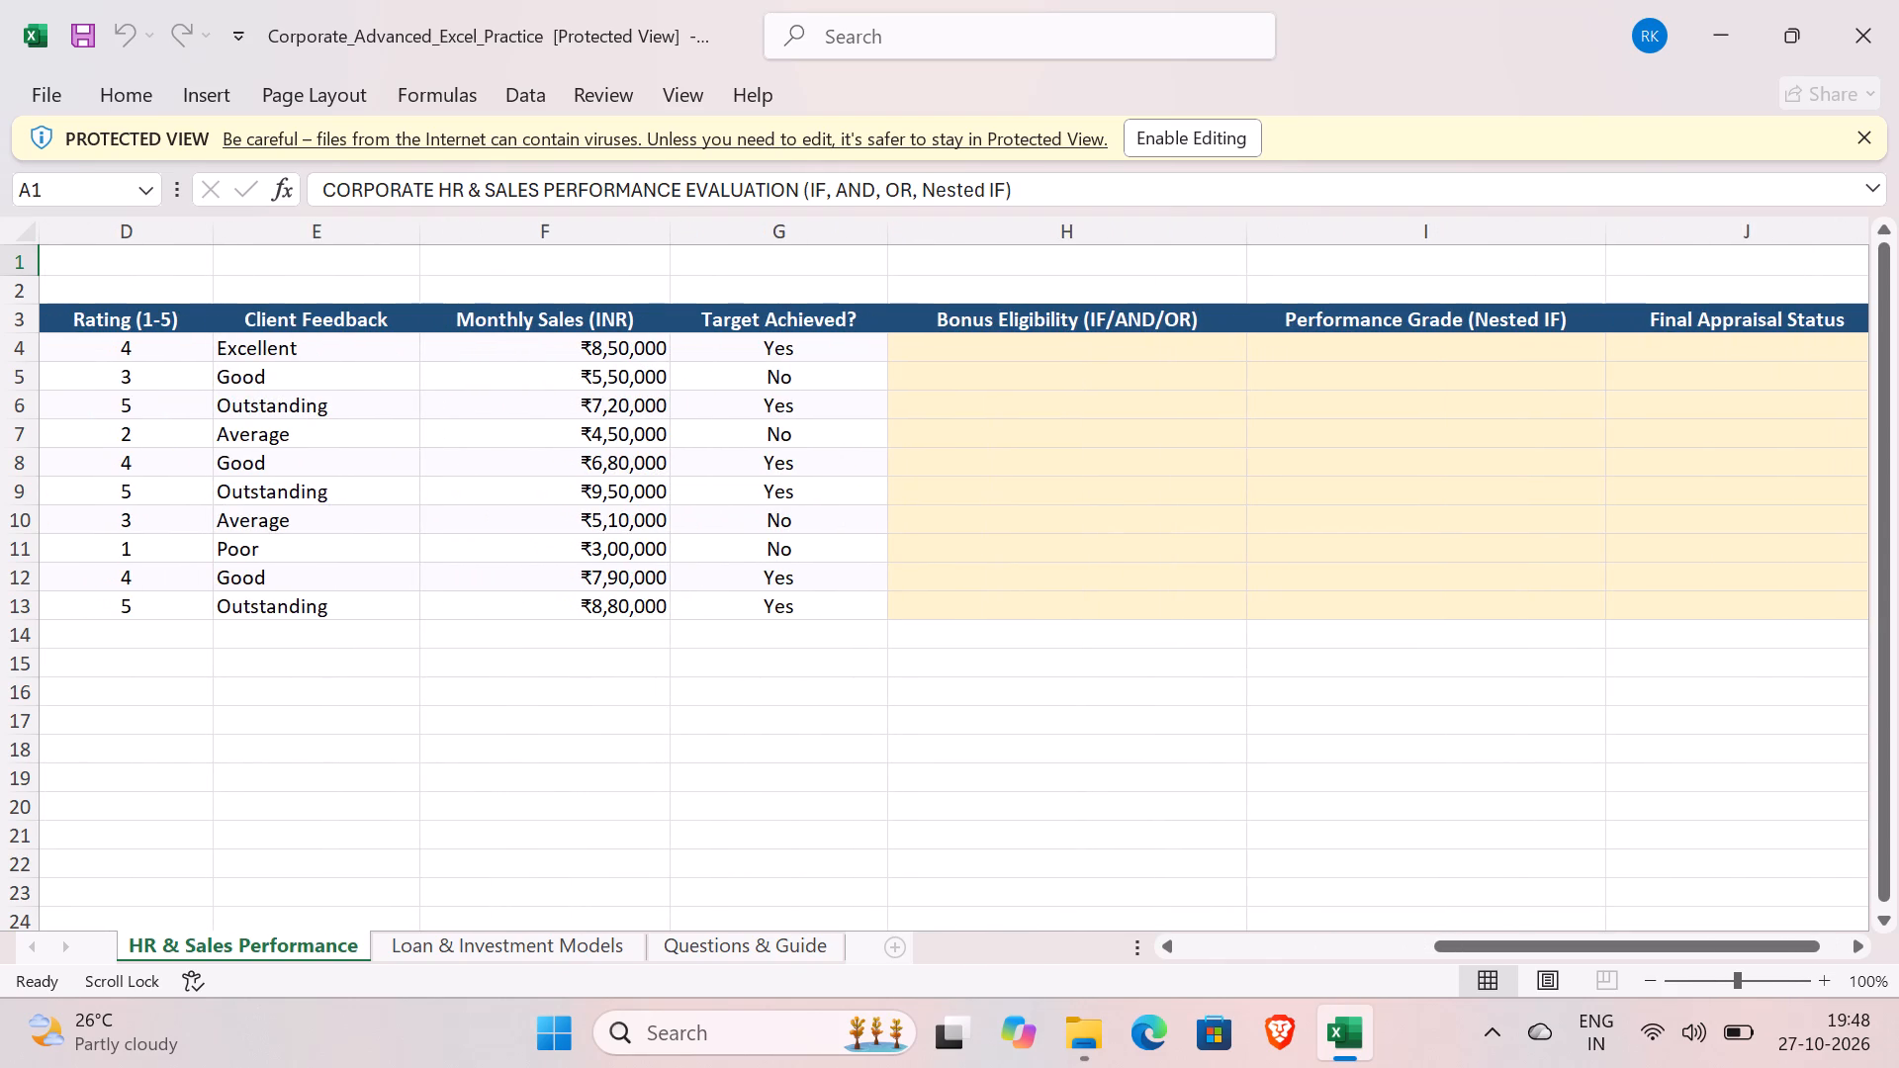
{"action": "left_click", "coordinate": [502, 941]}
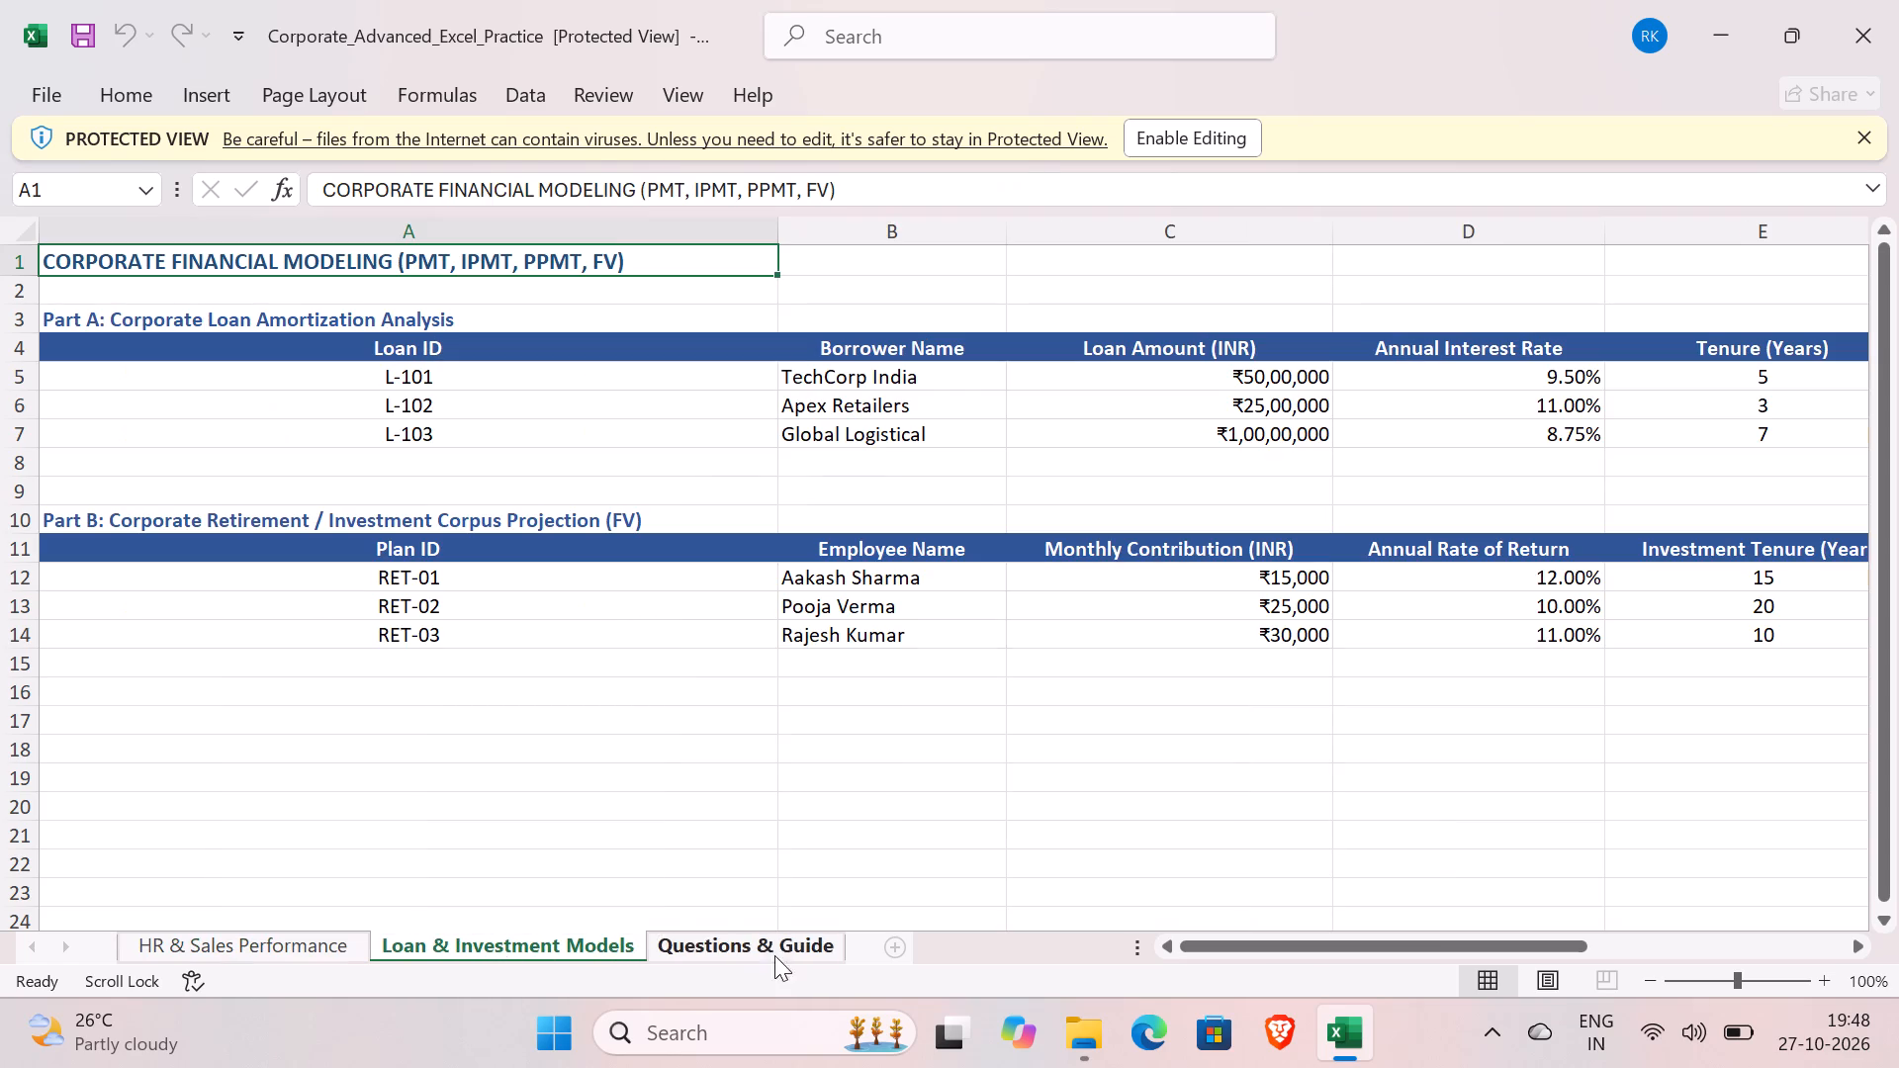
{"action": "left_click_drag", "start_coordinate": [1369, 953], "coordinate": [1461, 935]}
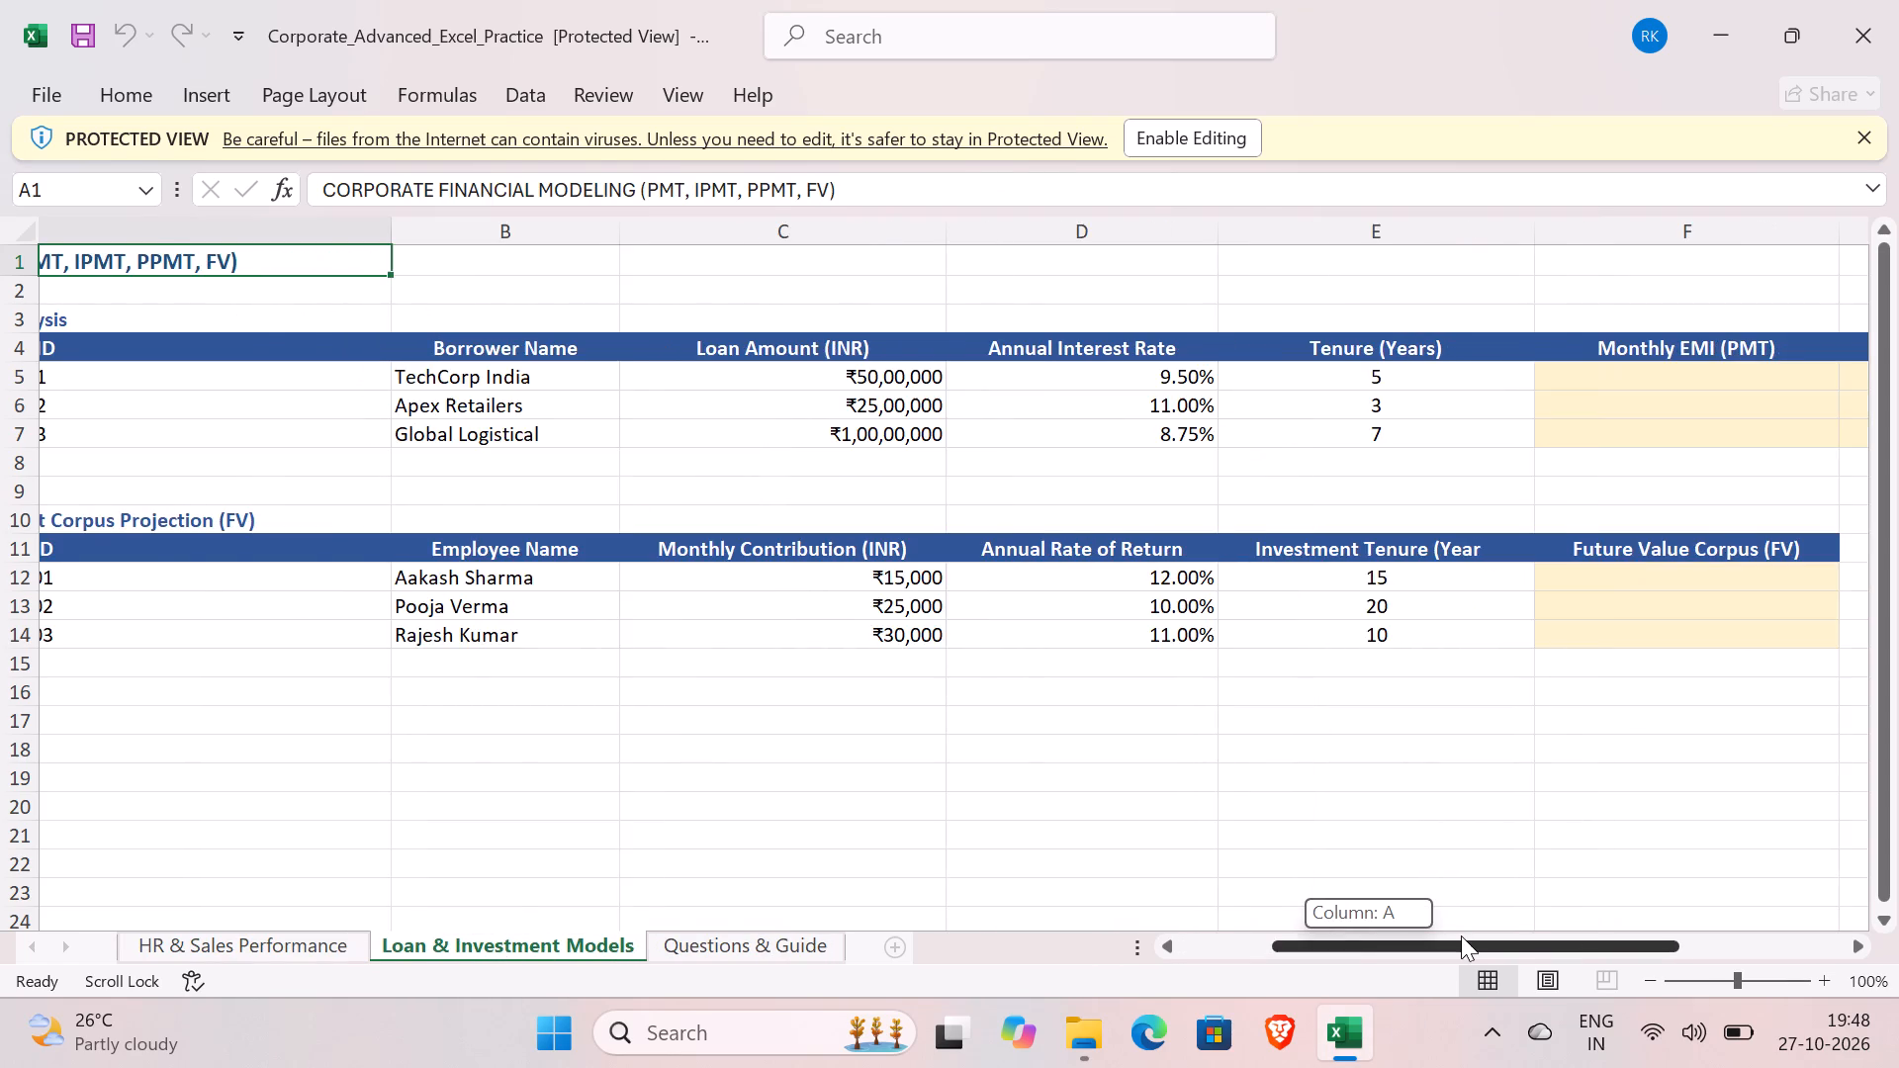
{"action": "left_click_drag", "start_coordinate": [1461, 935], "coordinate": [1392, 961]}
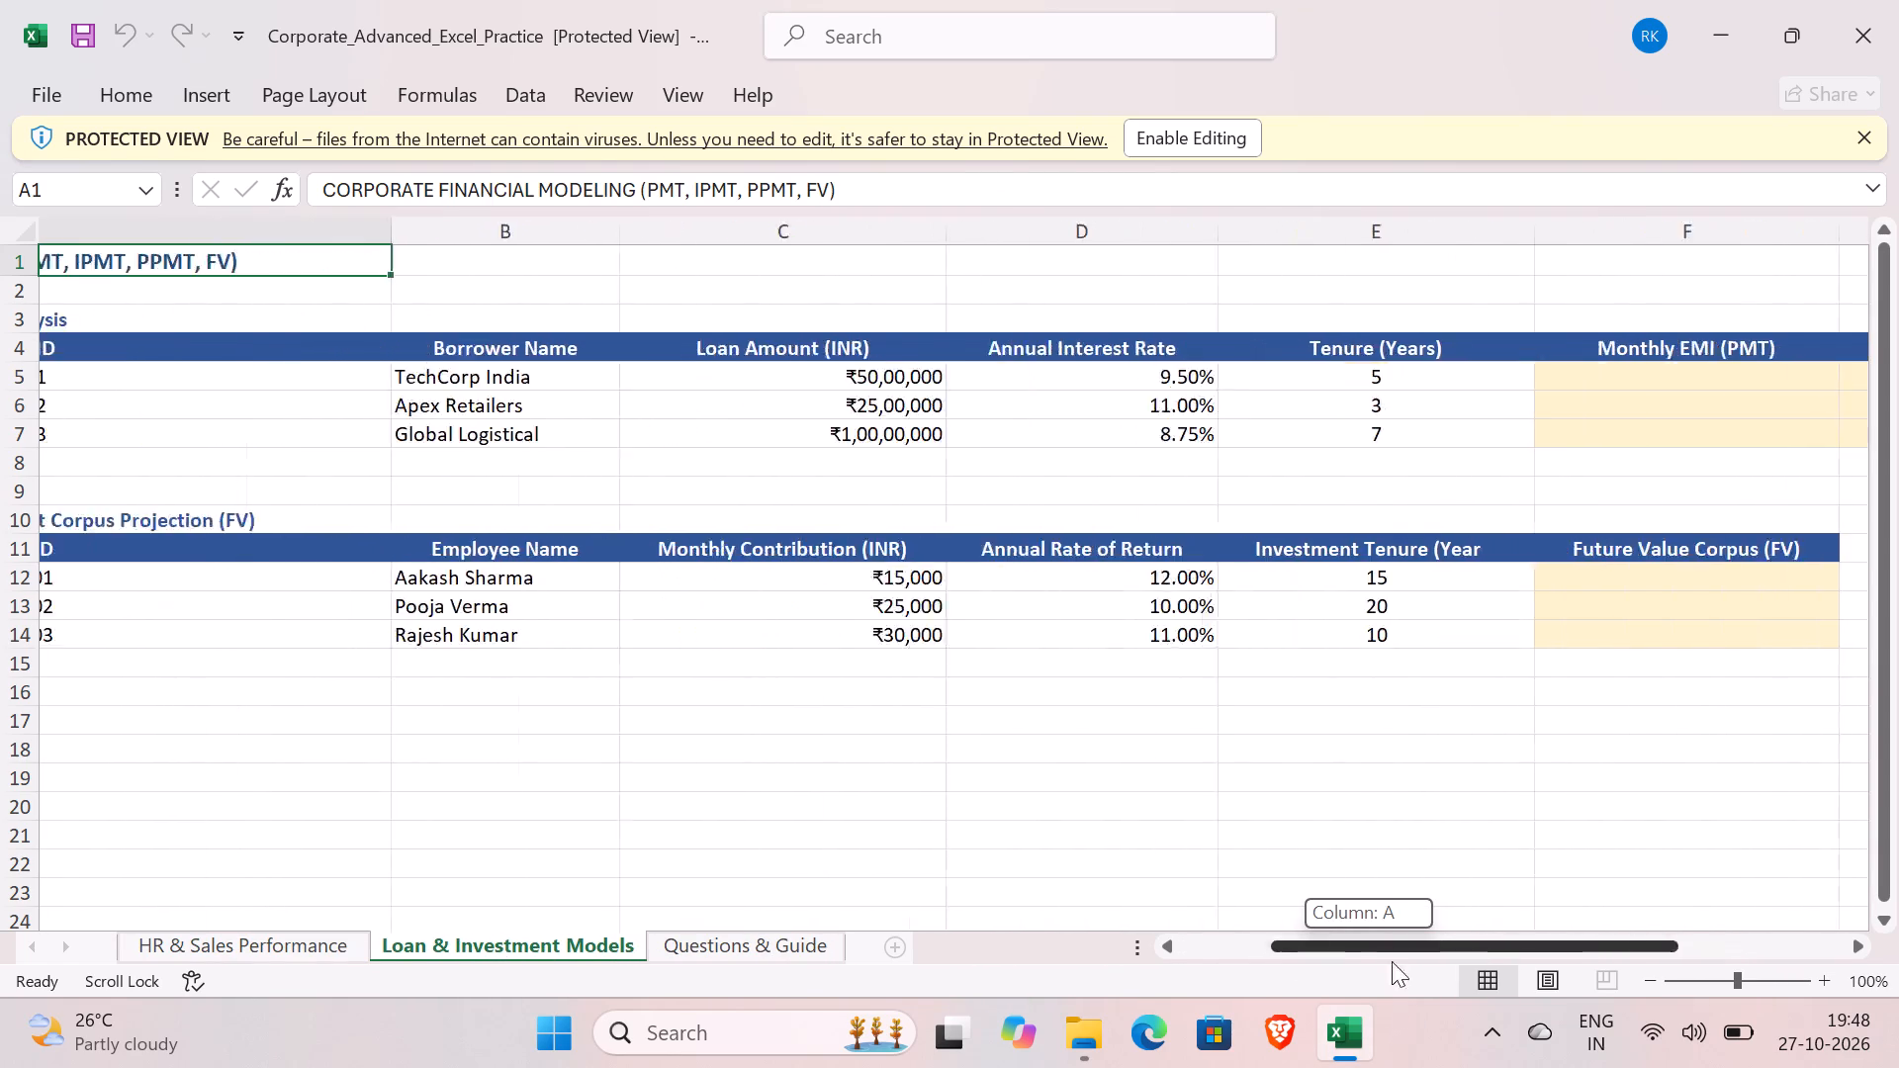
{"action": "left_click_drag", "start_coordinate": [1392, 961], "coordinate": [1223, 962]}
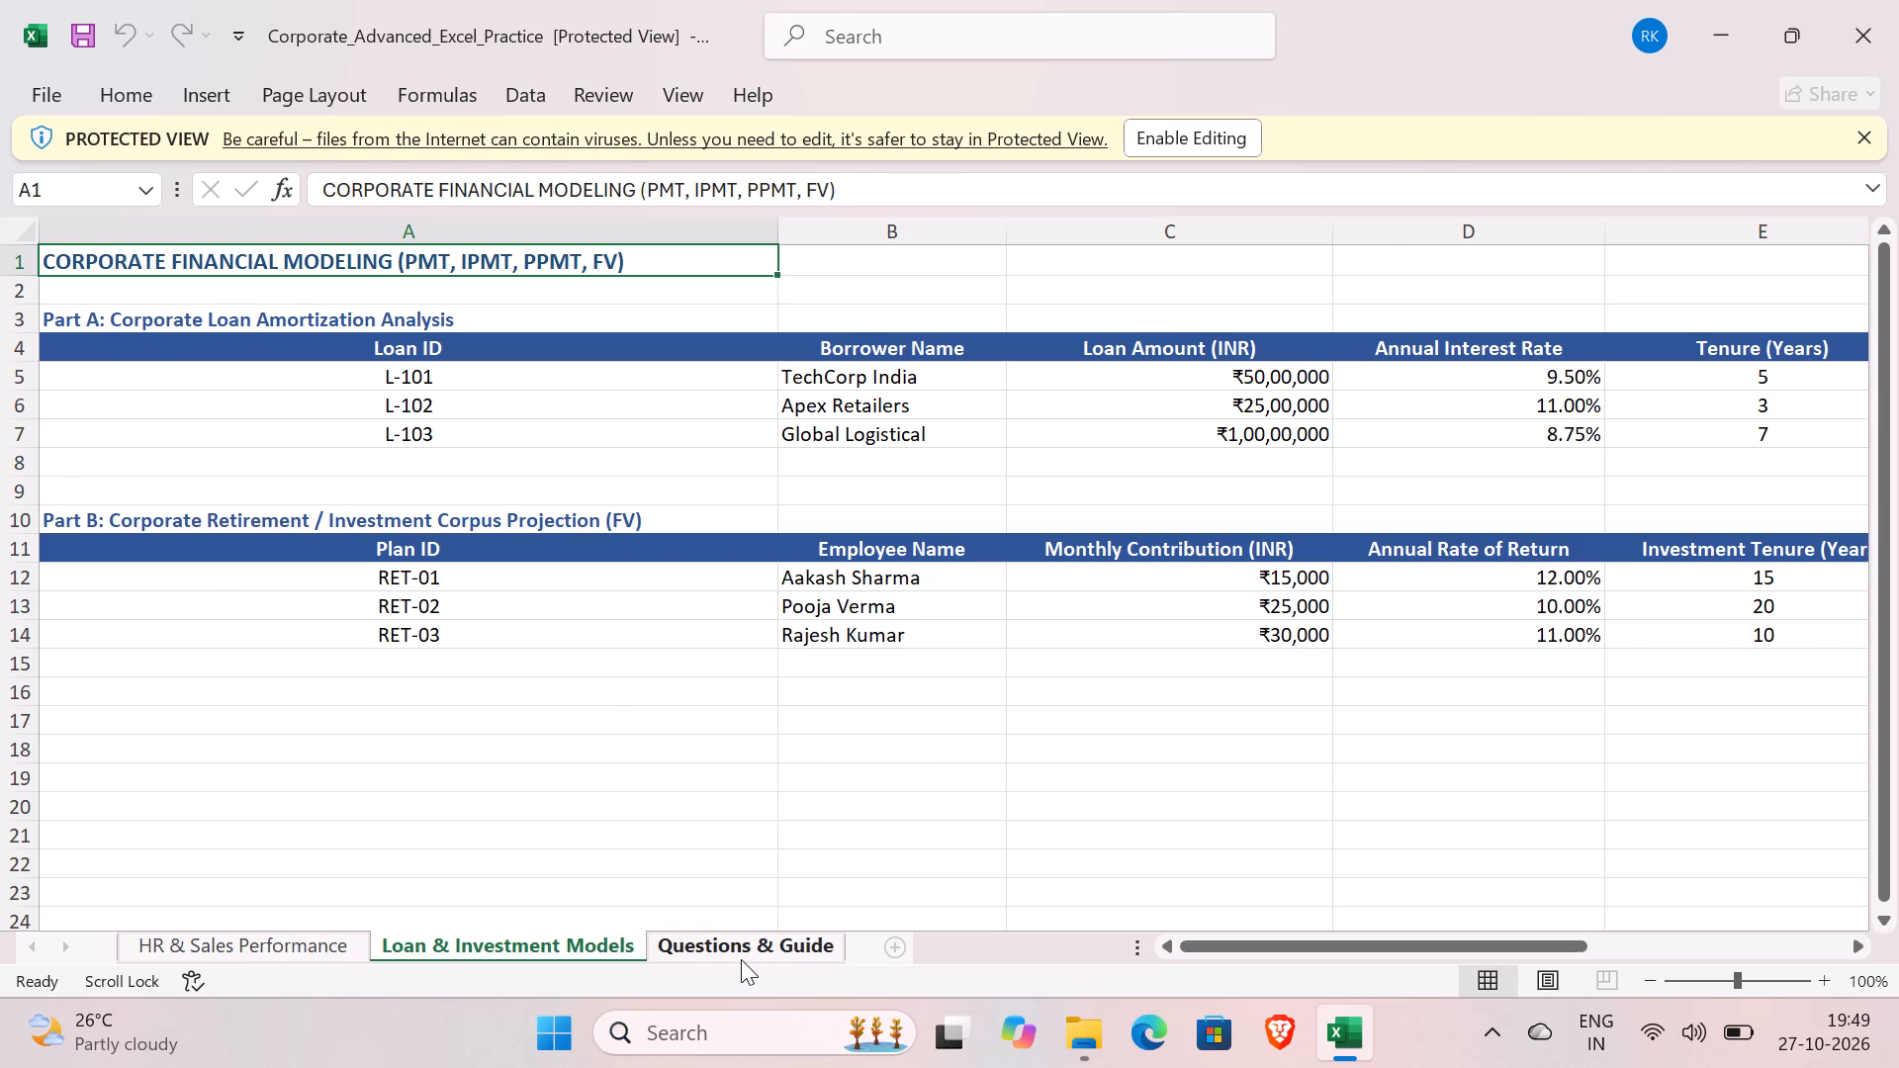
{"action": "left_click", "coordinate": [741, 959]}
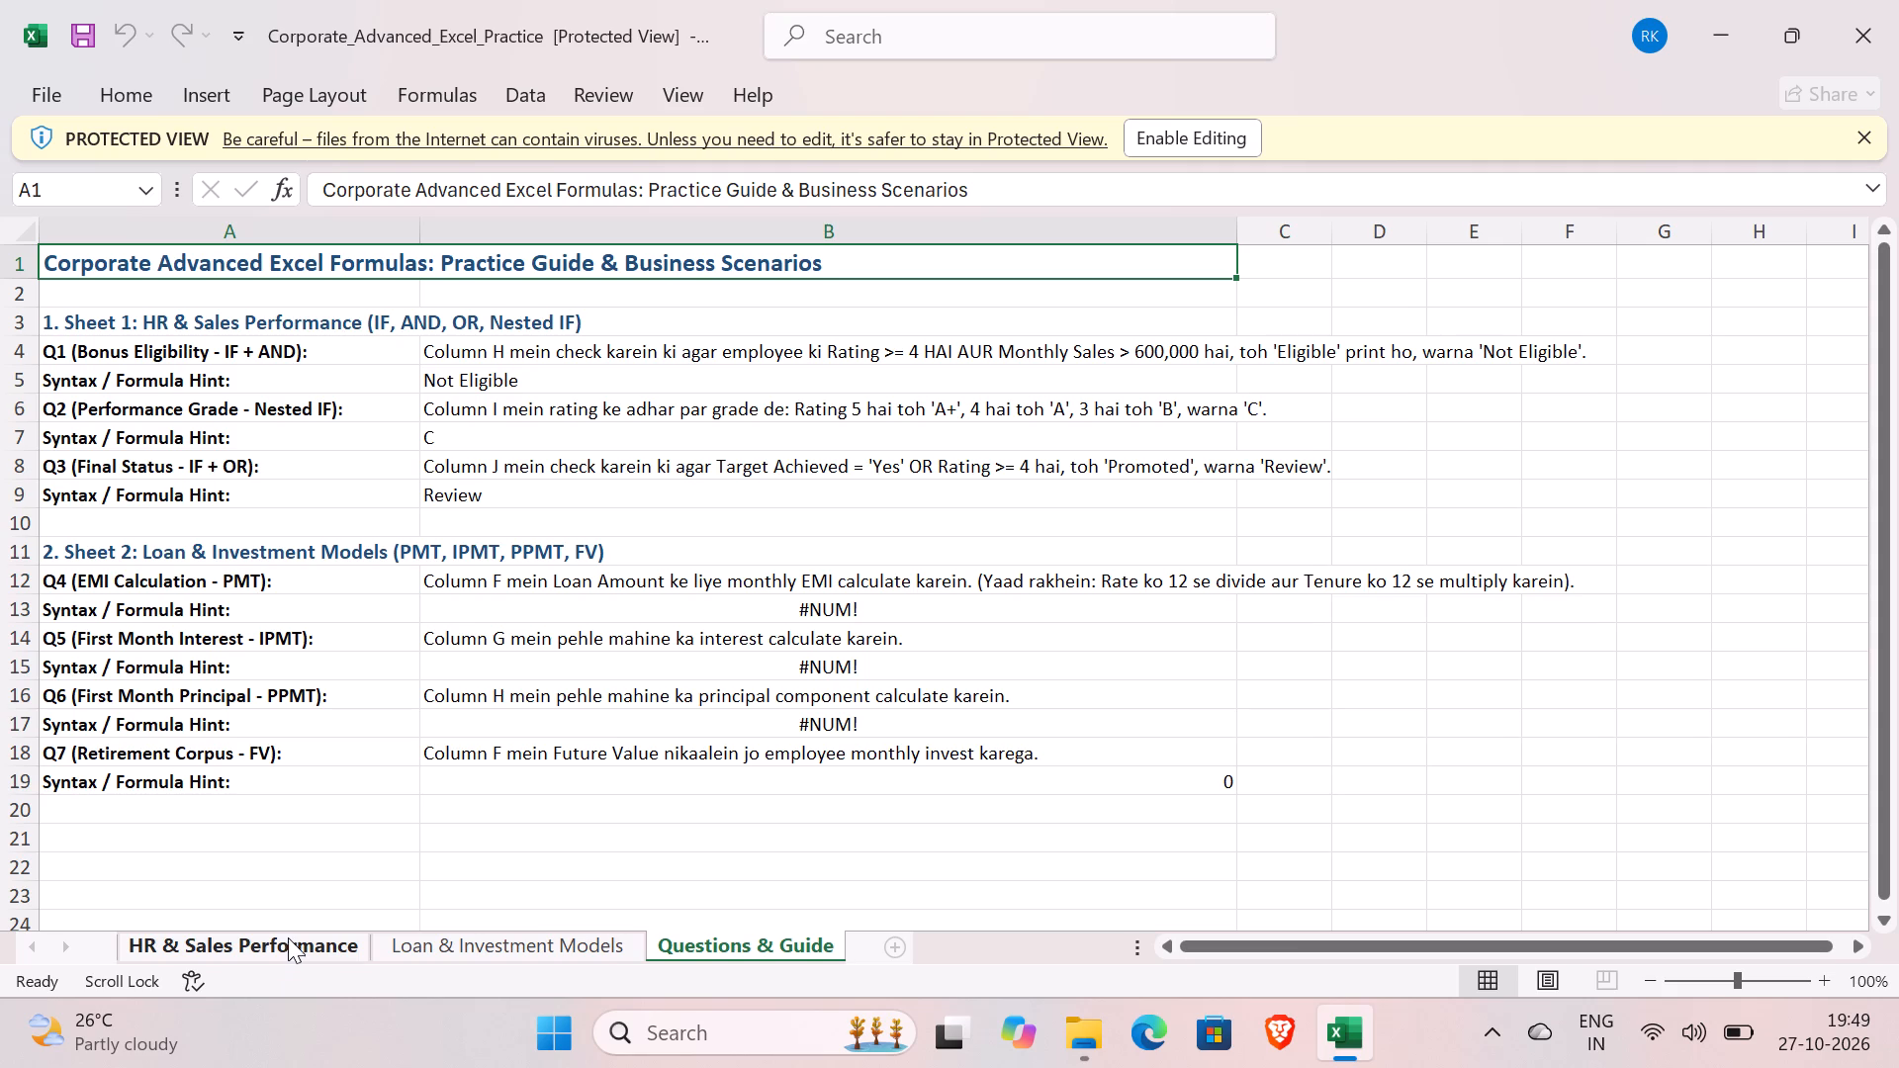
{"action": "left_click", "coordinate": [305, 945]}
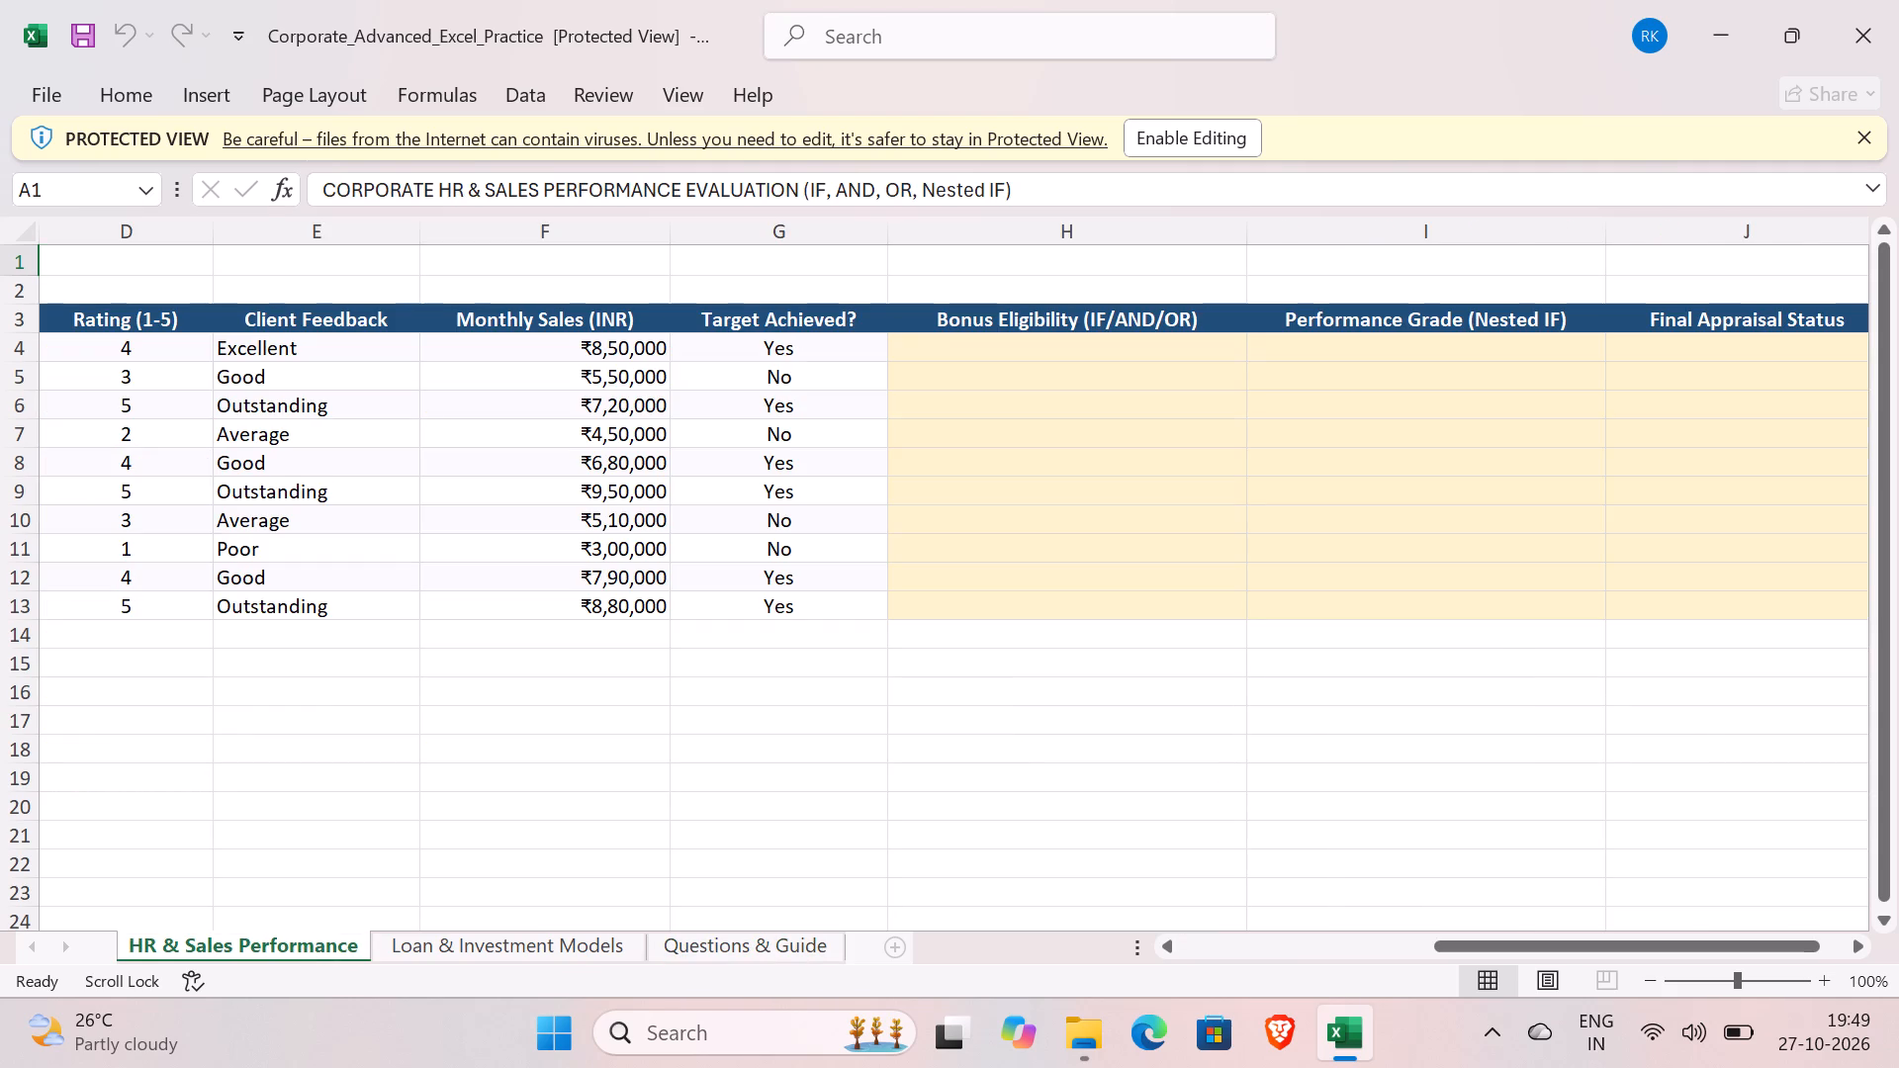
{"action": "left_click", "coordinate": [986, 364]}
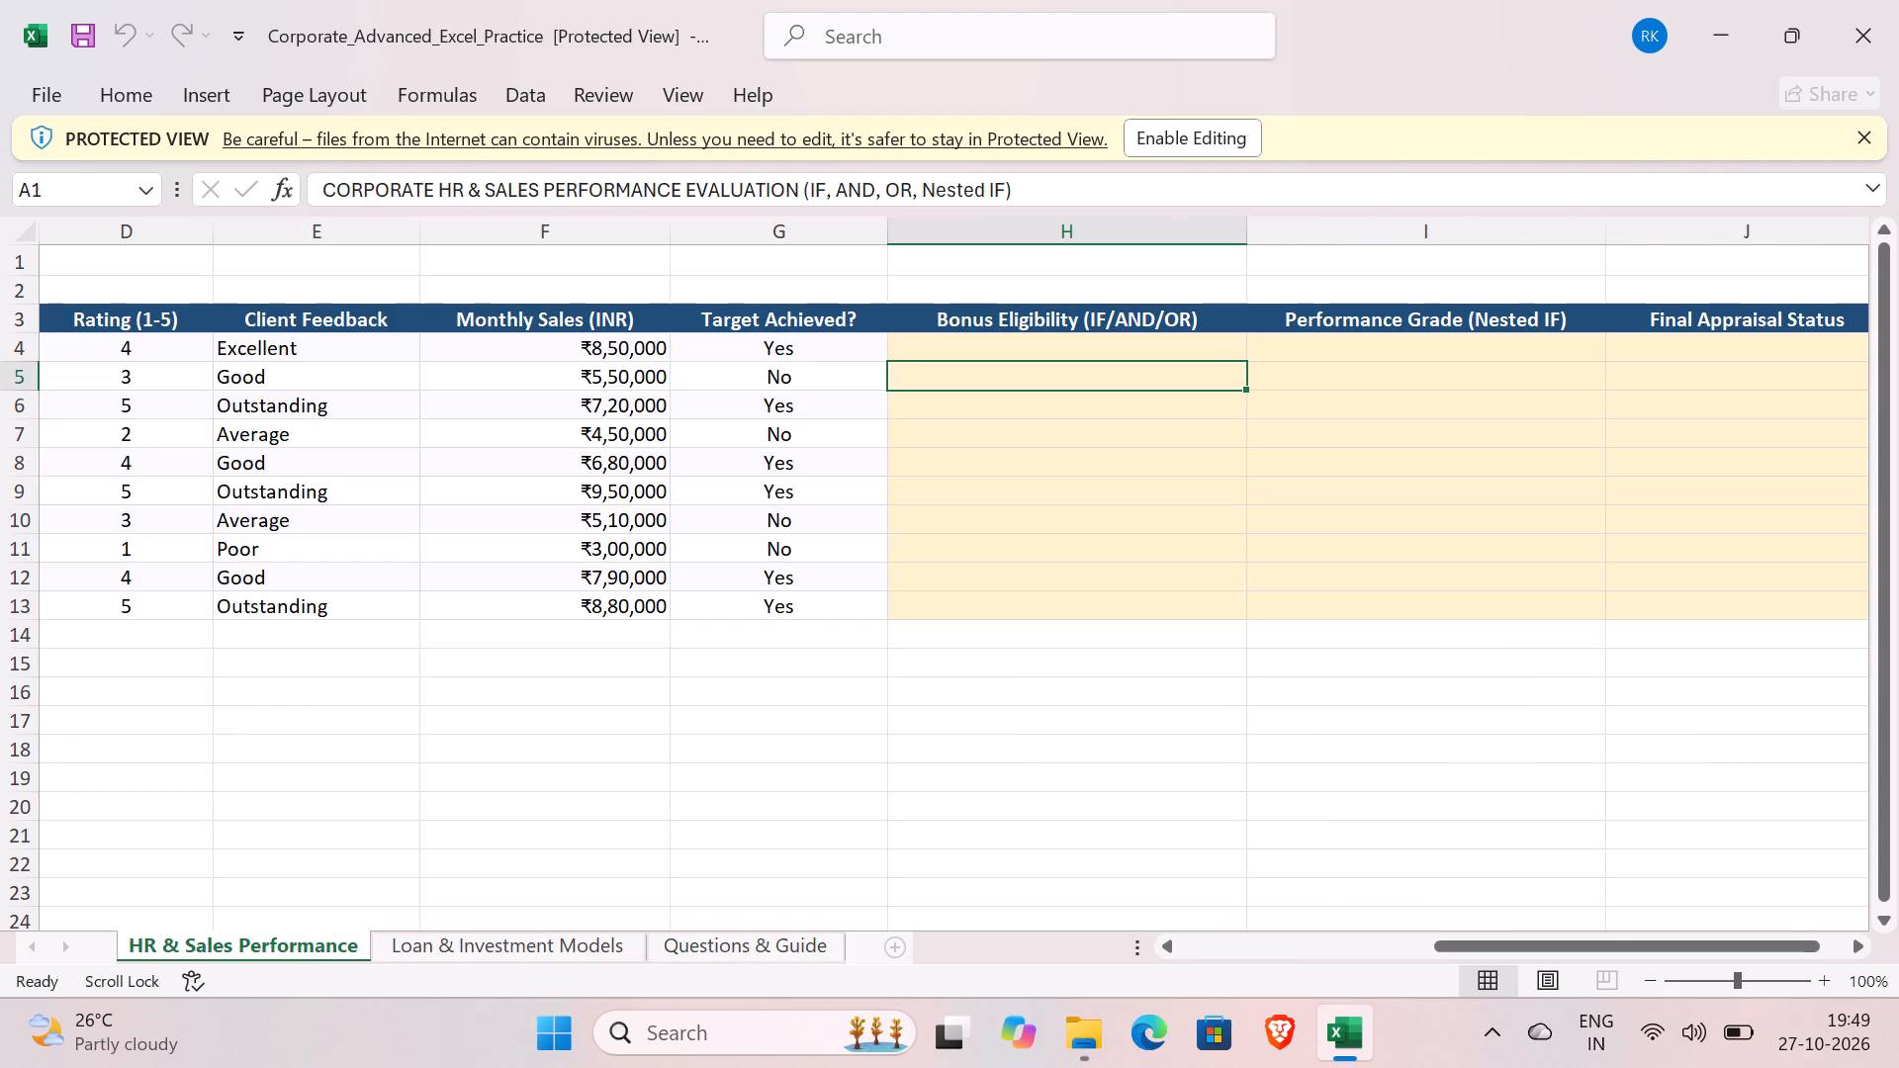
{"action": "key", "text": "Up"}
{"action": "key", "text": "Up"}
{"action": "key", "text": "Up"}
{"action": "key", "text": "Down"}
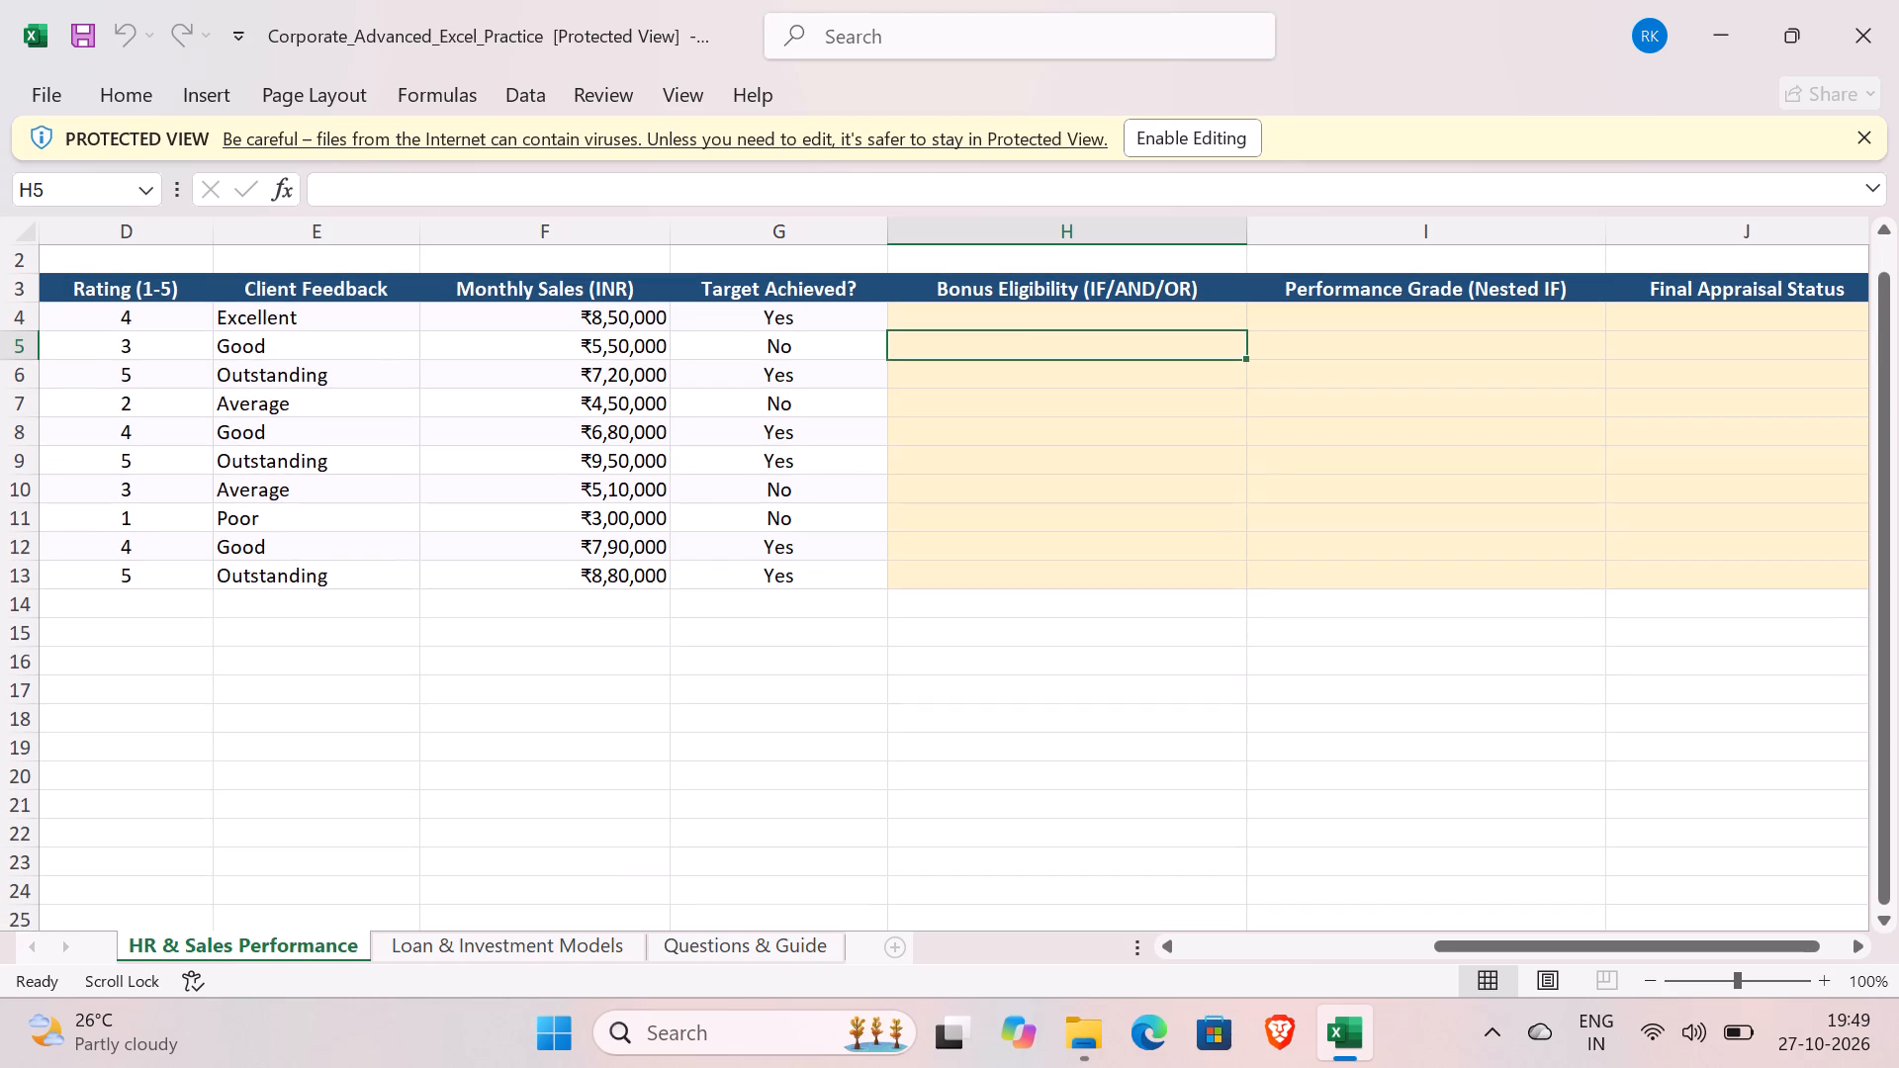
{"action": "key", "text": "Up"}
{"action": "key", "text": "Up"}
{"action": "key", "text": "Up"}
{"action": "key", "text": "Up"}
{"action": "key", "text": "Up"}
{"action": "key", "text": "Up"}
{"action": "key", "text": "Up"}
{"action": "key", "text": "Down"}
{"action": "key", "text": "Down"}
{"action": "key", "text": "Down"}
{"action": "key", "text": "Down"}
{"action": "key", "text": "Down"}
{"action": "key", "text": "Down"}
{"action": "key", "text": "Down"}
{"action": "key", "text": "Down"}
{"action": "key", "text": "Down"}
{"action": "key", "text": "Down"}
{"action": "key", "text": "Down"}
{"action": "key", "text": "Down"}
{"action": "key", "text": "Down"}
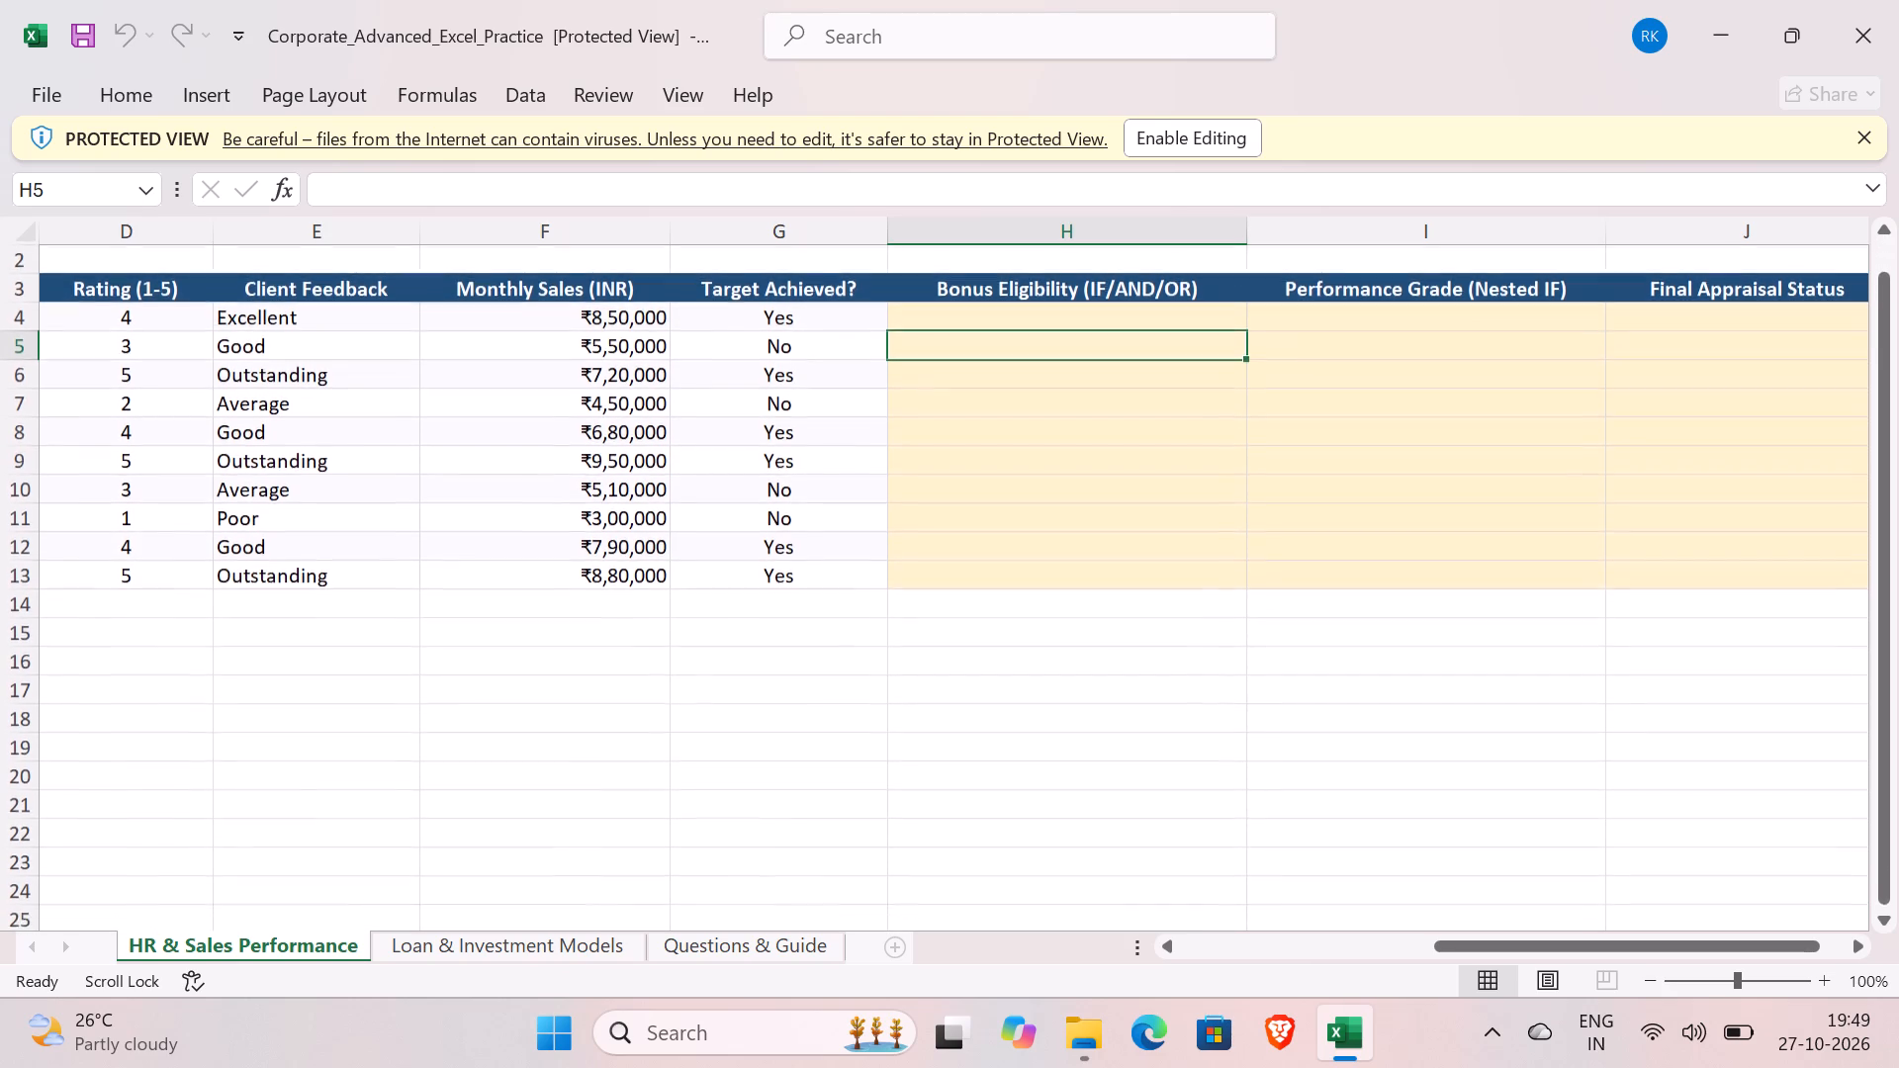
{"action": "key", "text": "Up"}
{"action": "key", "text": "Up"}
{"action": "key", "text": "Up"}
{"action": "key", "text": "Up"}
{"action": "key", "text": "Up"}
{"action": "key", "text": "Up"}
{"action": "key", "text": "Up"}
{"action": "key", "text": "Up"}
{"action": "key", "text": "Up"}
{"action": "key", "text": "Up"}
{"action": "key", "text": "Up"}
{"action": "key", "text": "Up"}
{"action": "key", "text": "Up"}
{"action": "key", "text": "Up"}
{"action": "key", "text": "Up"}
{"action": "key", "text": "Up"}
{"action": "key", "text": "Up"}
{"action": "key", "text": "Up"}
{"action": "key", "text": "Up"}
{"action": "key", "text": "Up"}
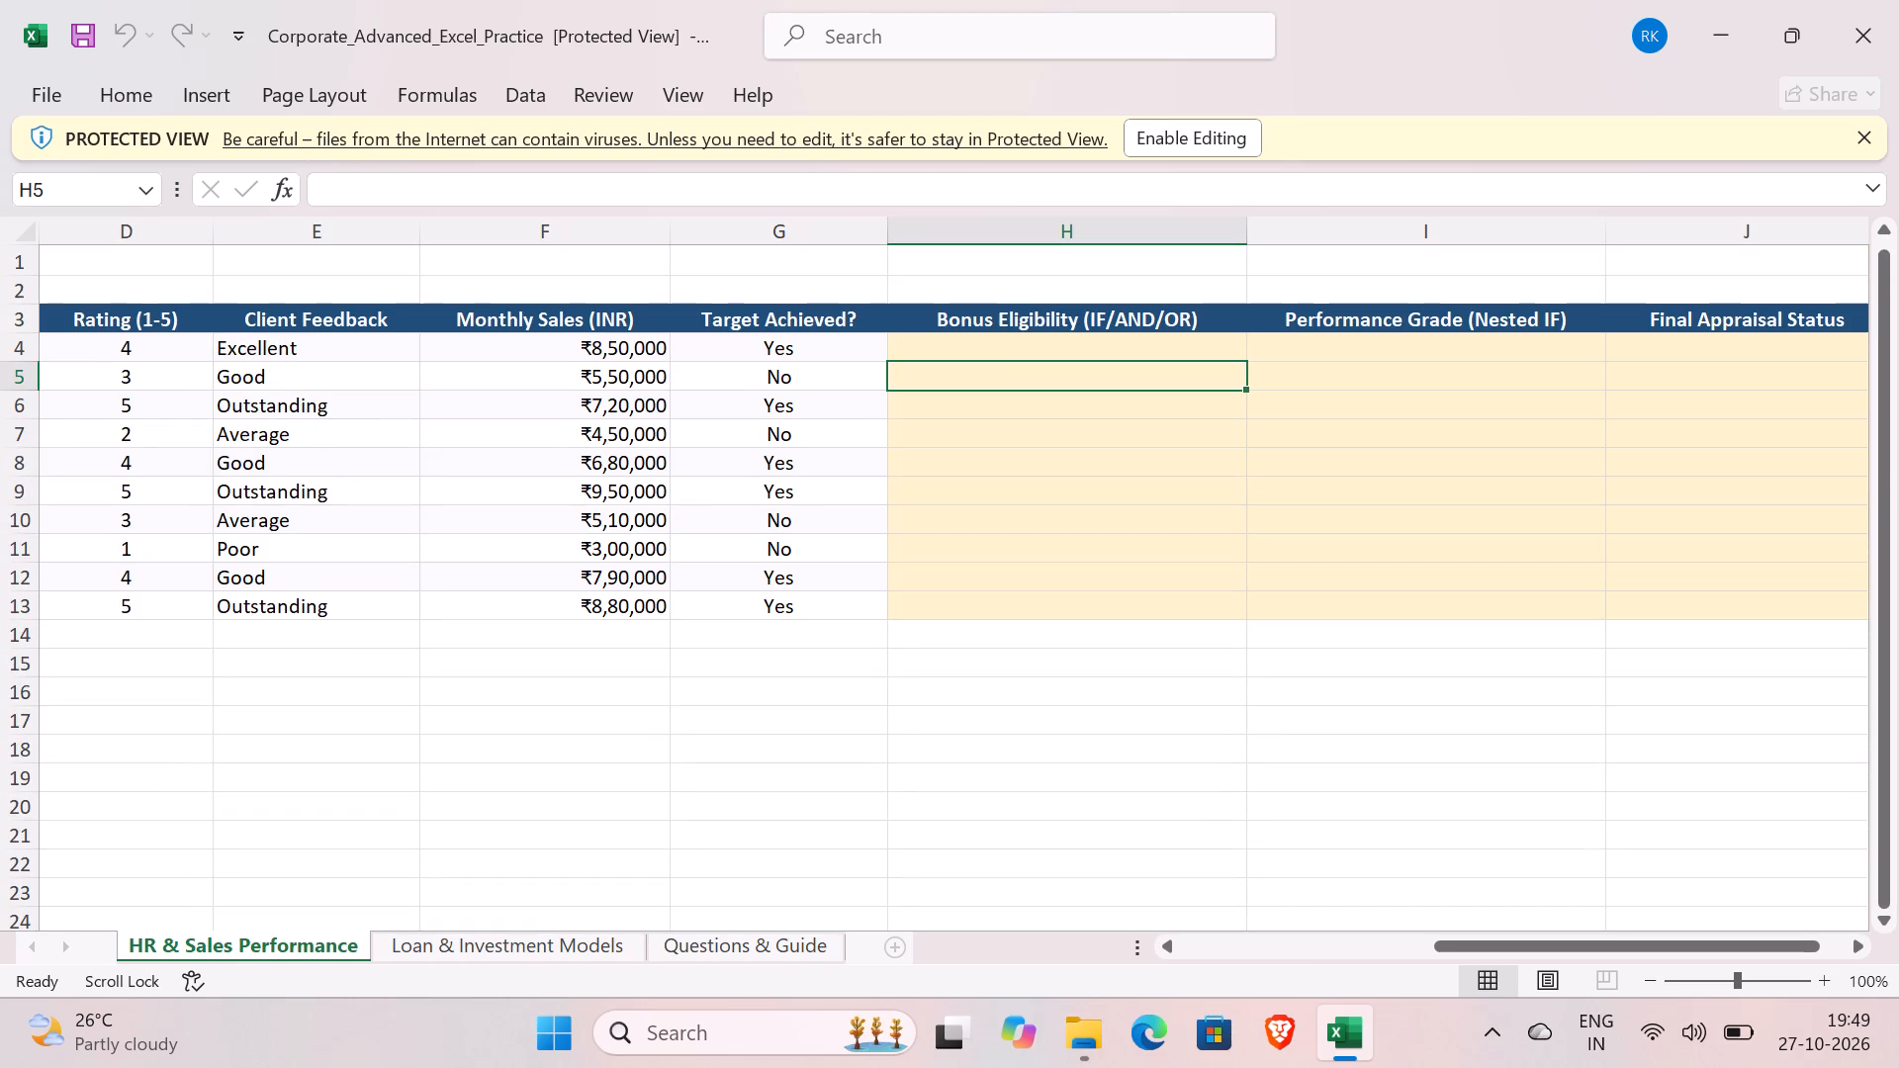
Select cell H4 under Bonus Eligibility and zoom the HR & Sales Performance sheet out to 76%.
{"action": "left_click", "coordinate": [1034, 344]}
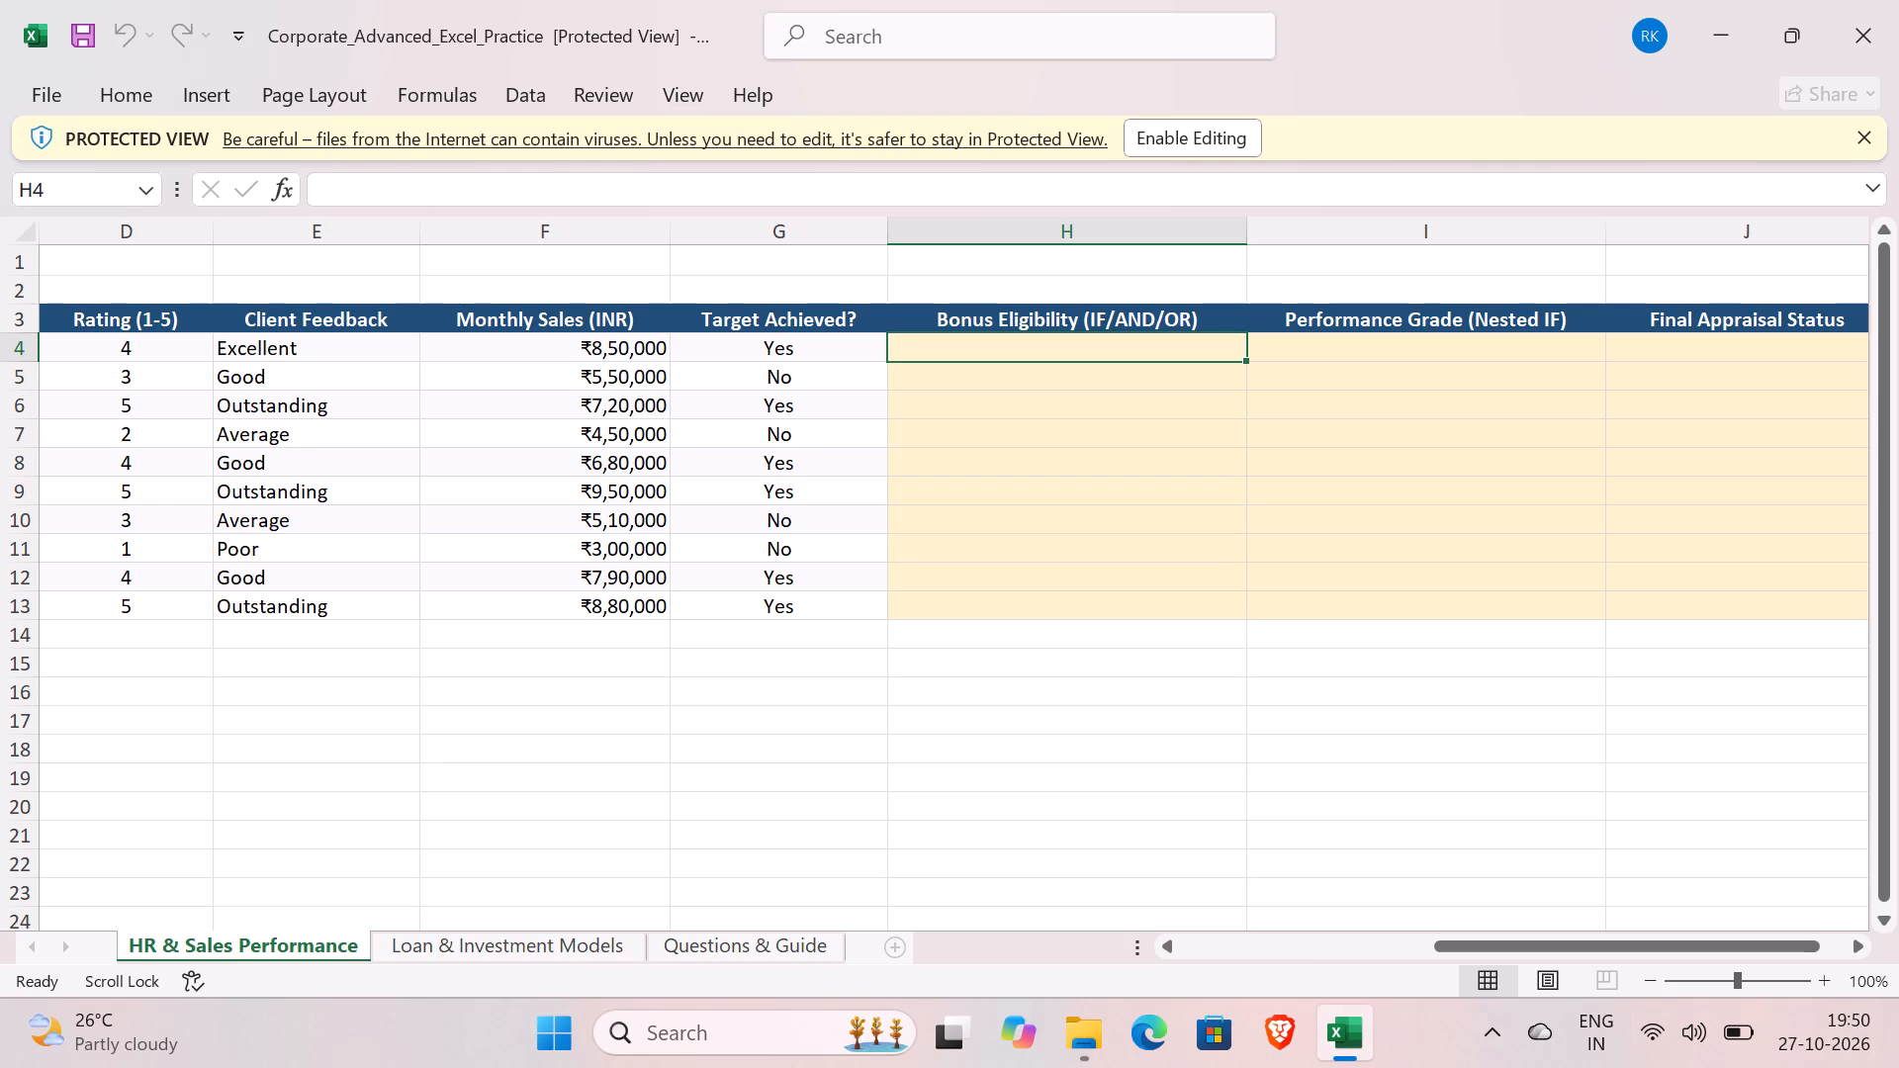
{"action": "left_click", "coordinate": [1718, 983]}
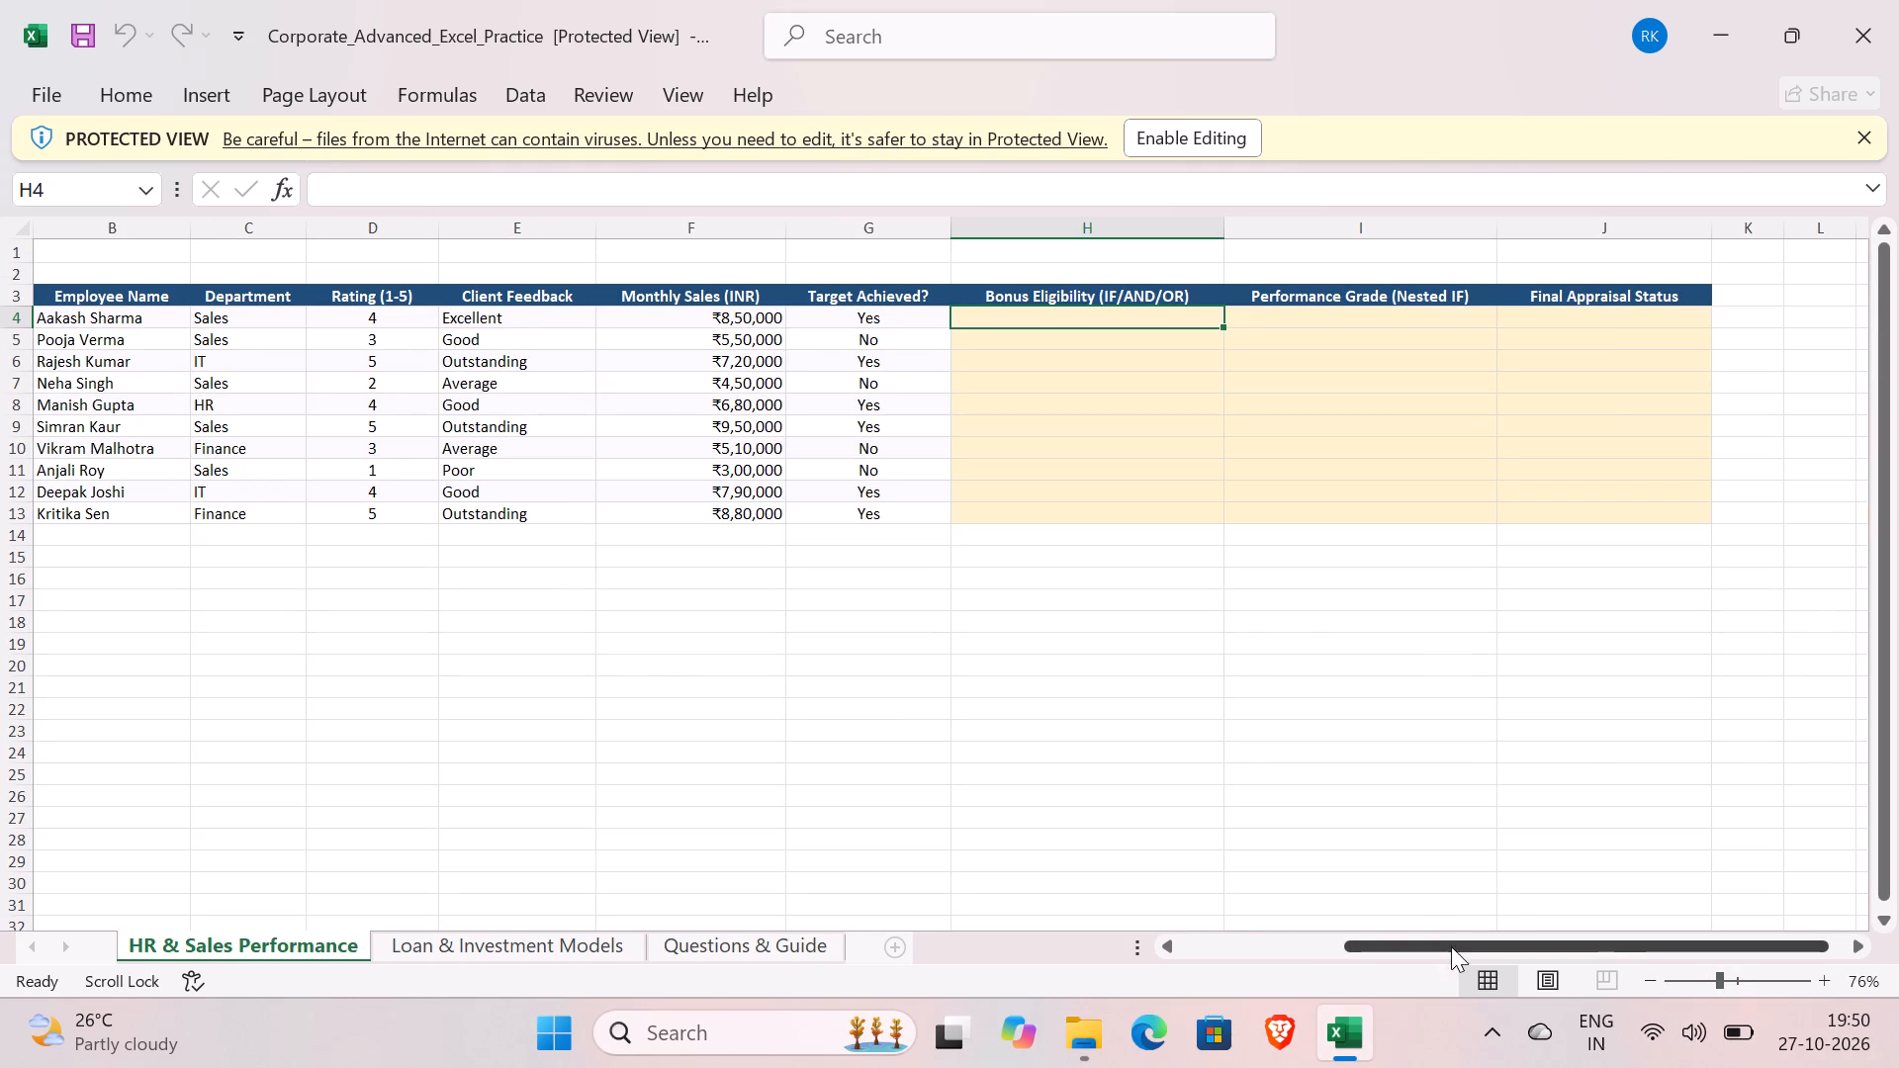
{"action": "left_click_drag", "start_coordinate": [1452, 946], "coordinate": [1362, 933]}
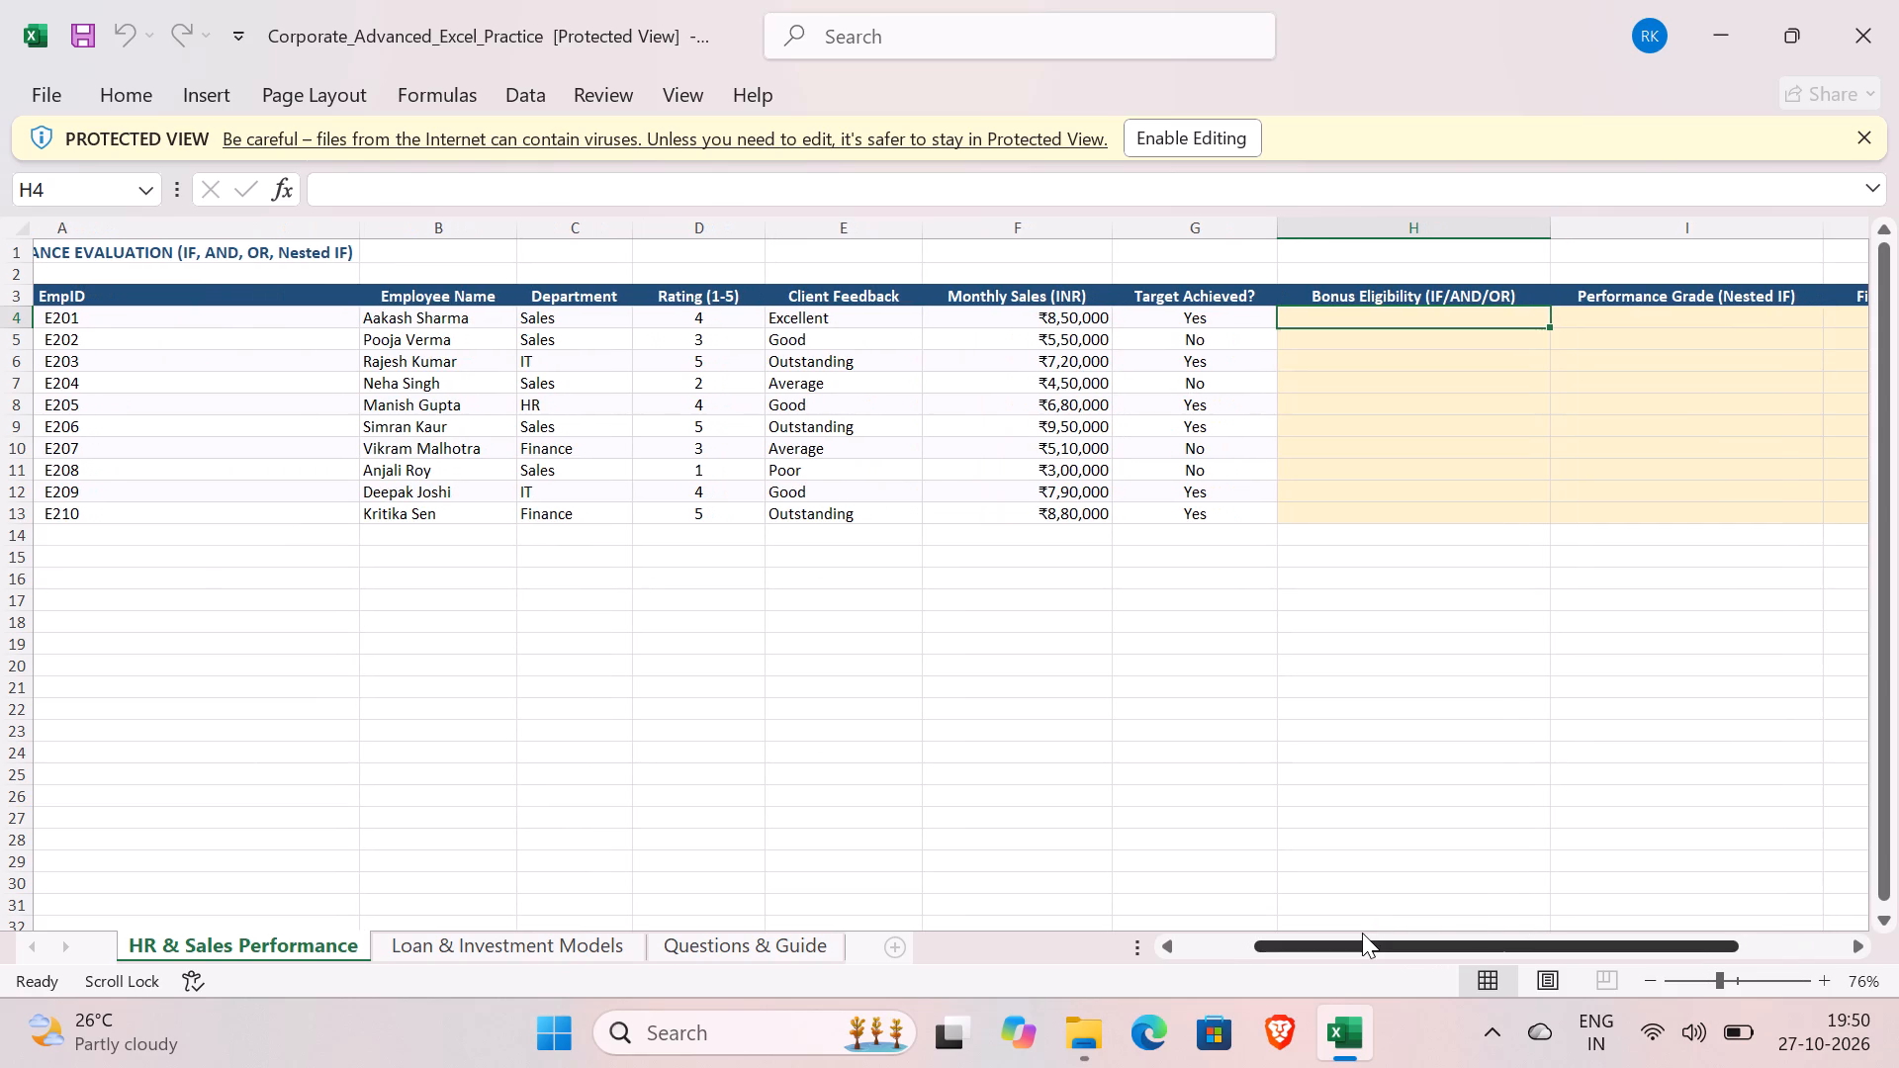